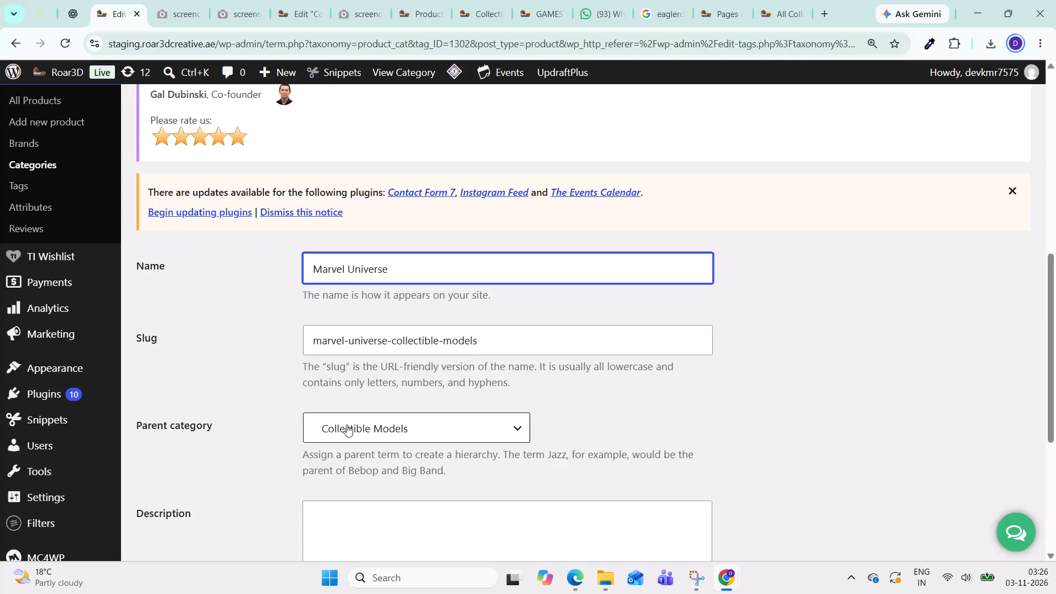
Open the thumbnail file uploader for the Marvel Universe category.
{"action": "scroll", "coordinate": [347, 425], "scroll_direction": "down", "scroll_amount": 5}
{"action": "left_click", "coordinate": [429, 422]}
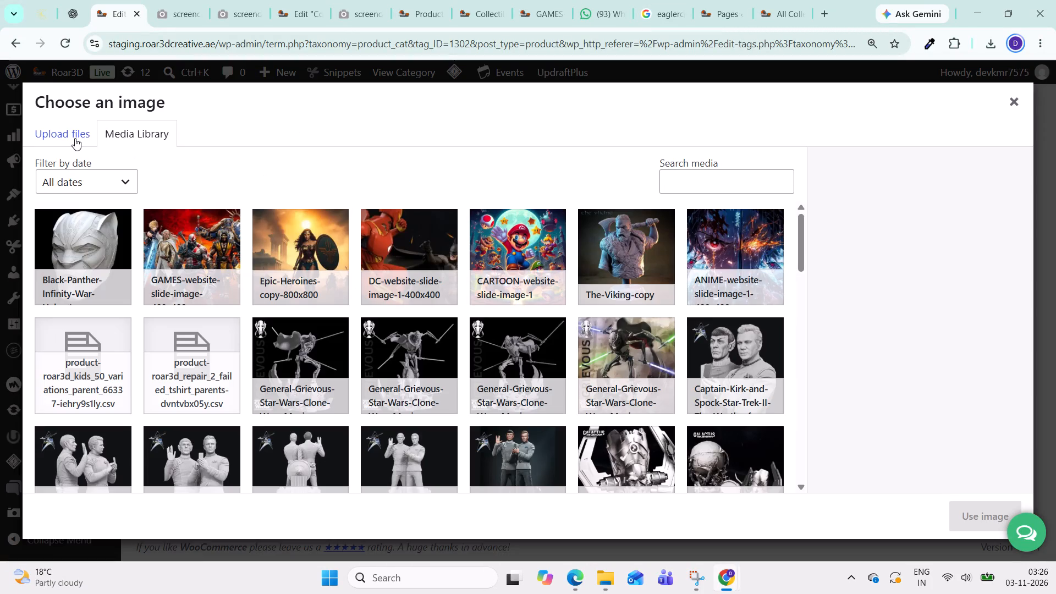
{"action": "left_click", "coordinate": [68, 133]}
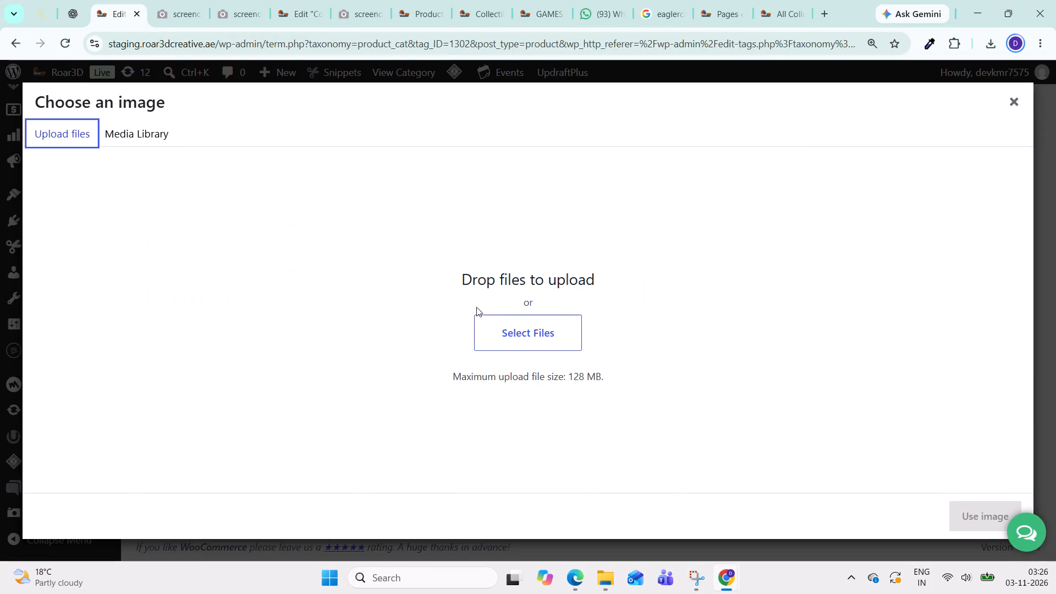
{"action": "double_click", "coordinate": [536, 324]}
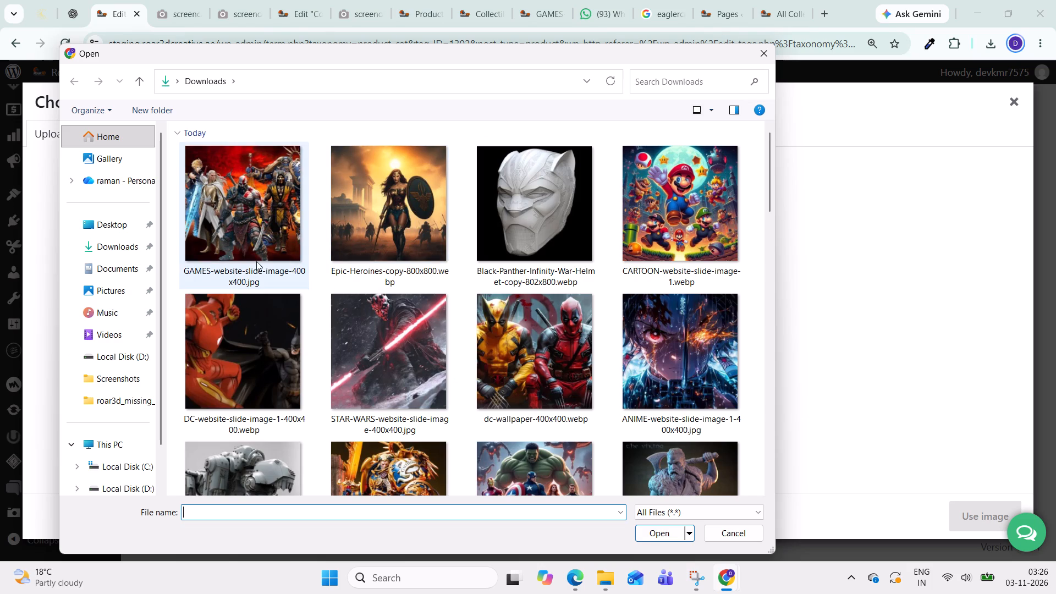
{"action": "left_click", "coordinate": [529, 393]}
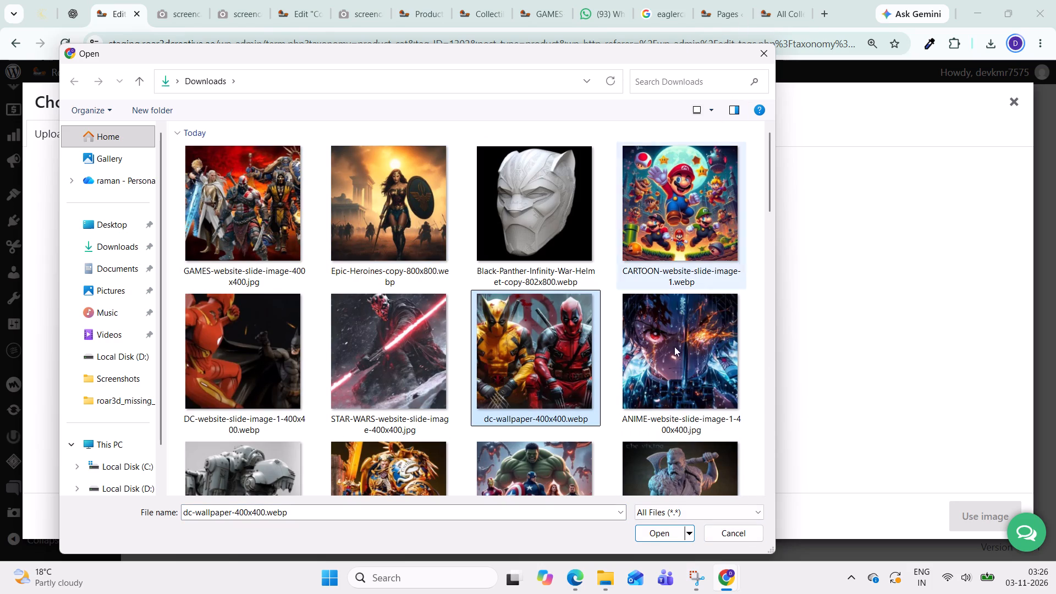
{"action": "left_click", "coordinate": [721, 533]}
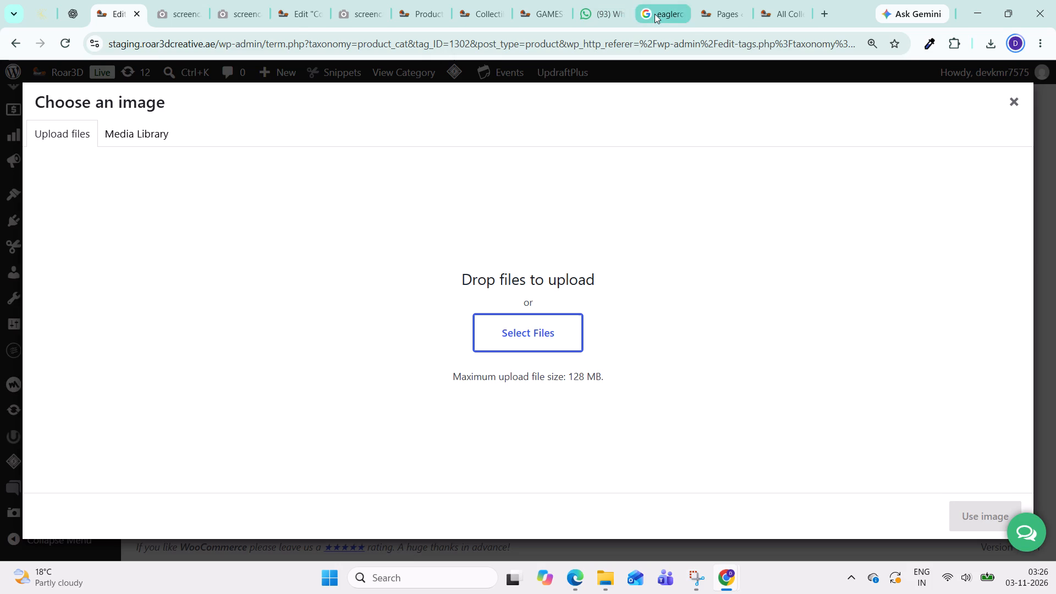
Check the live shop's collectible figurines category page for the images used on its subcategory tiles.
{"action": "left_click", "coordinate": [654, 14]}
{"action": "left_click", "coordinate": [546, 14]}
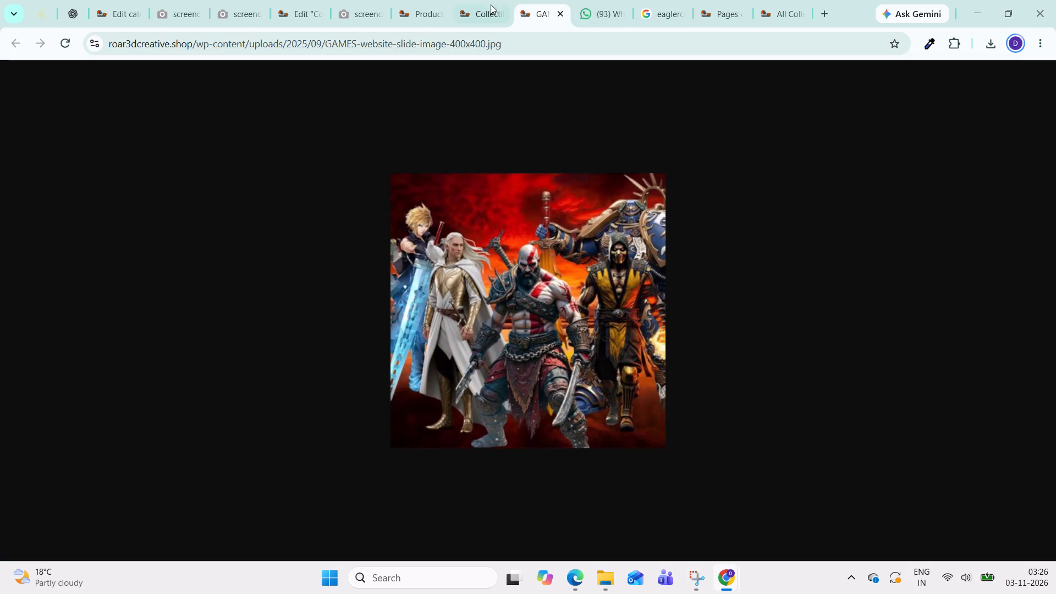
{"action": "left_click", "coordinate": [475, 4]}
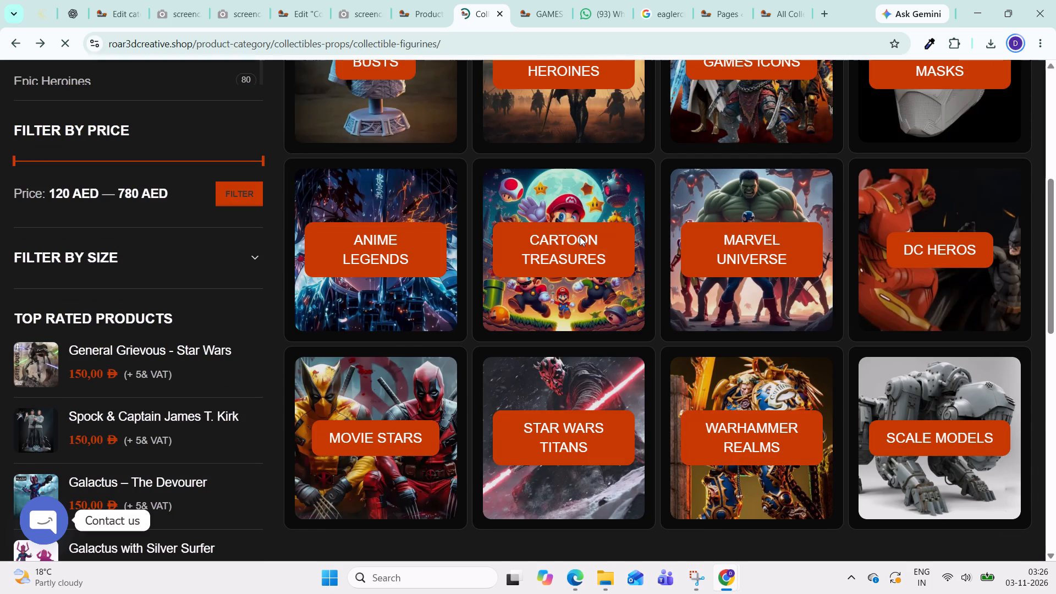
{"action": "scroll", "coordinate": [580, 236], "scroll_direction": "down", "scroll_amount": 3}
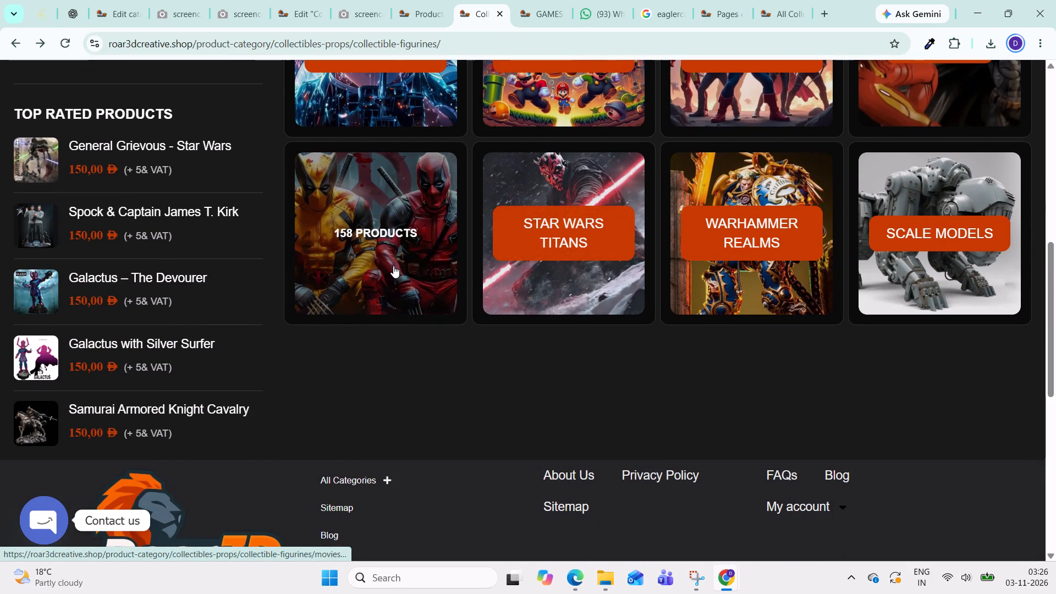
{"action": "scroll", "coordinate": [601, 301], "scroll_direction": "up", "scroll_amount": 3}
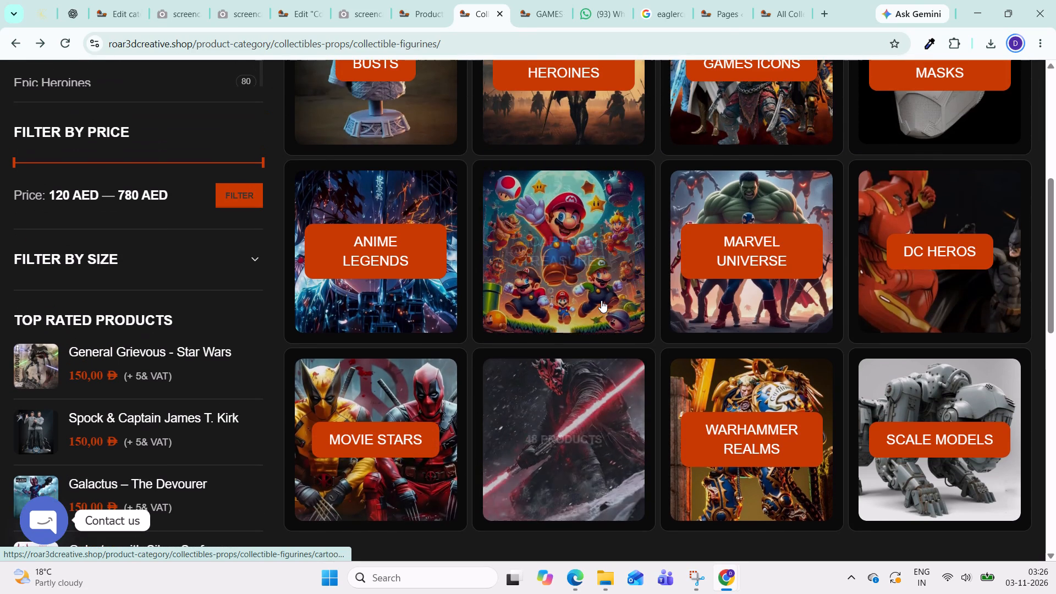
Back in the staging category editor, upload MARVEL-website-slide-image-1-400x400.webp from Downloads as the Marvel Universe thumbnail and update the category.
{"action": "left_click", "coordinate": [114, 25]}
{"action": "left_click", "coordinate": [553, 344]}
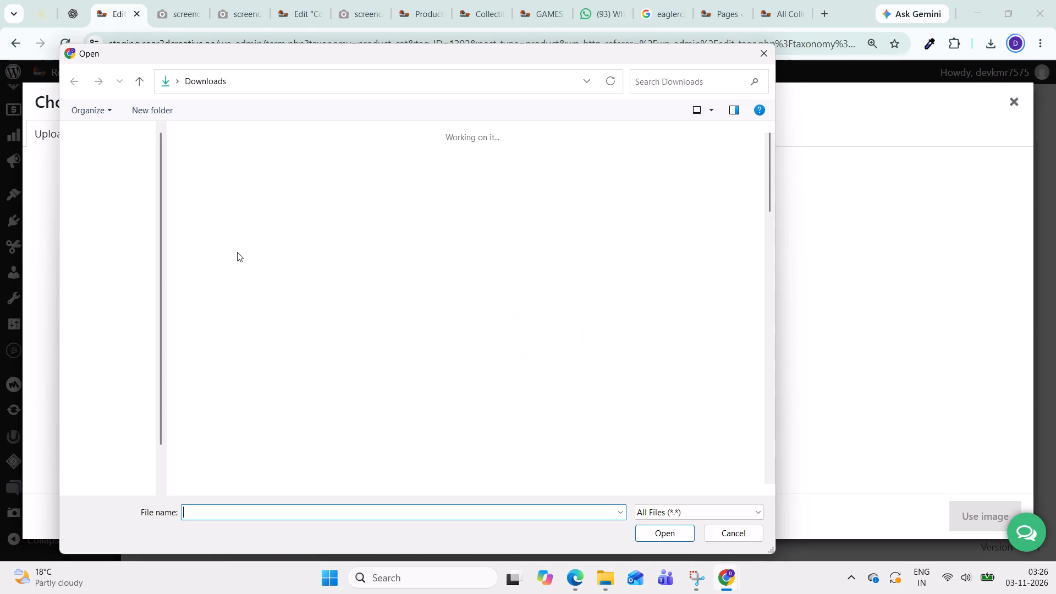
{"action": "scroll", "coordinate": [640, 352], "scroll_direction": "down", "scroll_amount": 1}
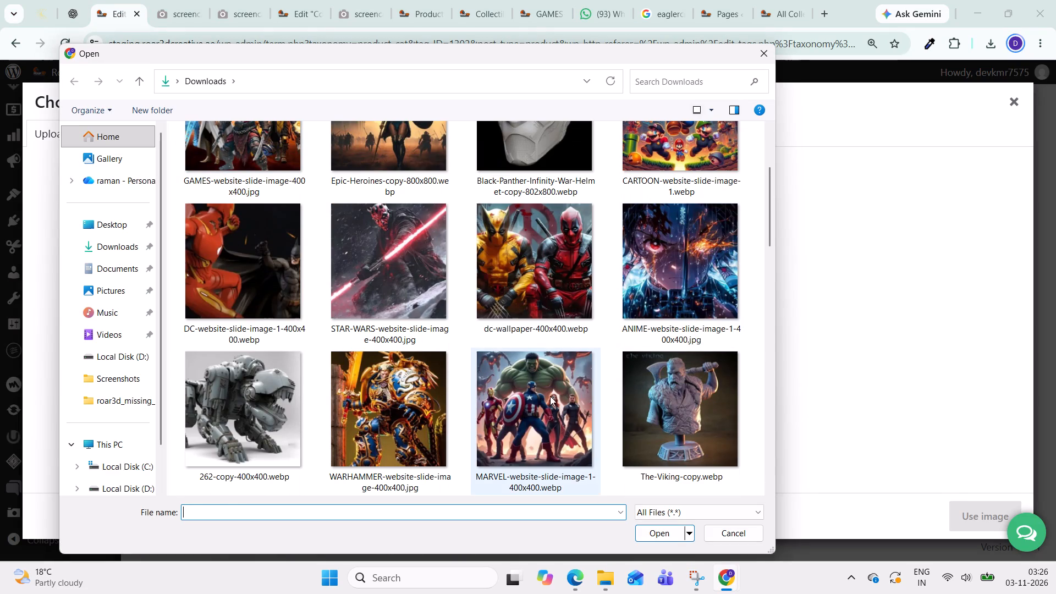
{"action": "left_click", "coordinate": [518, 413]}
{"action": "left_click", "coordinate": [666, 533]}
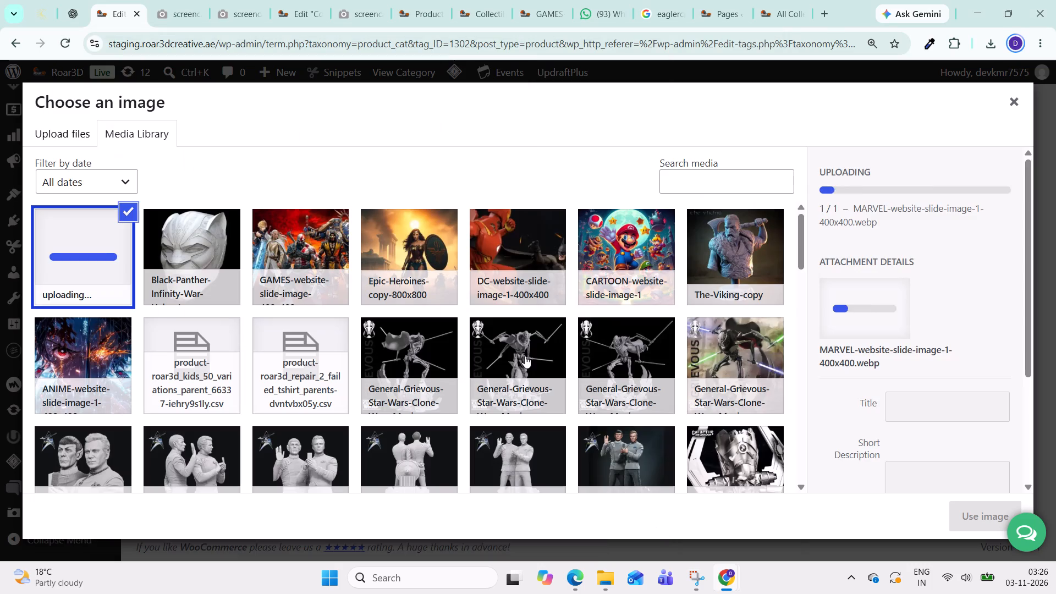
{"action": "left_click", "coordinate": [982, 522]}
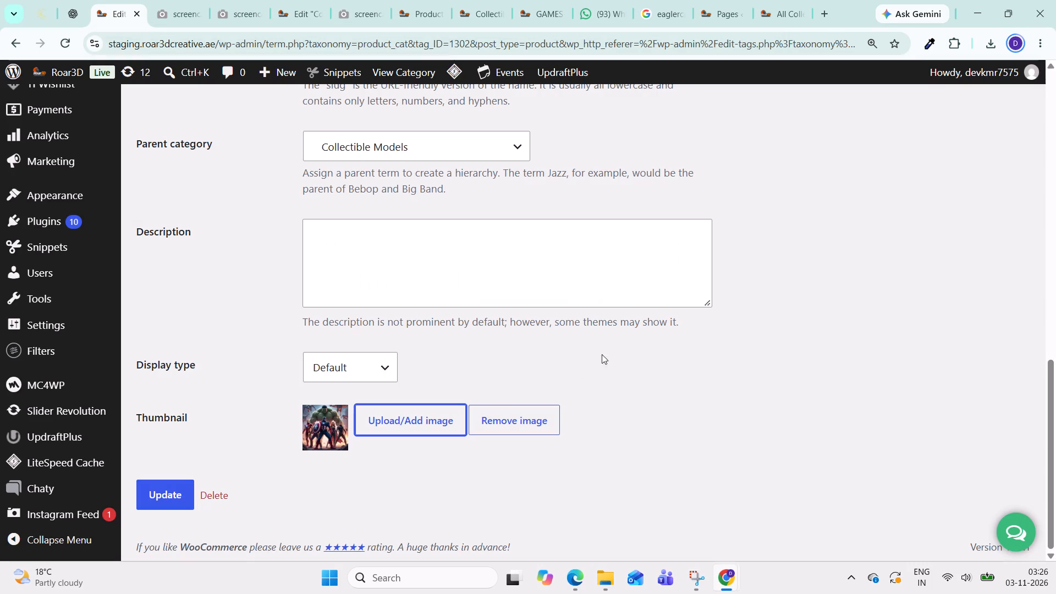
{"action": "left_click", "coordinate": [157, 488]}
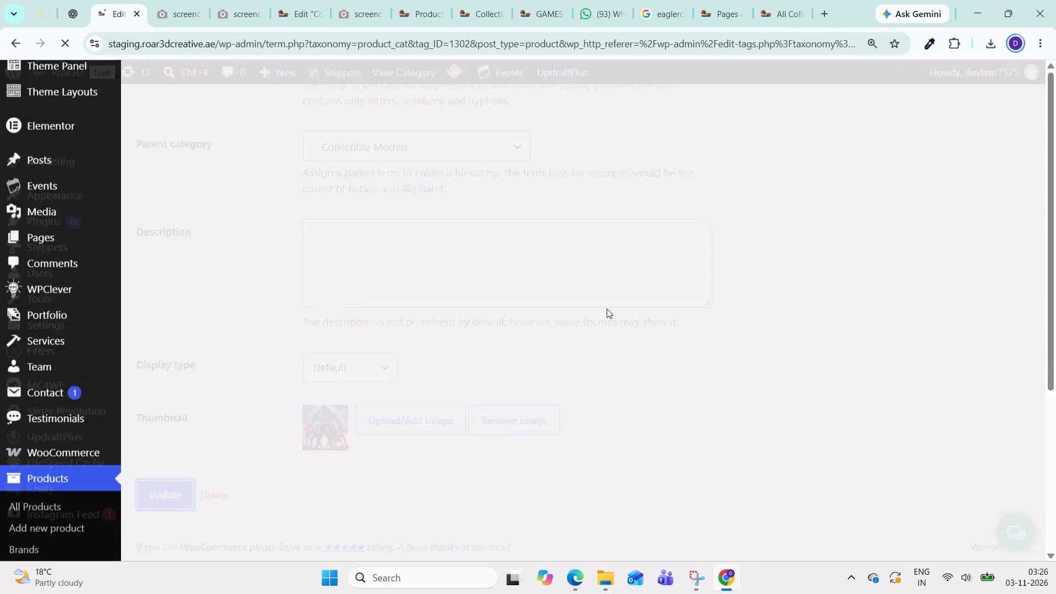
Return to the product categories list and open the Movie Stars subcategory of Collectible Models for editing.
{"action": "scroll", "coordinate": [74, 313], "scroll_direction": "down", "scroll_amount": 6}
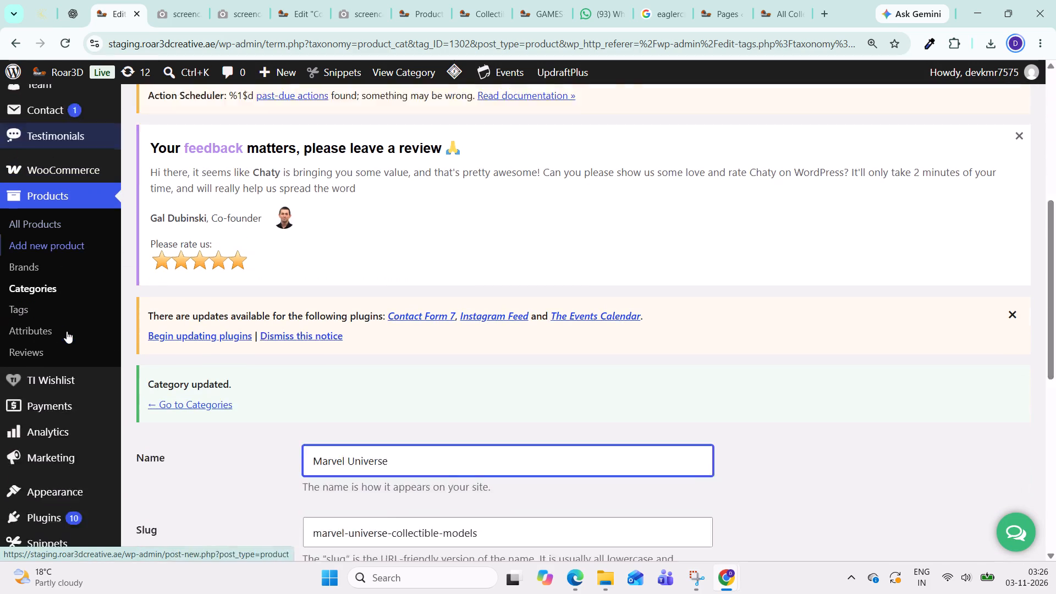
{"action": "left_click", "coordinate": [37, 229]}
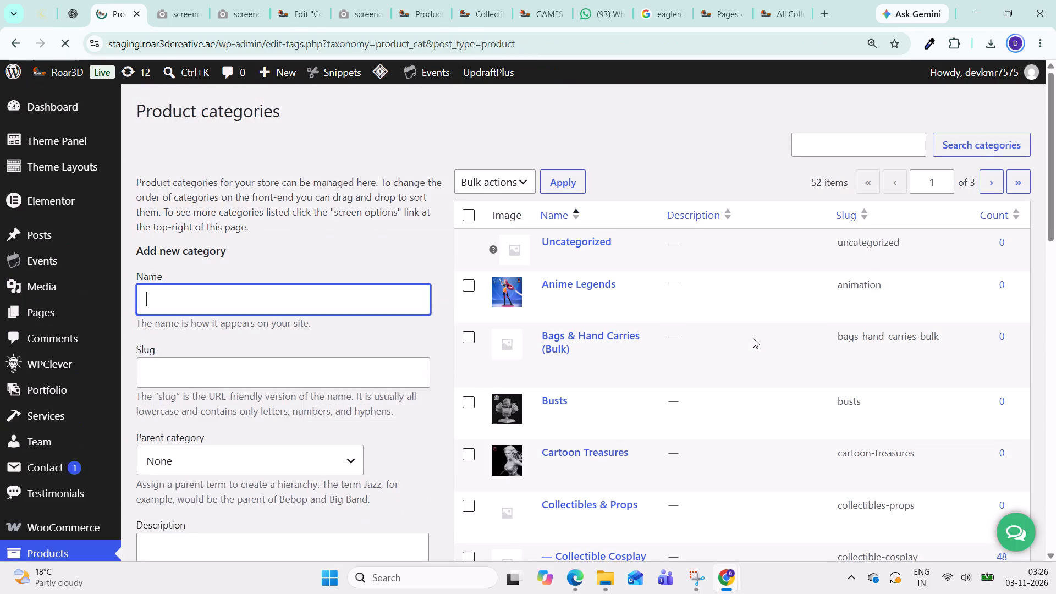
{"action": "scroll", "coordinate": [753, 338], "scroll_direction": "down", "scroll_amount": 20}
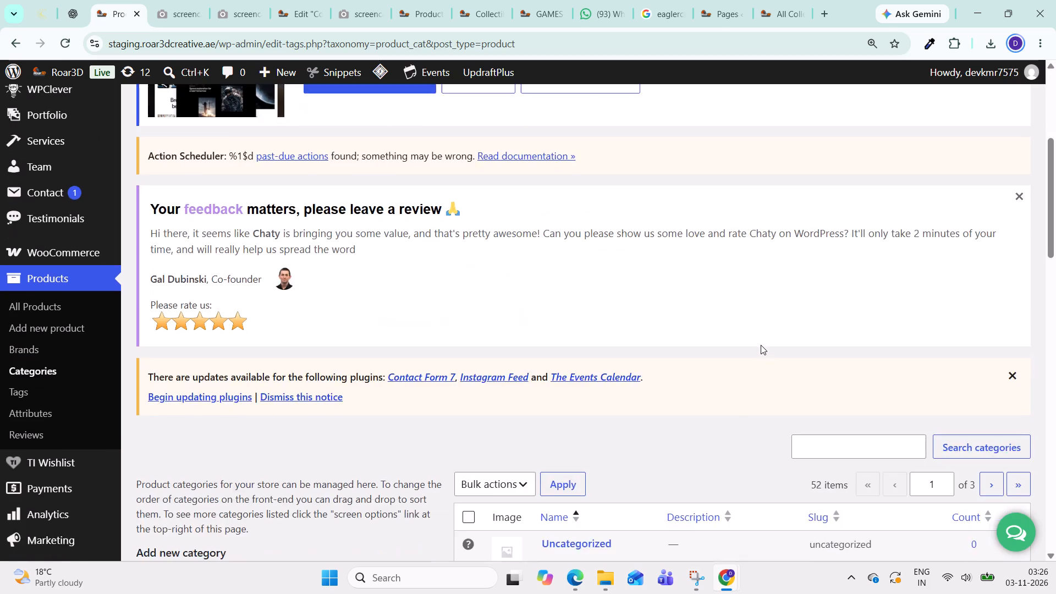
{"action": "scroll", "coordinate": [761, 345], "scroll_direction": "down", "scroll_amount": 13}
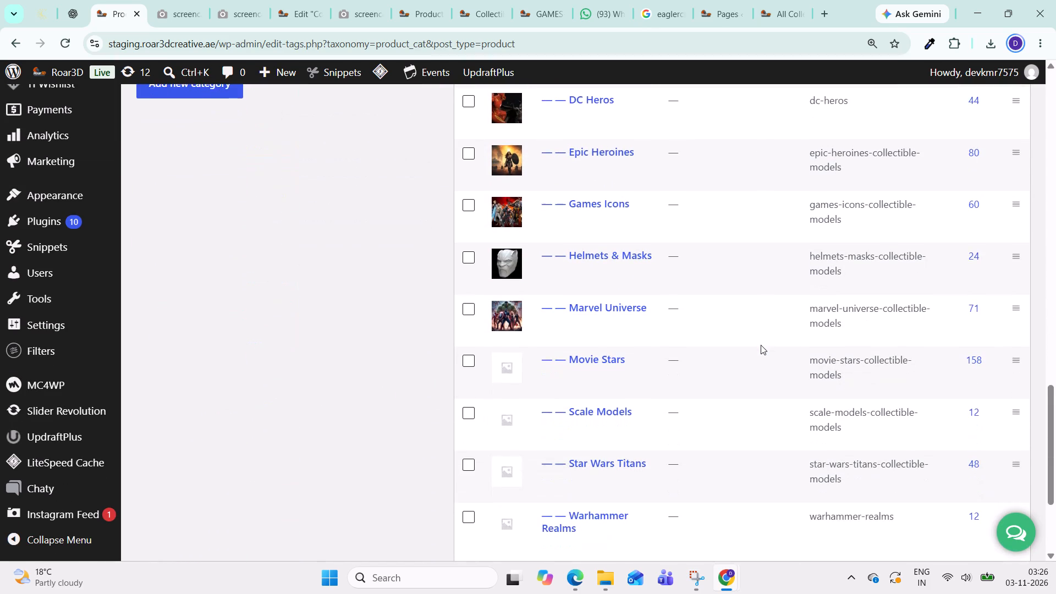
{"action": "scroll", "coordinate": [761, 345], "scroll_direction": "down", "scroll_amount": 1}
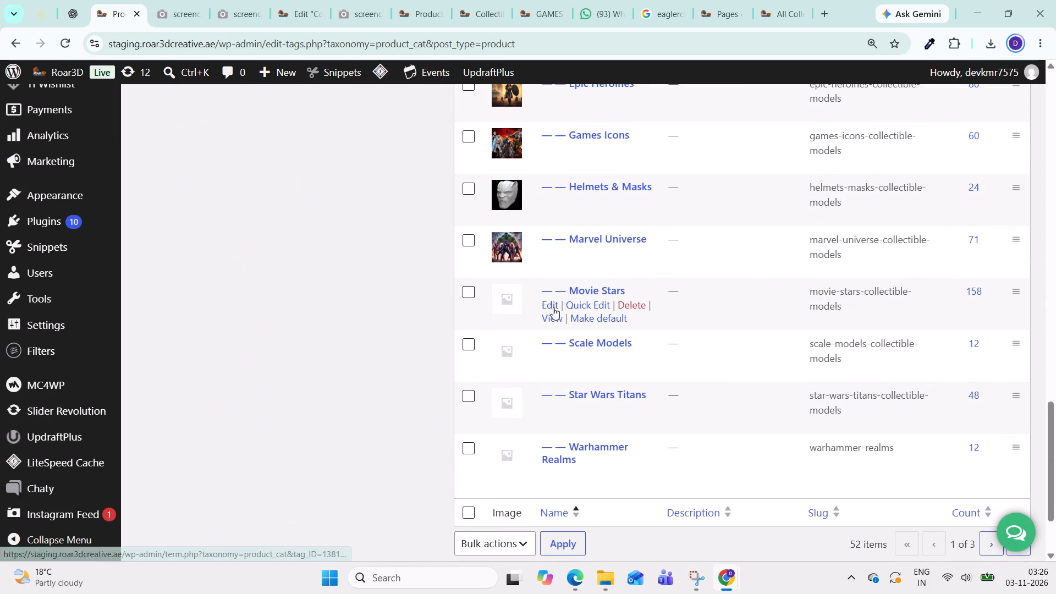
{"action": "left_click", "coordinate": [553, 306]}
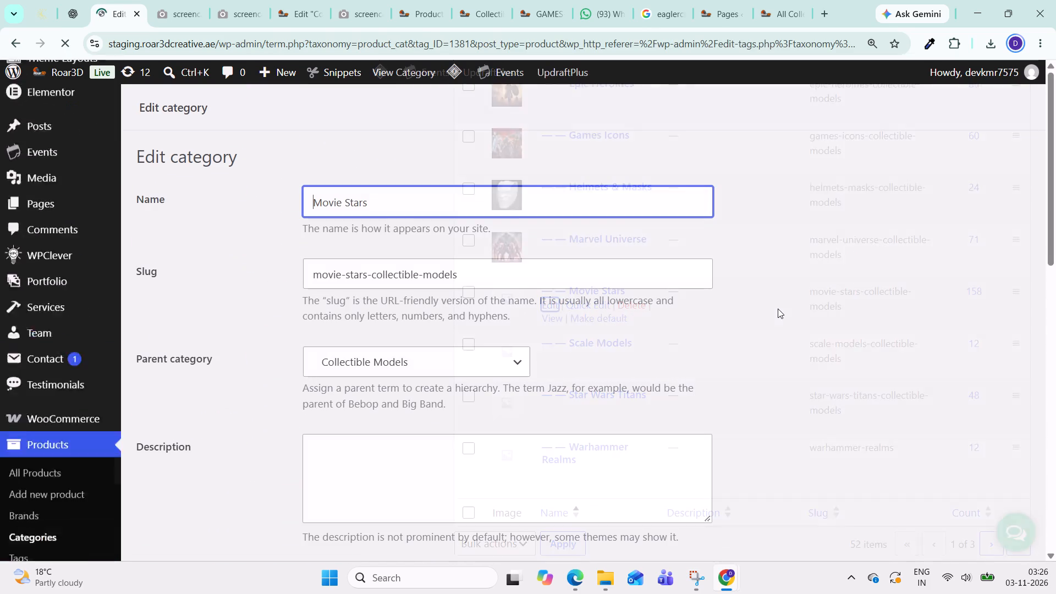
Upload dc-wallpaper-400x400.webp from Downloads as the Movie Stars thumbnail and update the category.
{"action": "scroll", "coordinate": [365, 348], "scroll_direction": "down", "scroll_amount": 6}
{"action": "scroll", "coordinate": [384, 391], "scroll_direction": "down", "scroll_amount": 6}
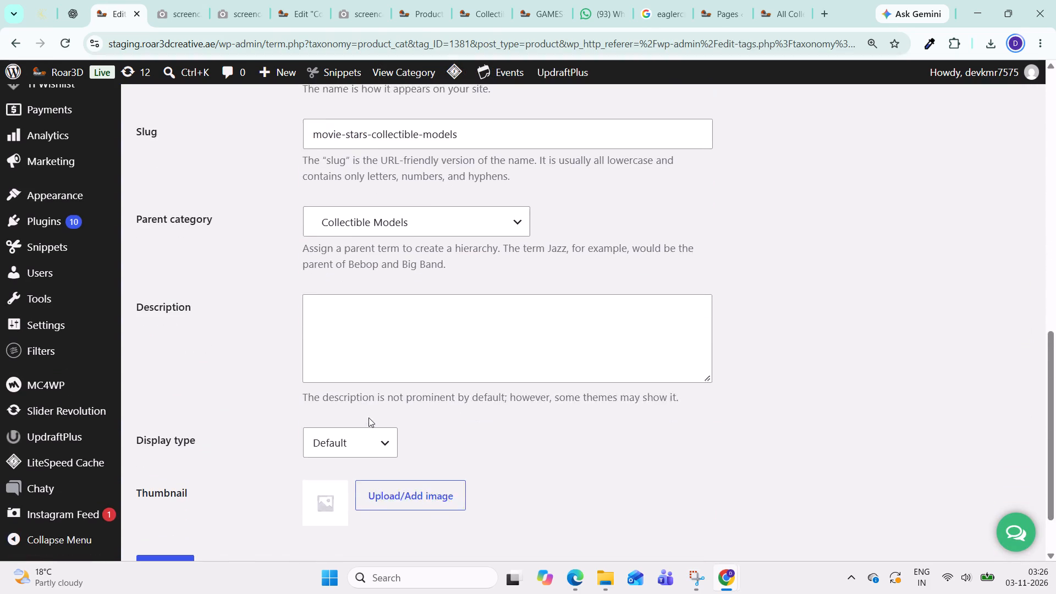
{"action": "scroll", "coordinate": [369, 417], "scroll_direction": "down", "scroll_amount": 3}
{"action": "left_click", "coordinate": [426, 414]}
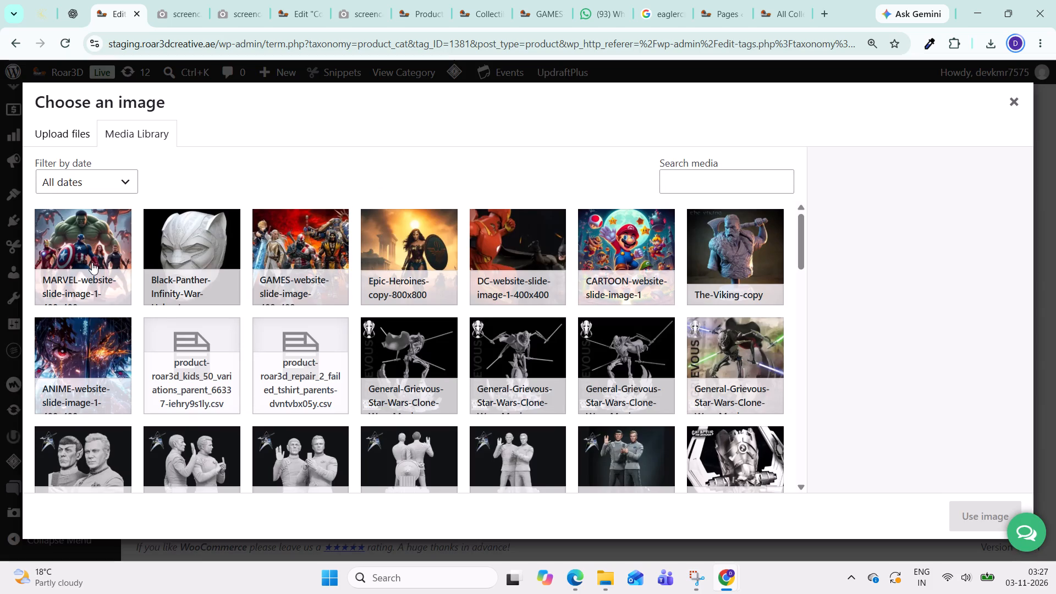
{"action": "left_click", "coordinate": [69, 132]}
{"action": "double_click", "coordinate": [508, 328]}
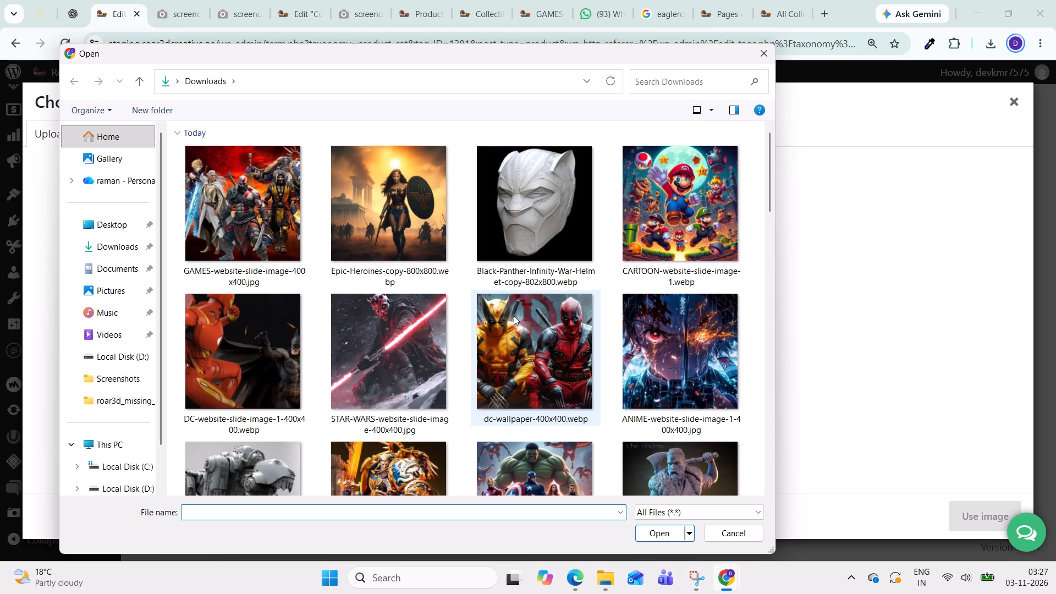
{"action": "left_click", "coordinate": [541, 361]}
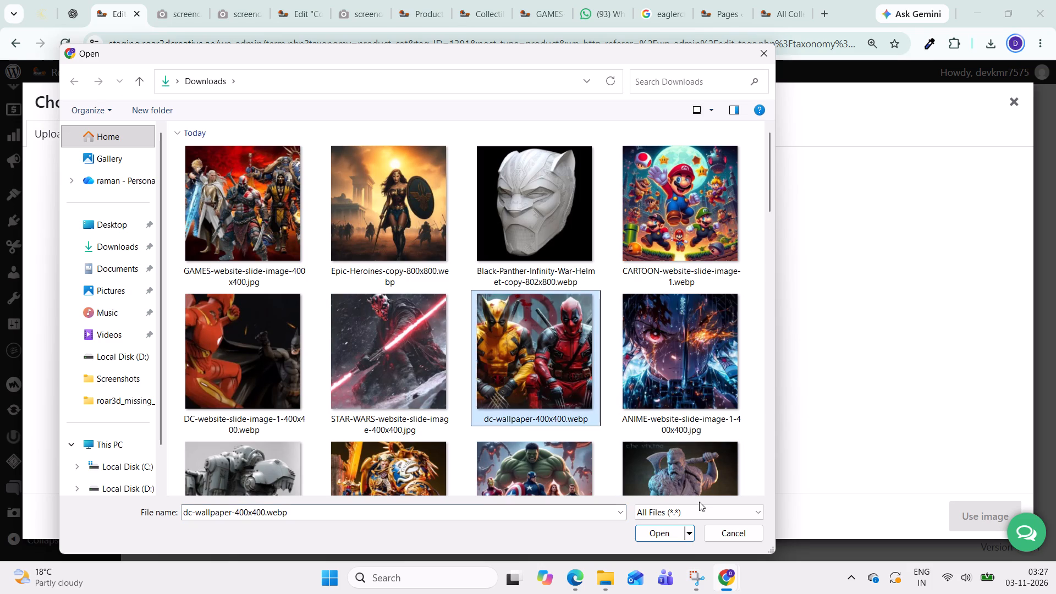
{"action": "left_click", "coordinate": [674, 528]}
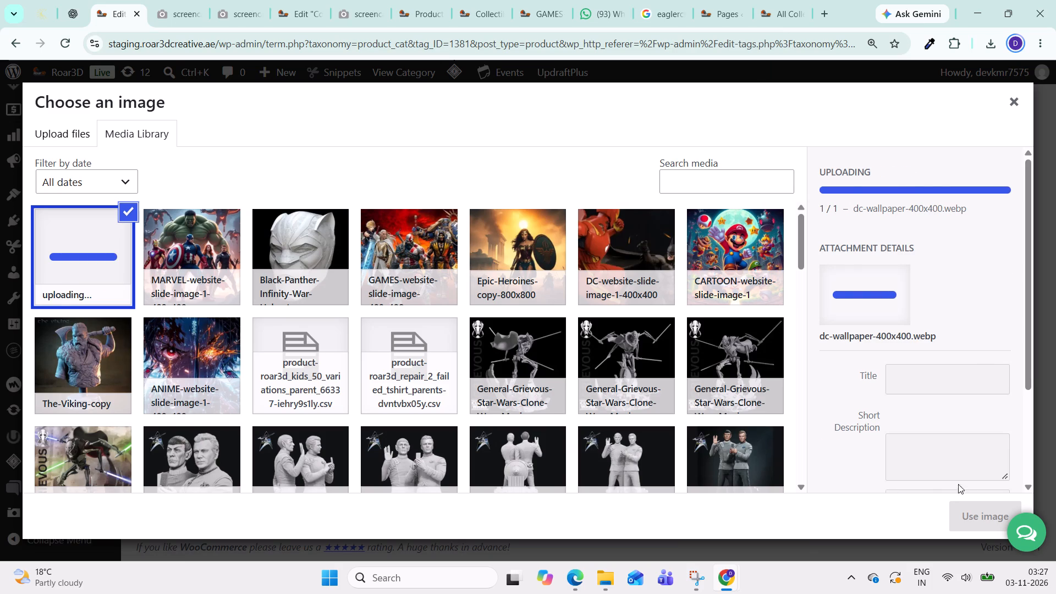
{"action": "left_click", "coordinate": [983, 516]}
{"action": "scroll", "coordinate": [621, 361], "scroll_direction": "up", "scroll_amount": 3}
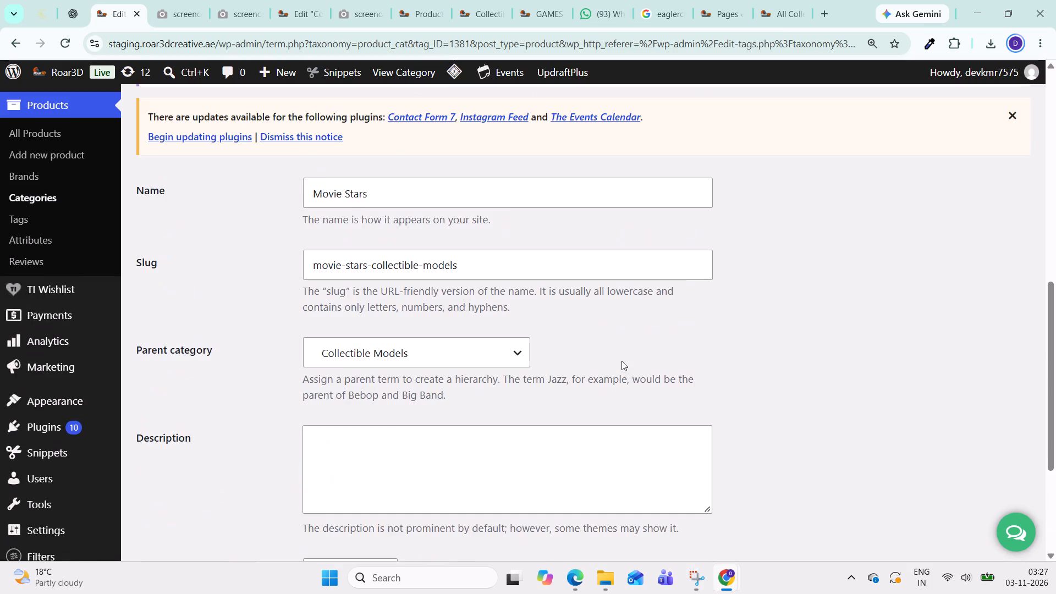
{"action": "scroll", "coordinate": [621, 361], "scroll_direction": "down", "scroll_amount": 4}
{"action": "left_click", "coordinate": [166, 500]}
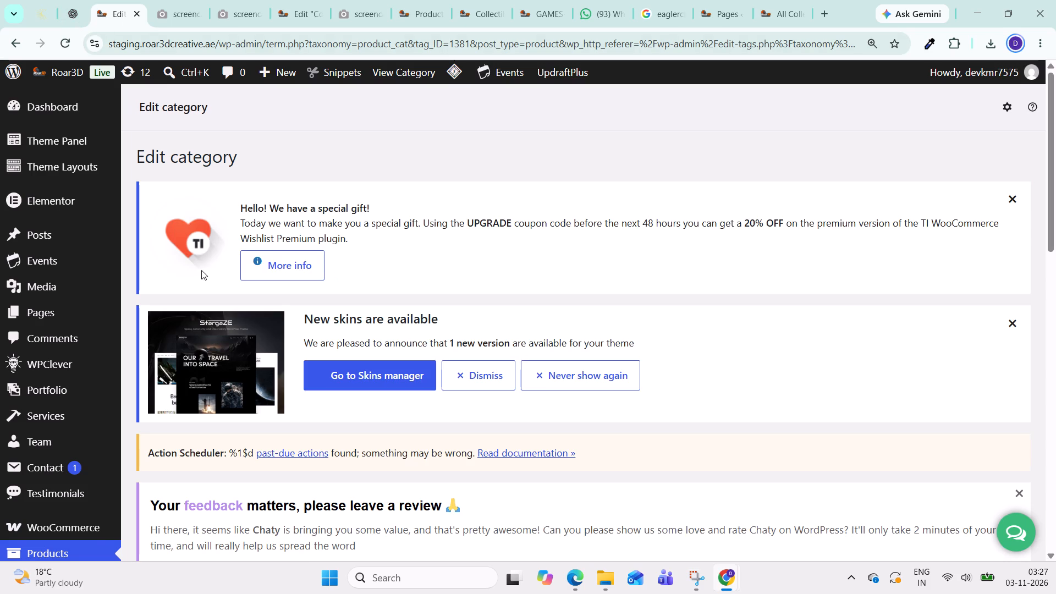
Return to the product categories list and open the Scale Models subcategory of Collectible Models for editing.
{"action": "scroll", "coordinate": [203, 271], "scroll_direction": "down", "scroll_amount": 3}
{"action": "left_click", "coordinate": [35, 434]}
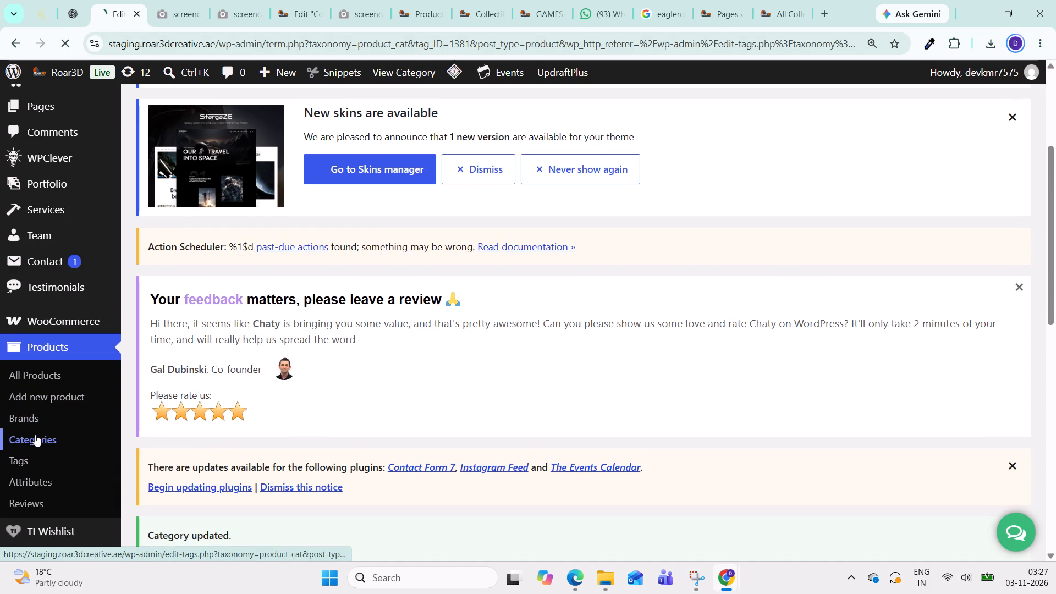
{"action": "scroll", "coordinate": [535, 285], "scroll_direction": "down", "scroll_amount": 2}
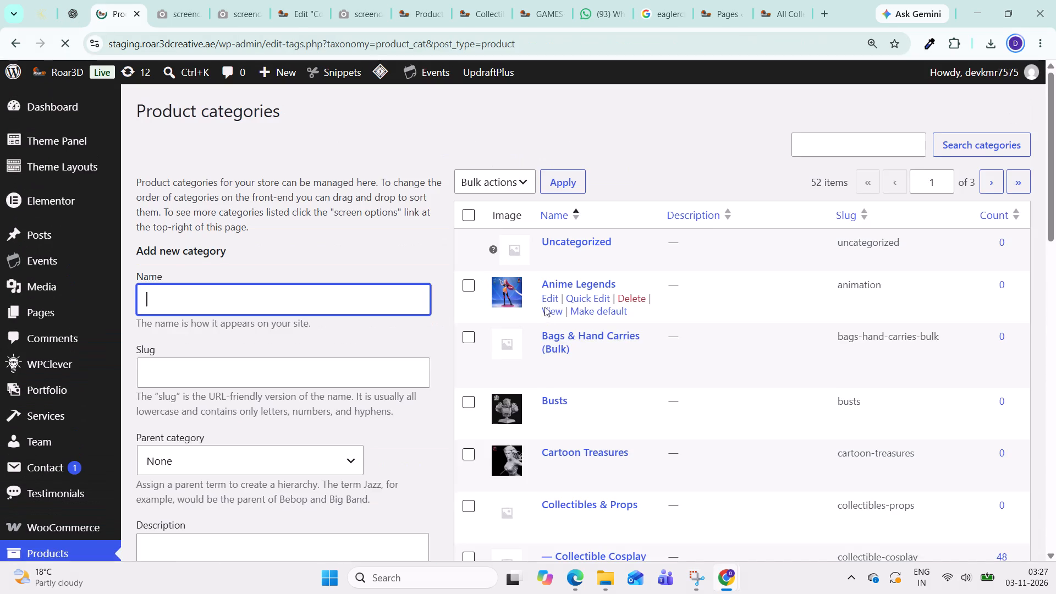
{"action": "scroll", "coordinate": [544, 307], "scroll_direction": "down", "scroll_amount": 13}
{"action": "scroll", "coordinate": [651, 383], "scroll_direction": "down", "scroll_amount": 3}
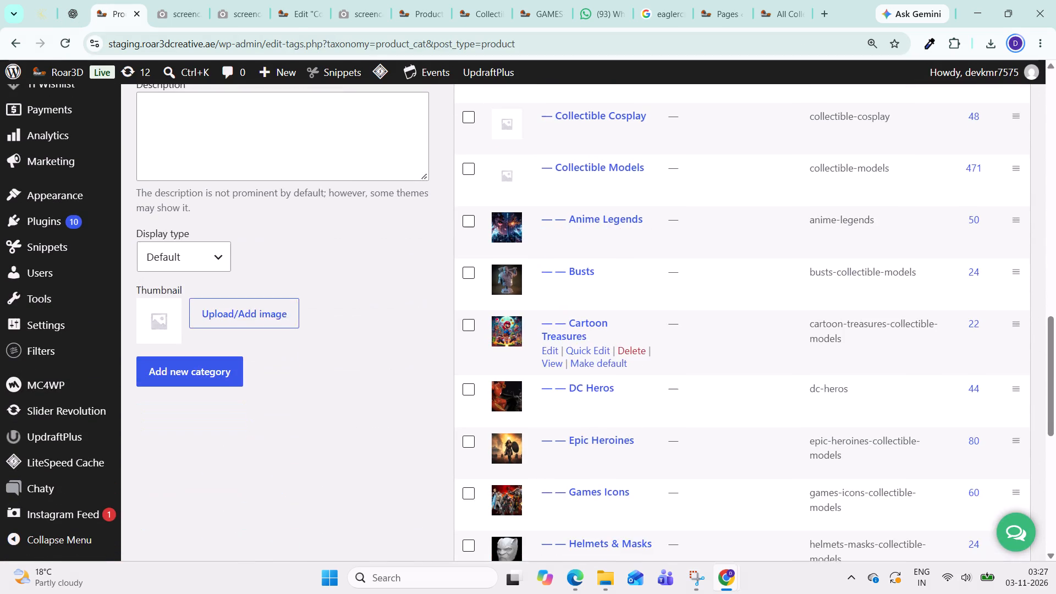
{"action": "scroll", "coordinate": [636, 380], "scroll_direction": "down", "scroll_amount": 4}
{"action": "scroll", "coordinate": [587, 428], "scroll_direction": "down", "scroll_amount": 1}
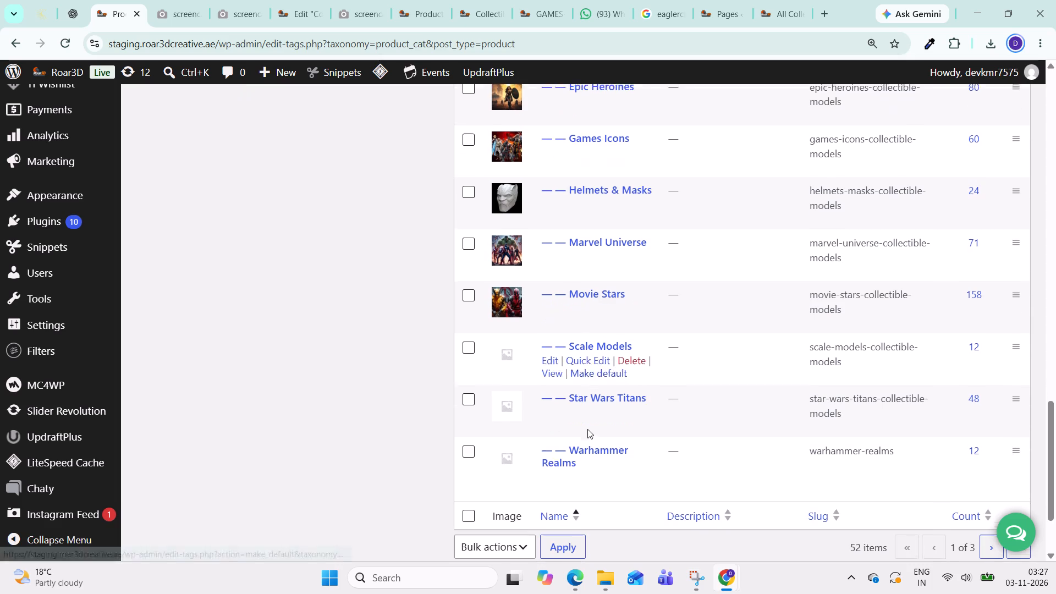
{"action": "left_click", "coordinate": [555, 360]}
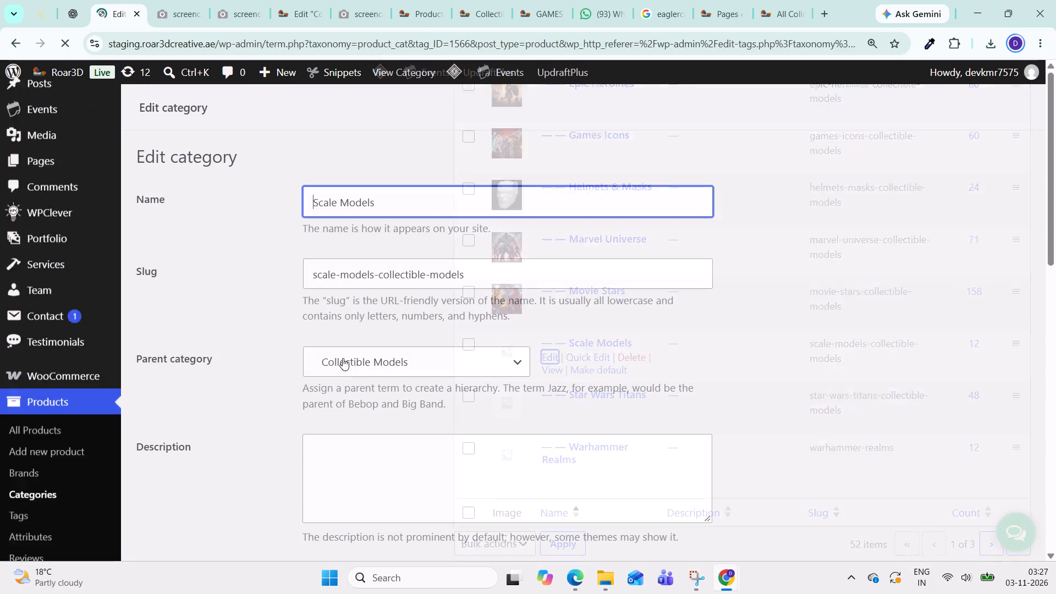
Open the file upload pane for the Scale Models category's thumbnail image.
{"action": "scroll", "coordinate": [350, 359], "scroll_direction": "down", "scroll_amount": 13}
{"action": "scroll", "coordinate": [442, 376], "scroll_direction": "down", "scroll_amount": 2}
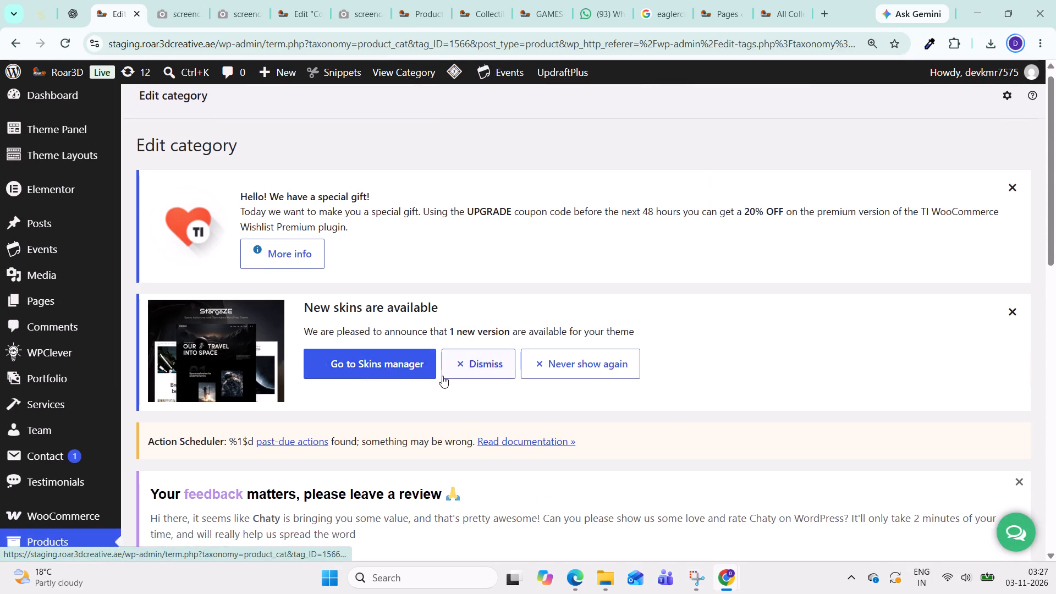
{"action": "scroll", "coordinate": [442, 376], "scroll_direction": "down", "scroll_amount": 11}
{"action": "left_click", "coordinate": [399, 414]}
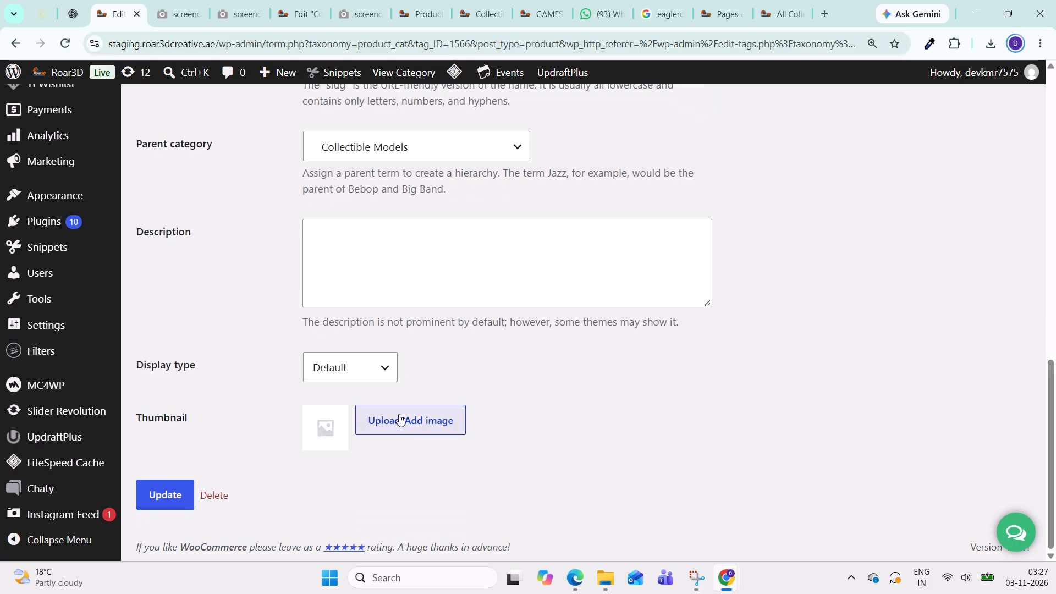
{"action": "left_click", "coordinate": [71, 137]}
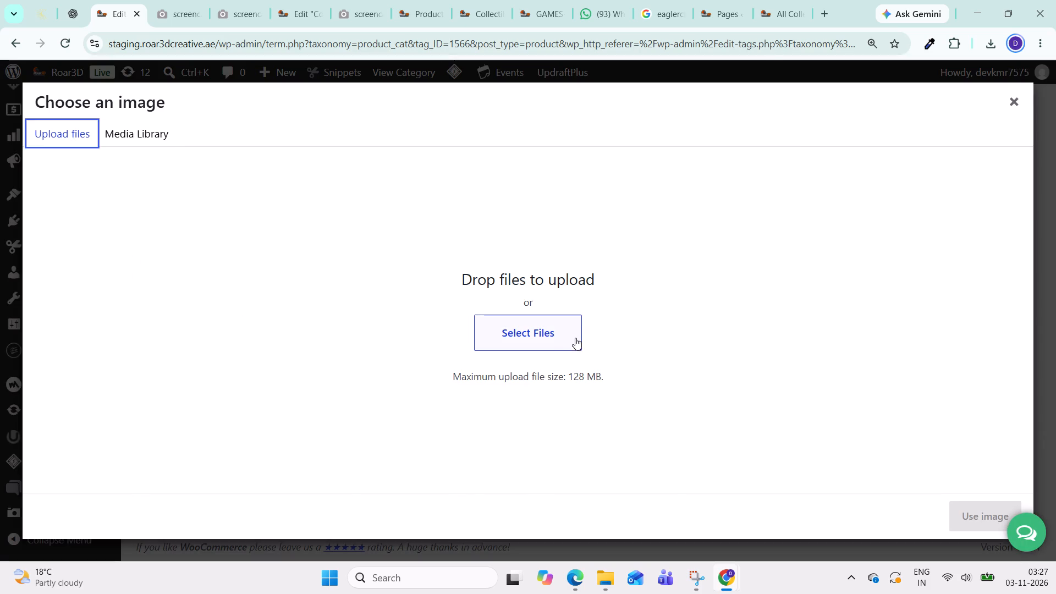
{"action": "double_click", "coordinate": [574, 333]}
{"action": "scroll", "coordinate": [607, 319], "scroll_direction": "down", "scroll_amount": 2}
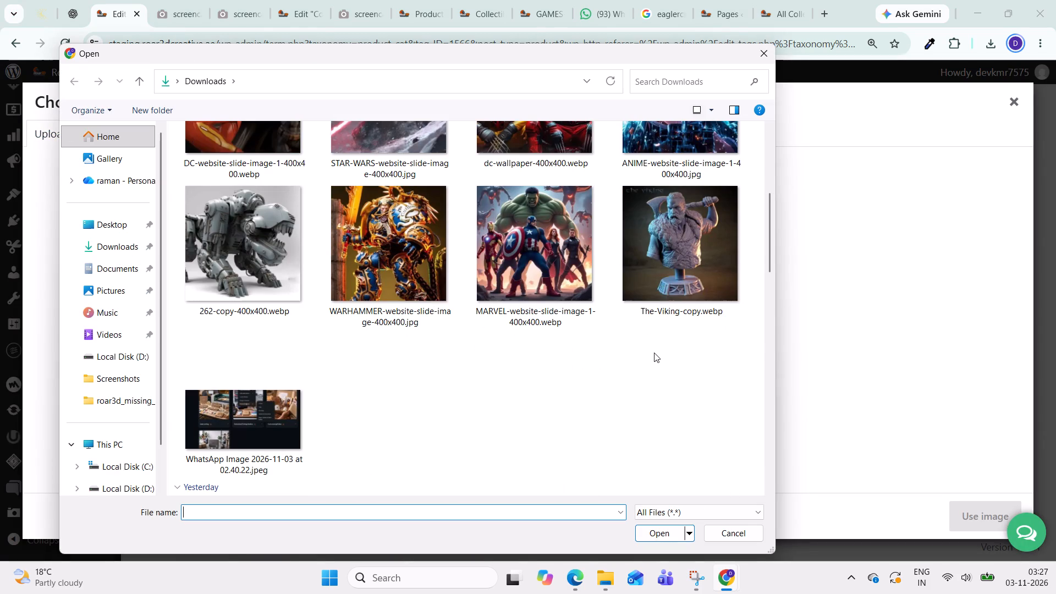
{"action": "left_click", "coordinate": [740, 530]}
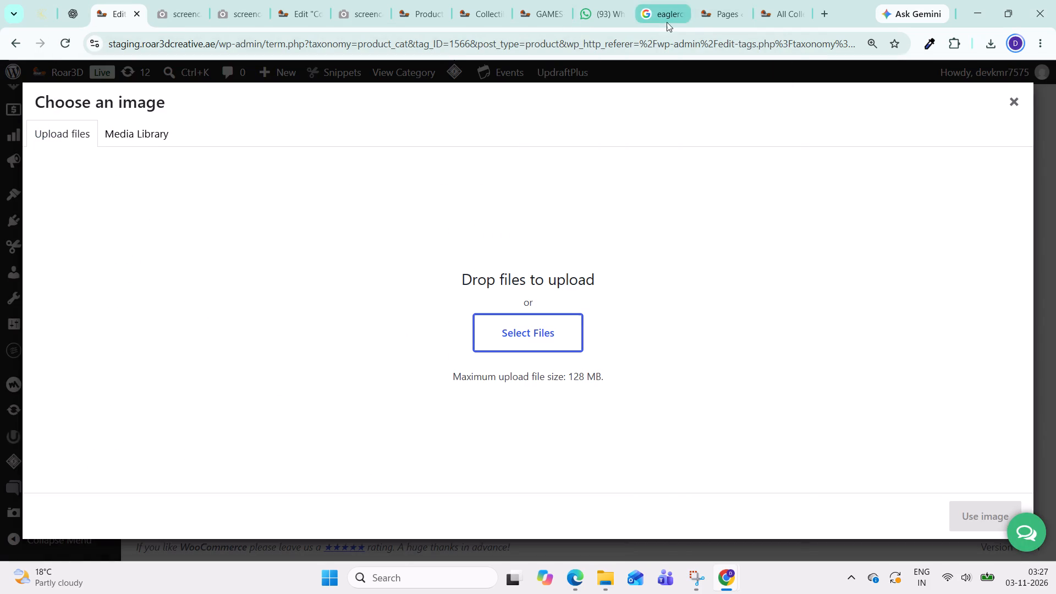
Check the Scale Models tile image on the live shop's collectible figurines page, and return to the staging category editor.
{"action": "left_click", "coordinate": [532, 15]}
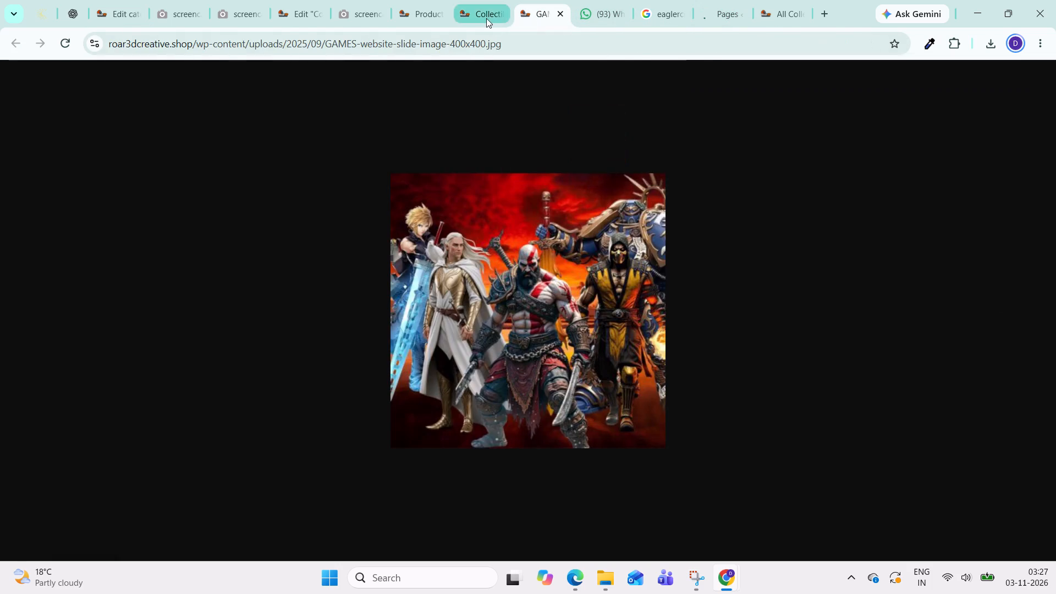
{"action": "left_click", "coordinate": [486, 18]}
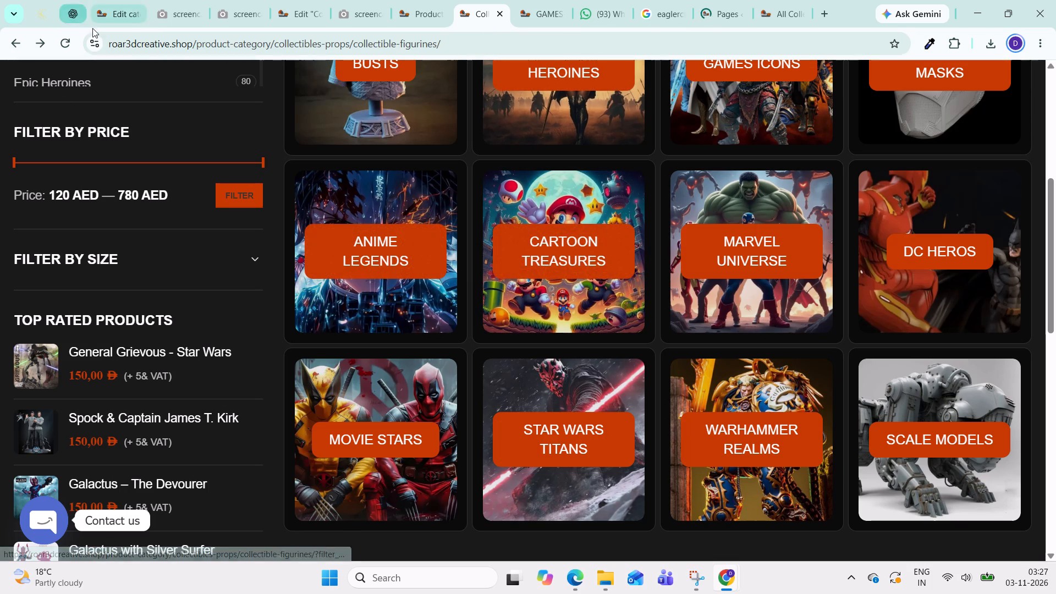
{"action": "left_click", "coordinate": [125, 18]}
Upload 262-copy-400x400.webp from Downloads as the Scale Models thumbnail and update the category.
{"action": "left_click", "coordinate": [532, 326]}
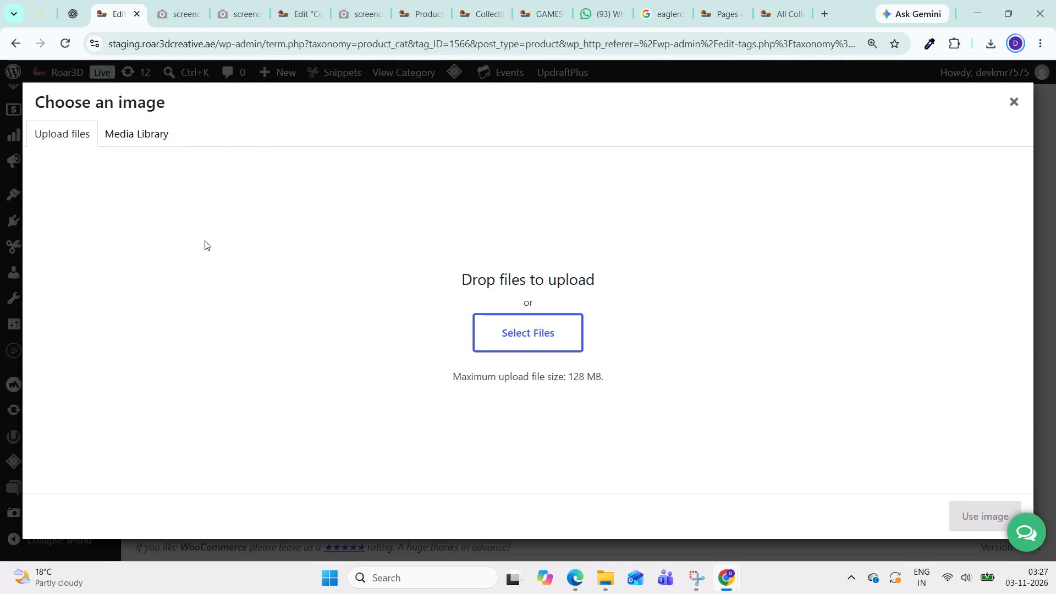
{"action": "scroll", "coordinate": [529, 328], "scroll_direction": "down", "scroll_amount": 1}
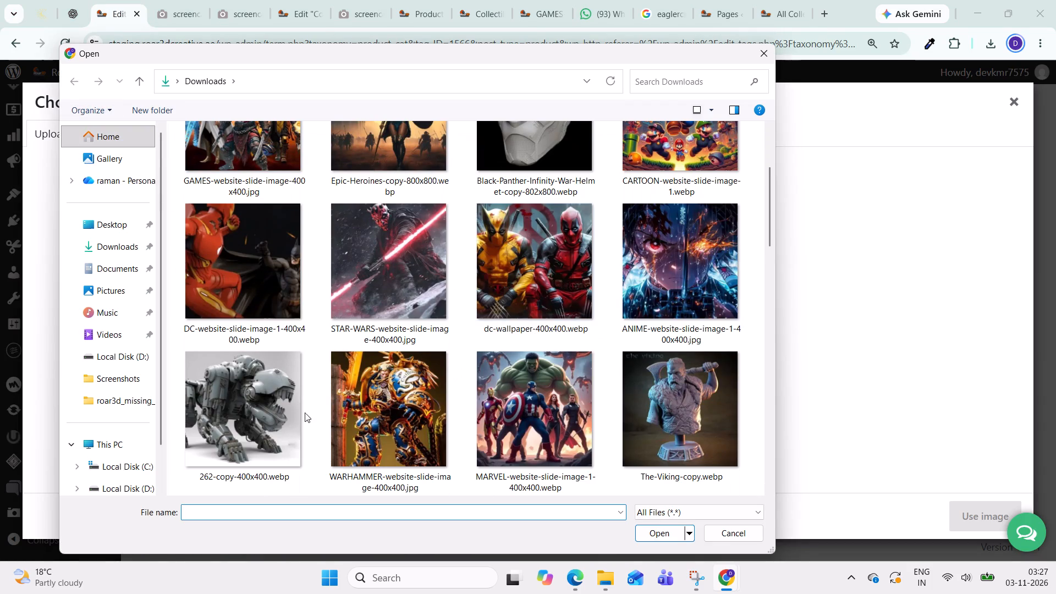
{"action": "left_click", "coordinate": [249, 410]}
{"action": "left_click", "coordinate": [666, 536]}
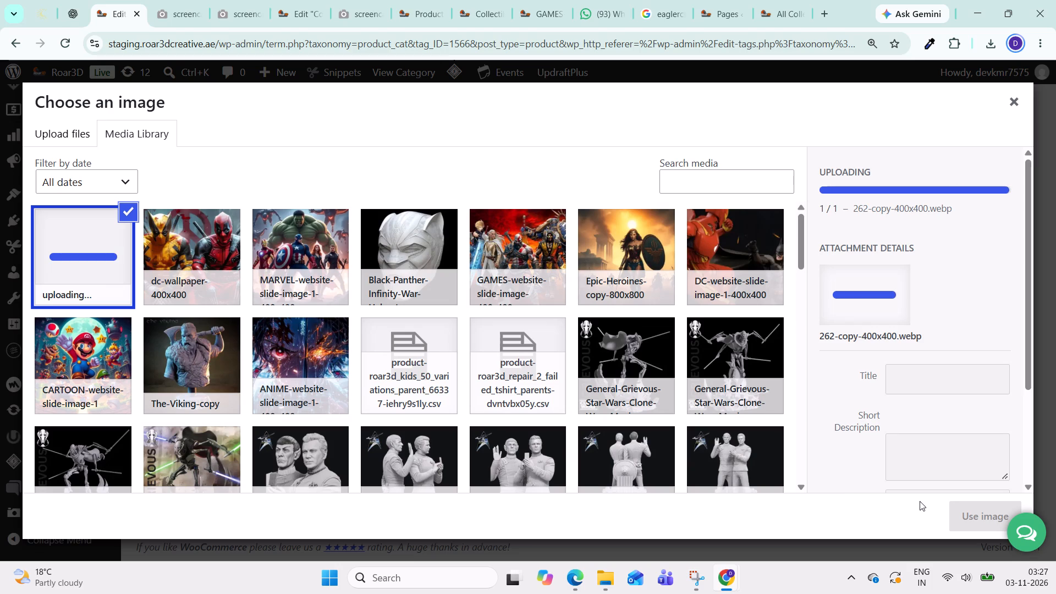
{"action": "left_click", "coordinate": [978, 520]}
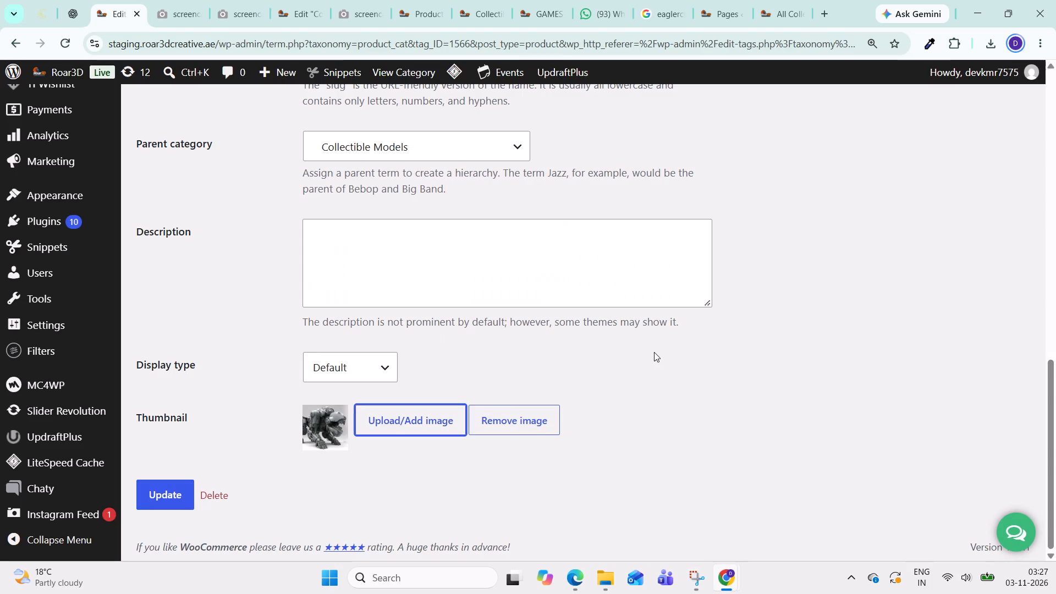
{"action": "left_click", "coordinate": [156, 490]}
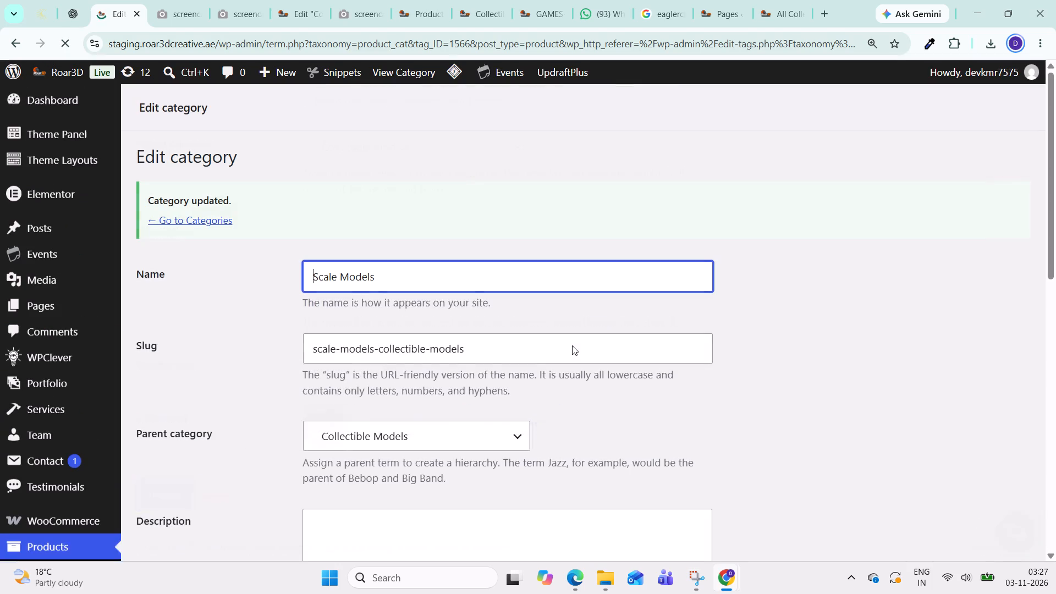
Return to the product categories list and open the Star Wars Titans subcategory of Collectible Models for editing.
{"action": "scroll", "coordinate": [44, 422], "scroll_direction": "down", "scroll_amount": 3}
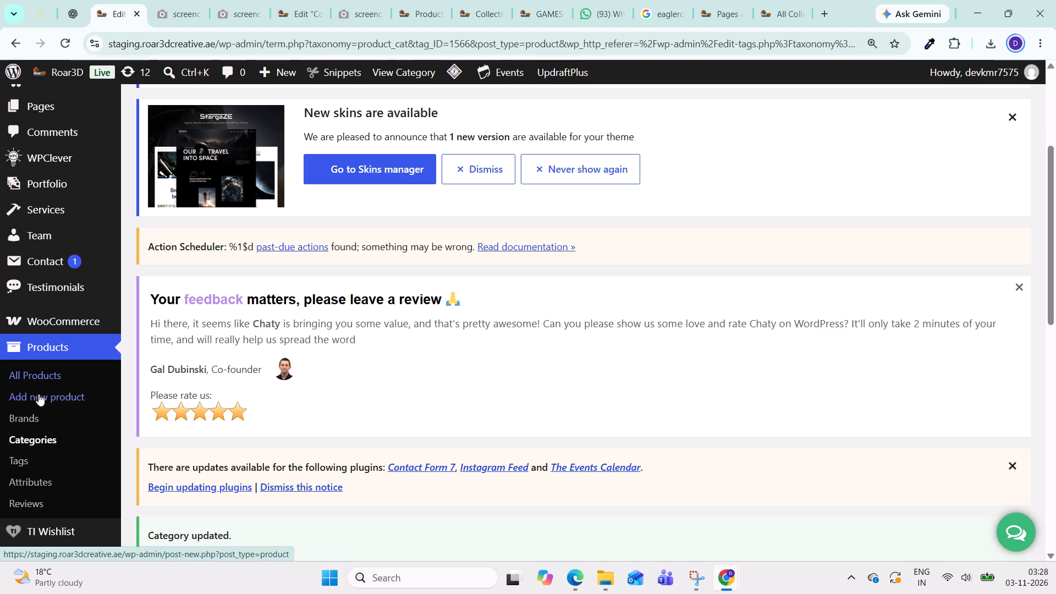
{"action": "left_click", "coordinate": [41, 440]}
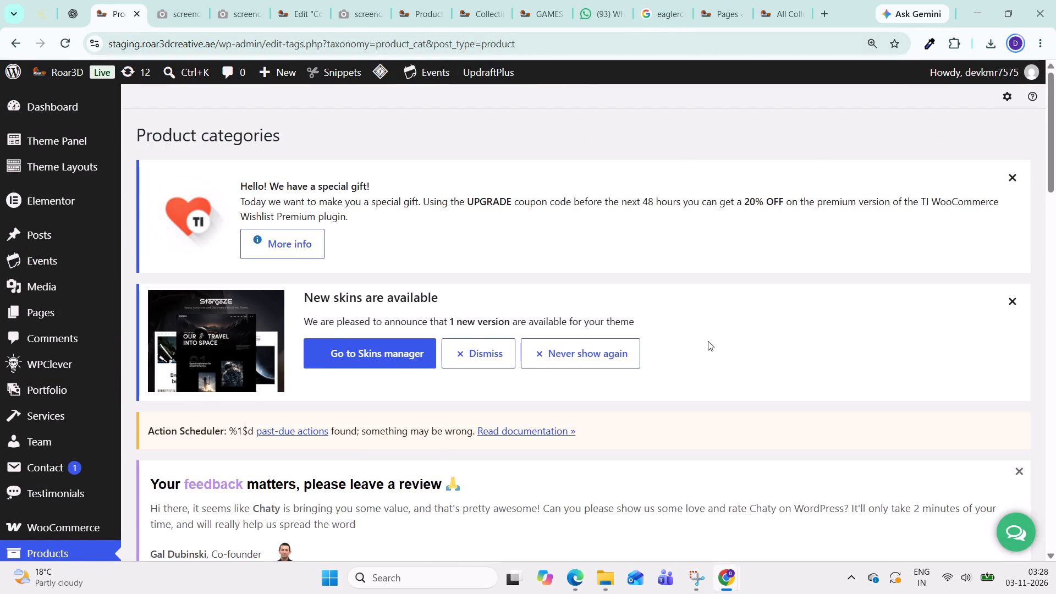
{"action": "scroll", "coordinate": [708, 342], "scroll_direction": "down", "scroll_amount": 19}
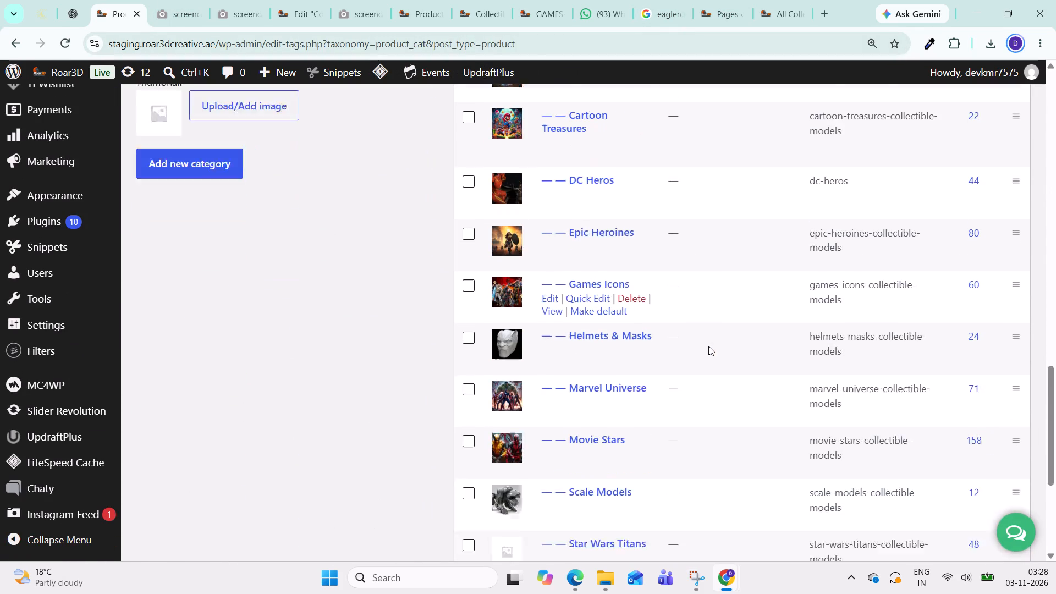
{"action": "scroll", "coordinate": [708, 346], "scroll_direction": "down", "scroll_amount": 2}
{"action": "left_click", "coordinate": [549, 341]}
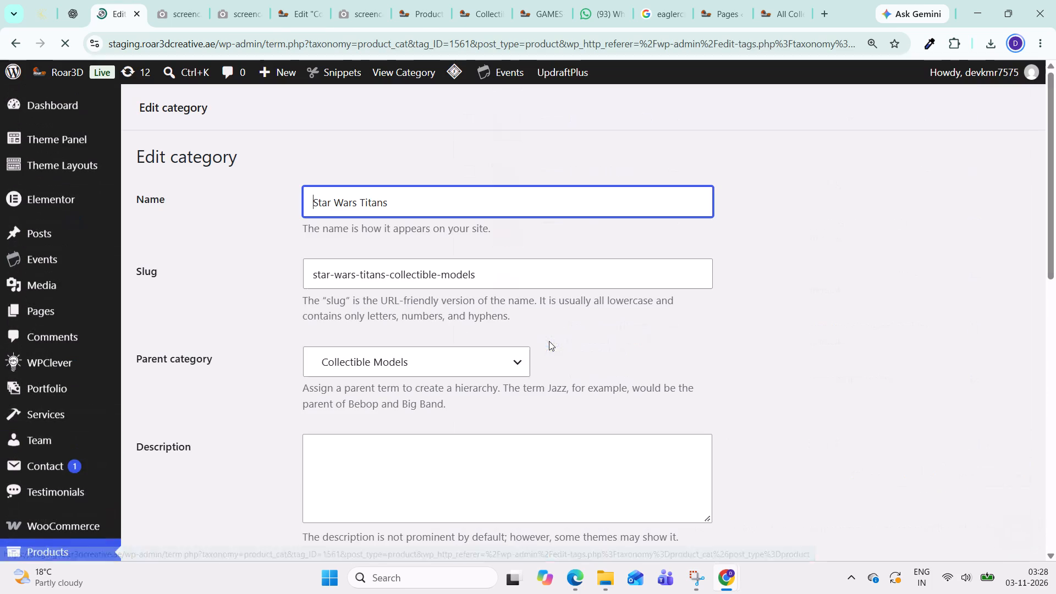
Check the Star Wars Titans tile image on the live shop's collectible figurines page, and return to the staging category editor.
{"action": "left_click", "coordinate": [713, 18]}
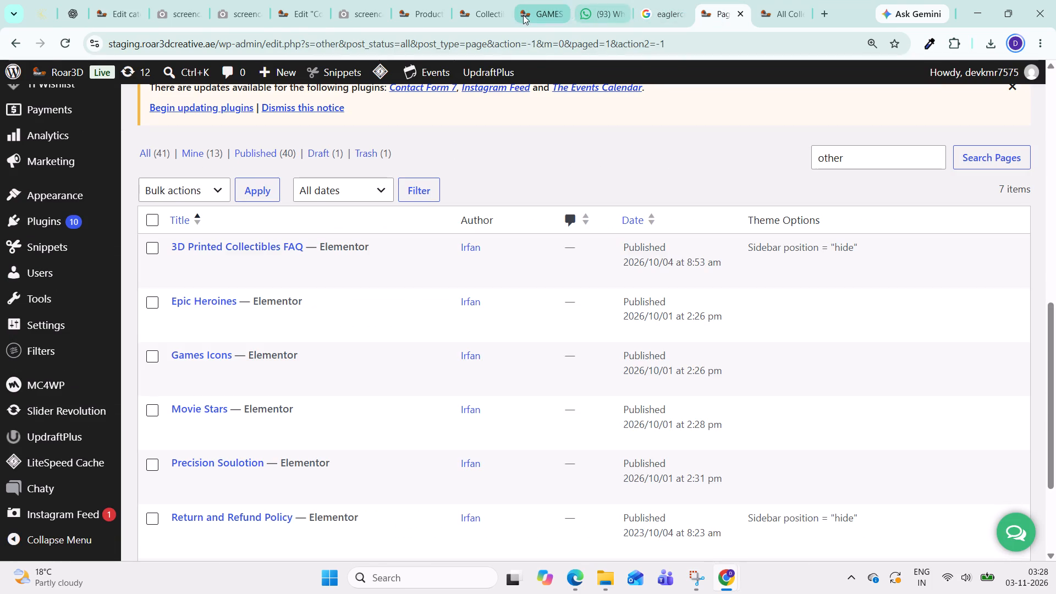
{"action": "left_click", "coordinate": [541, 13]}
{"action": "left_click", "coordinate": [483, 20]}
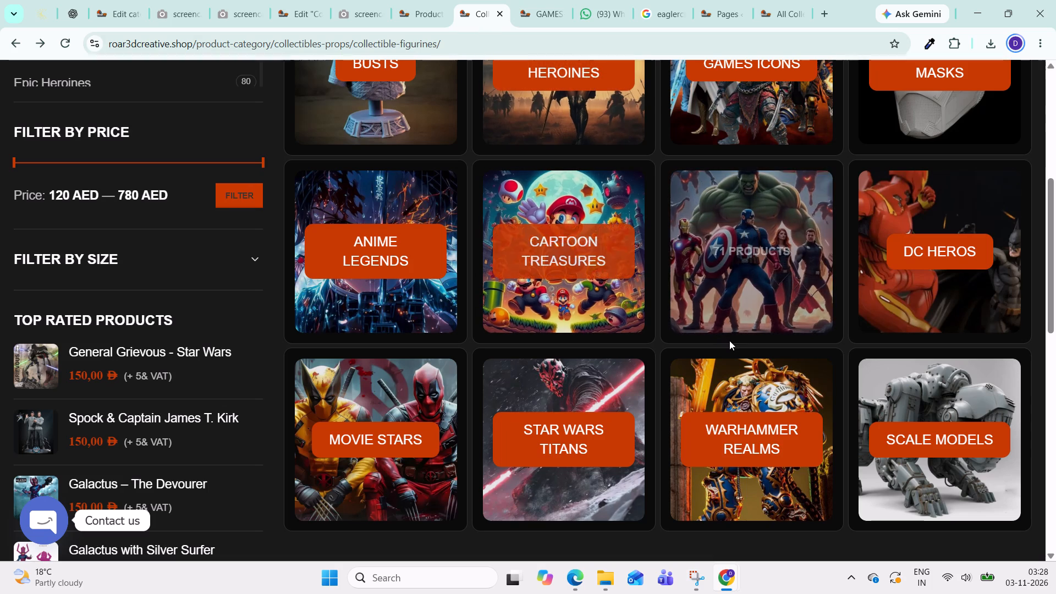
{"action": "left_click", "coordinate": [120, 18]}
Upload STAR-WARS-website-slide-image-400x400.jpg from Downloads as the Star Wars Titans thumbnail and update the category.
{"action": "scroll", "coordinate": [377, 404], "scroll_direction": "down", "scroll_amount": 10}
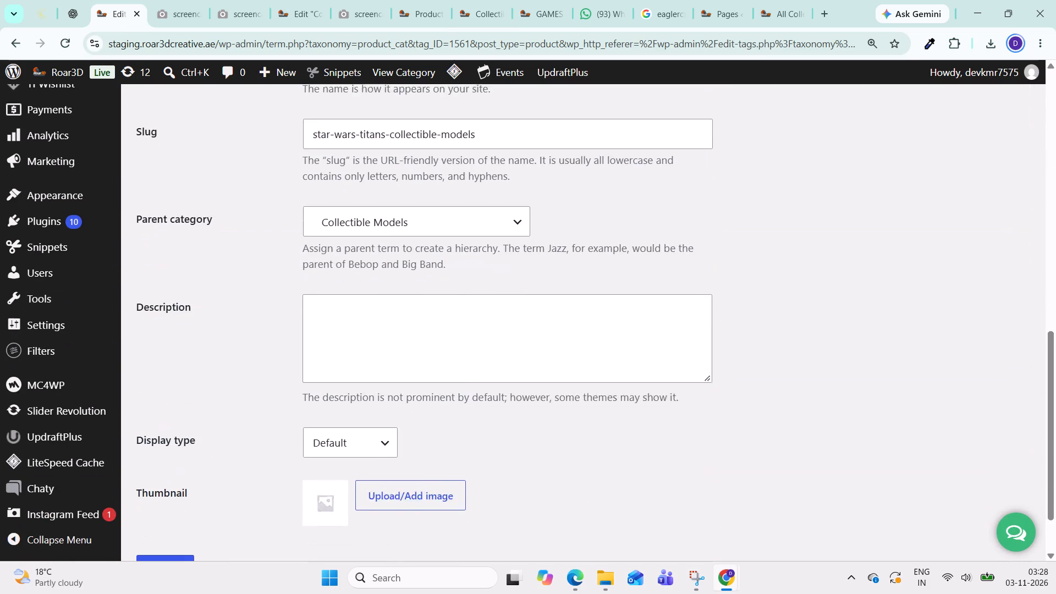
{"action": "scroll", "coordinate": [376, 405], "scroll_direction": "down", "scroll_amount": 3}
{"action": "left_click", "coordinate": [387, 417]}
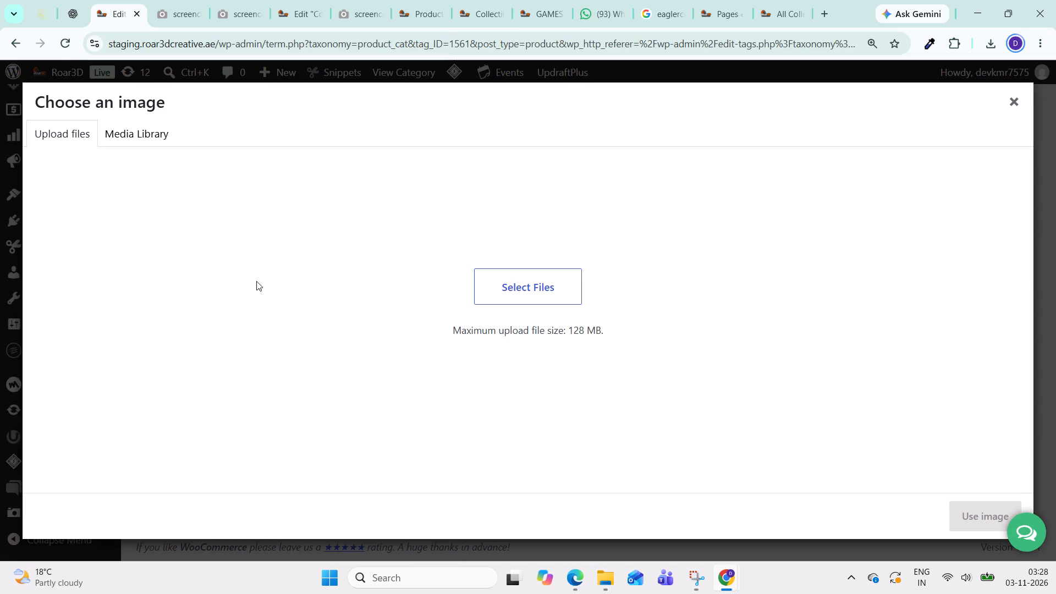
{"action": "left_click", "coordinate": [71, 139]}
{"action": "left_click", "coordinate": [526, 335]}
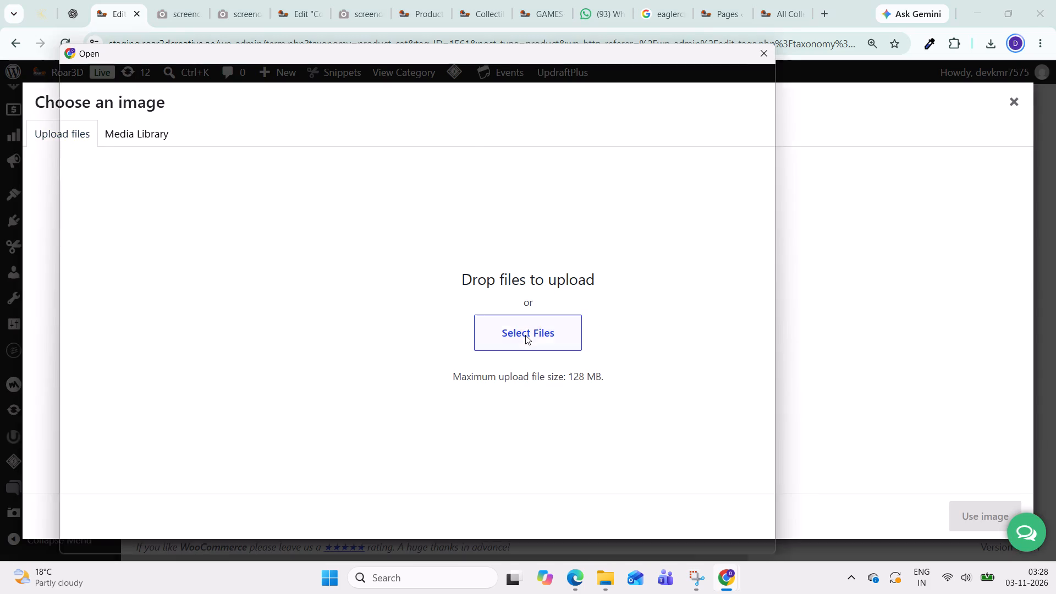
{"action": "left_click", "coordinate": [383, 335]}
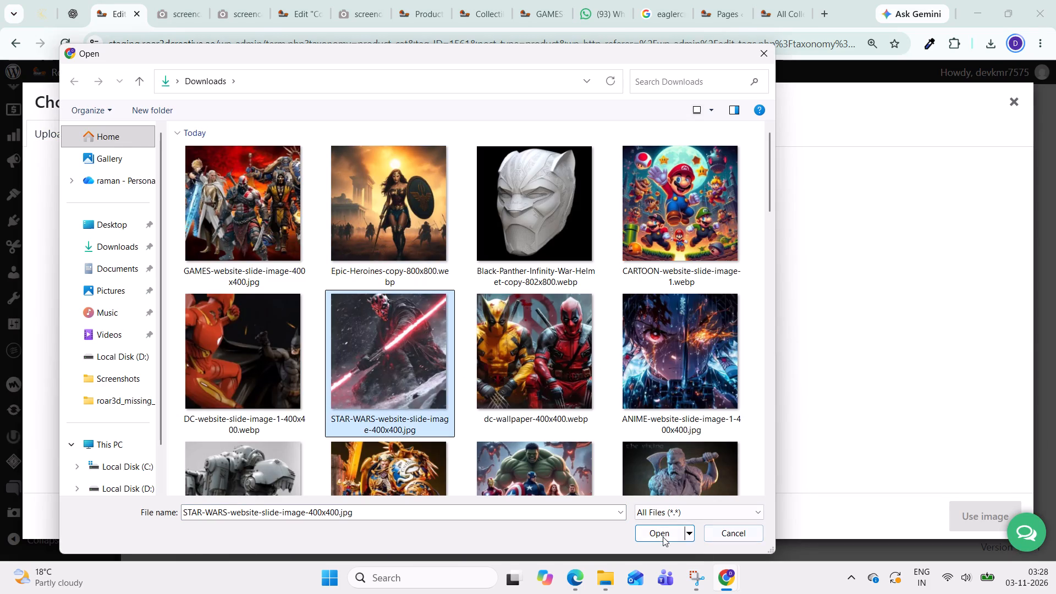
{"action": "left_click", "coordinate": [659, 535]}
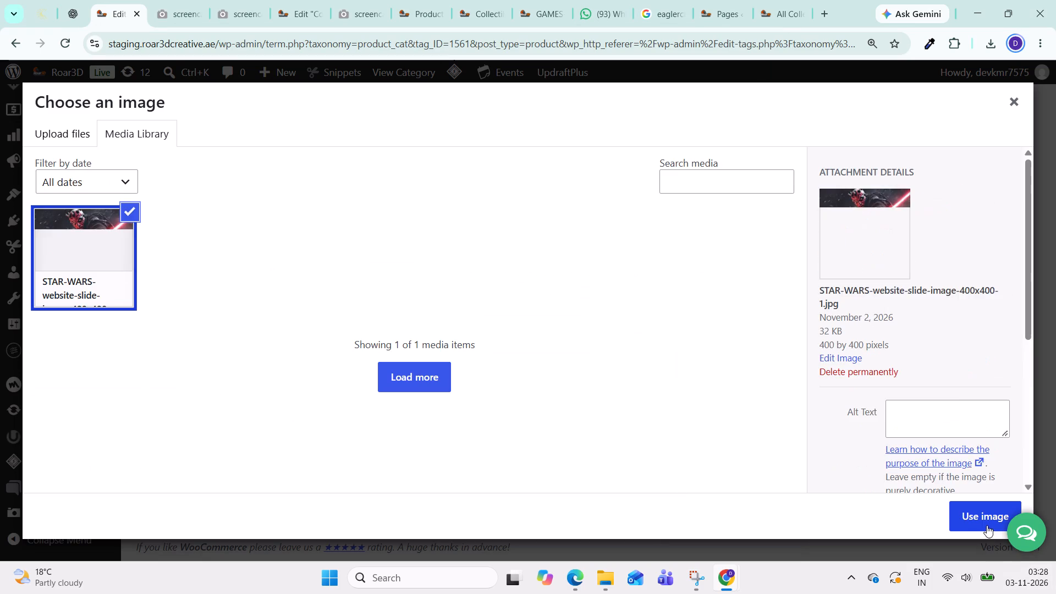
{"action": "left_click", "coordinate": [987, 523]}
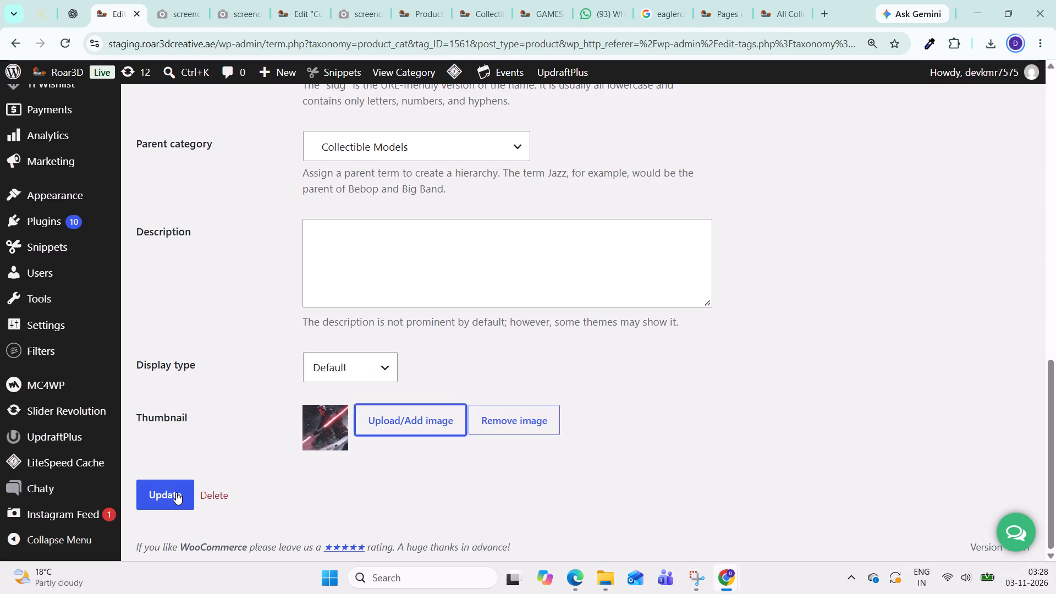
{"action": "left_click", "coordinate": [176, 490]}
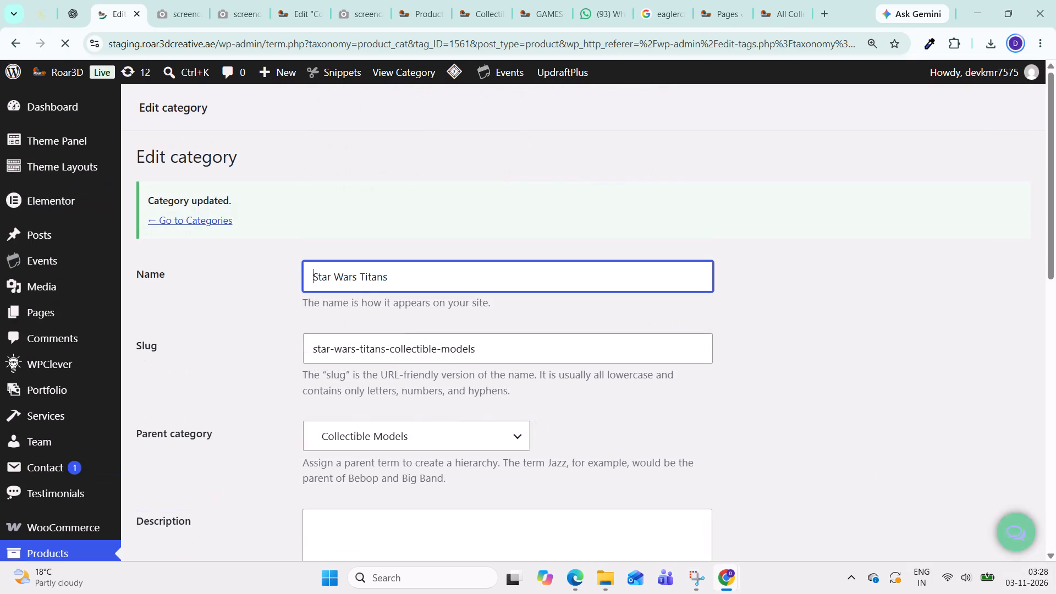
Return to the product categories list and open the Warhammer Realms subcategory of Collectible Models for editing.
{"action": "scroll", "coordinate": [98, 397], "scroll_direction": "down", "scroll_amount": 4}
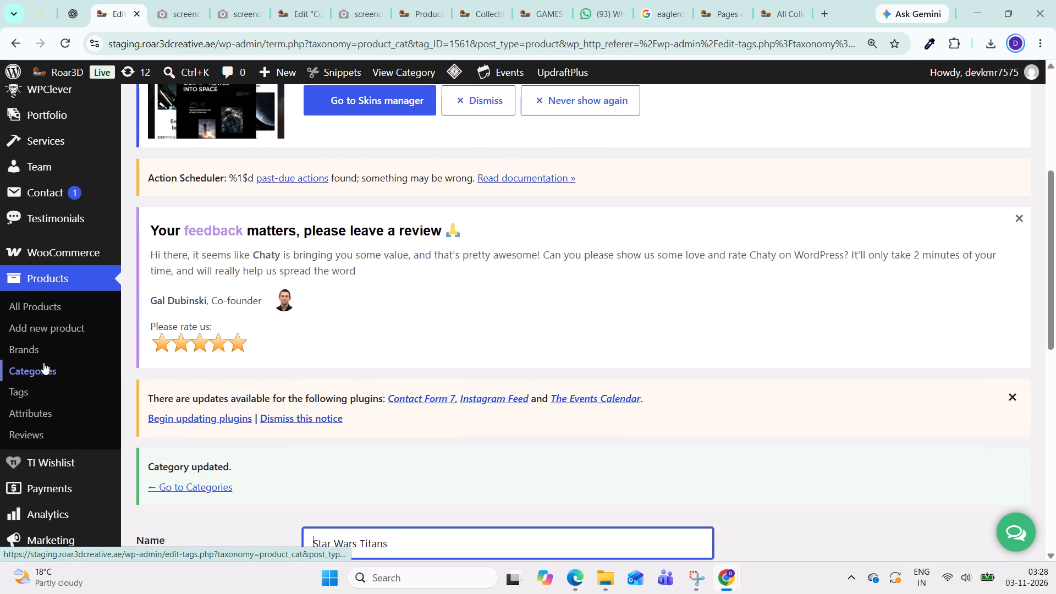
{"action": "left_click", "coordinate": [43, 368]}
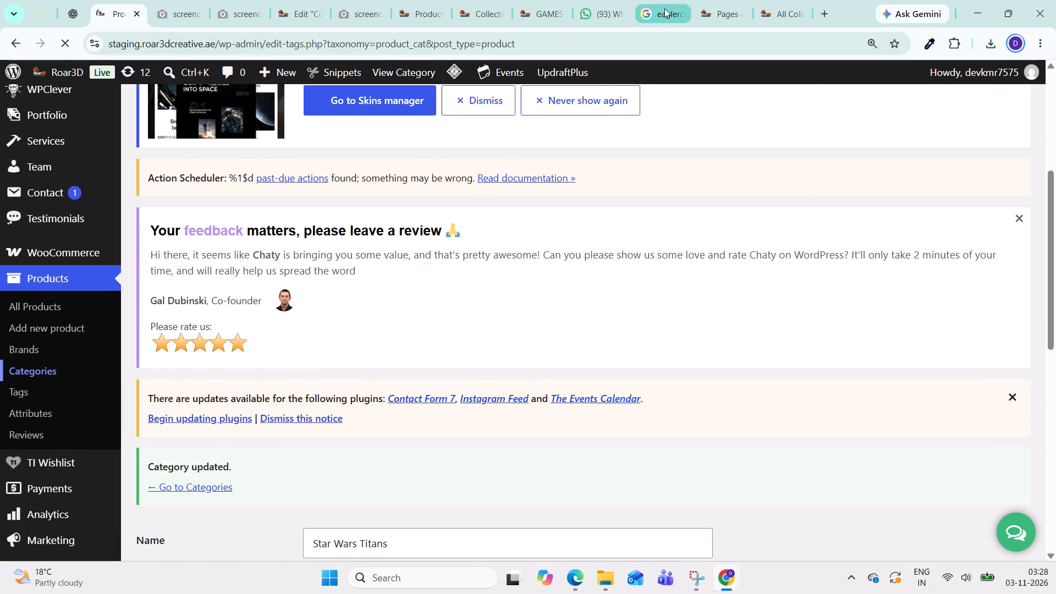
{"action": "scroll", "coordinate": [710, 353], "scroll_direction": "down", "scroll_amount": 13}
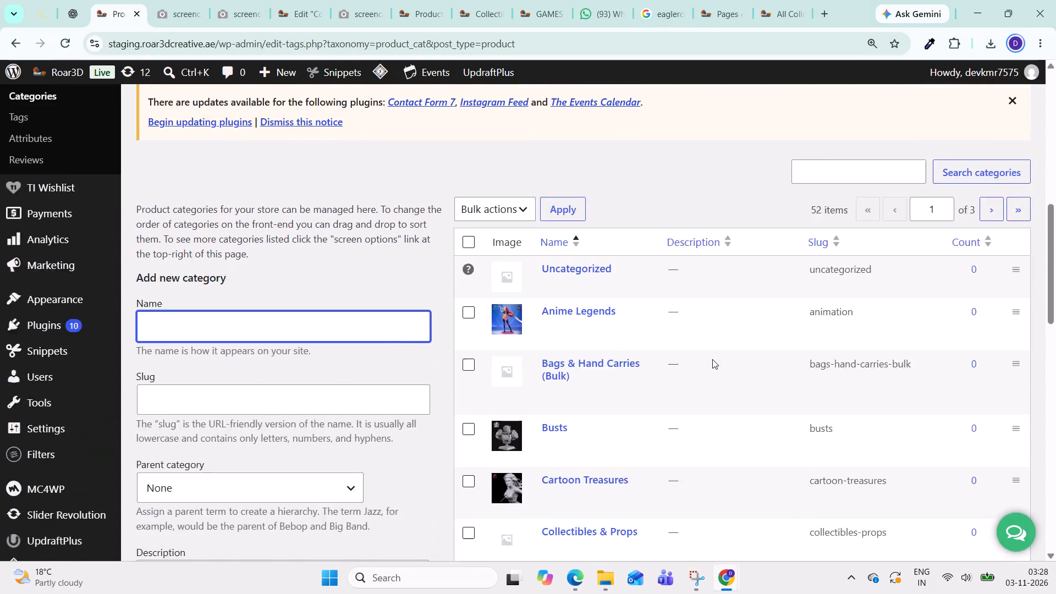
{"action": "scroll", "coordinate": [712, 359], "scroll_direction": "down", "scroll_amount": 14}
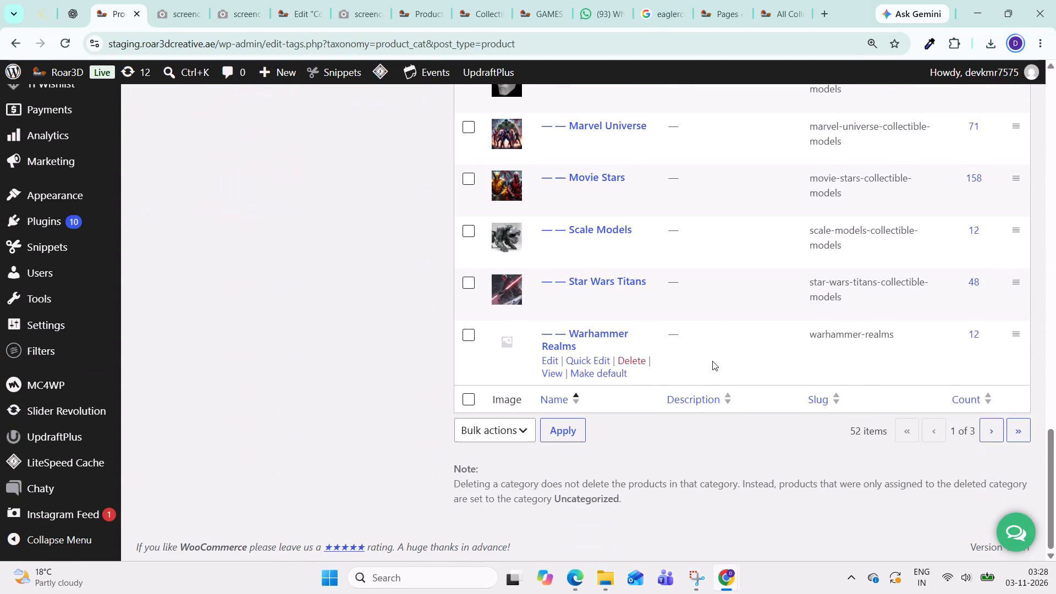
{"action": "left_click", "coordinate": [554, 361]}
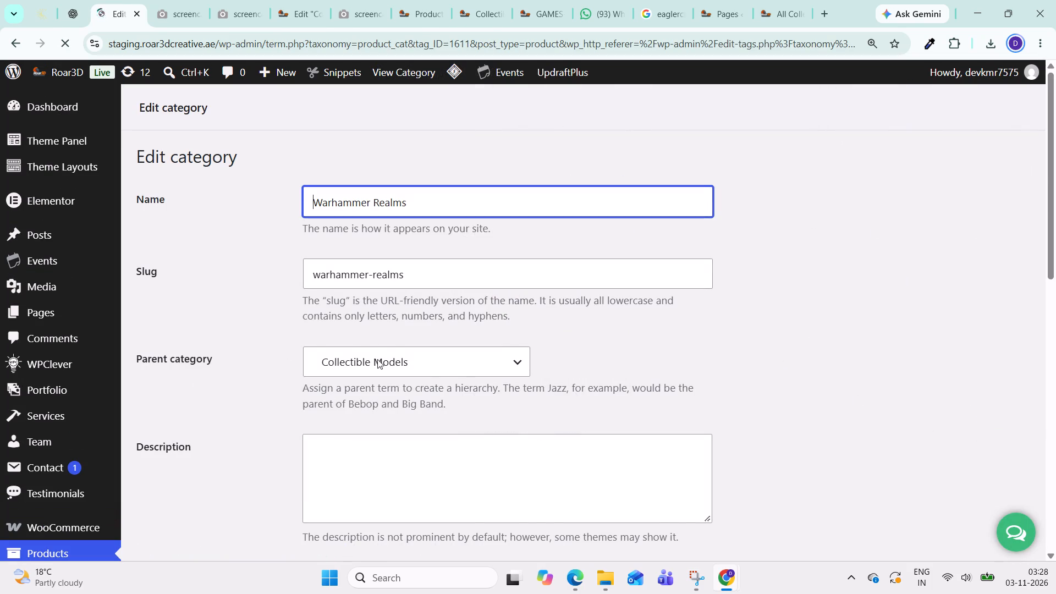
Upload WARHAMMER-website-slide-image-400x400.jpg from Downloads as the Warhammer Realms thumbnail and update the category.
{"action": "scroll", "coordinate": [428, 380], "scroll_direction": "down", "scroll_amount": 14}
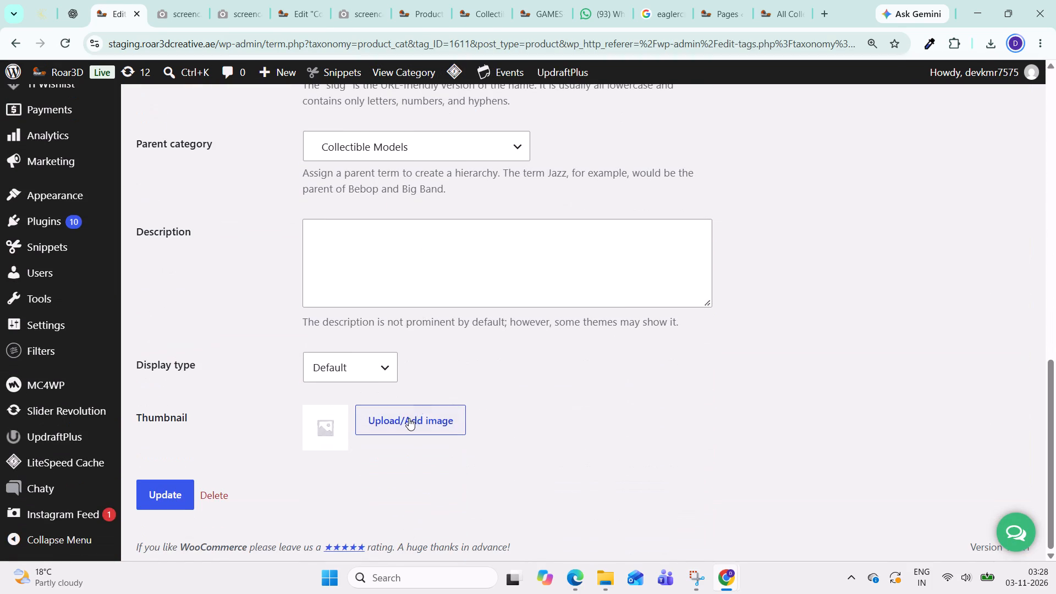
{"action": "left_click", "coordinate": [408, 416]}
{"action": "left_click", "coordinate": [54, 136]}
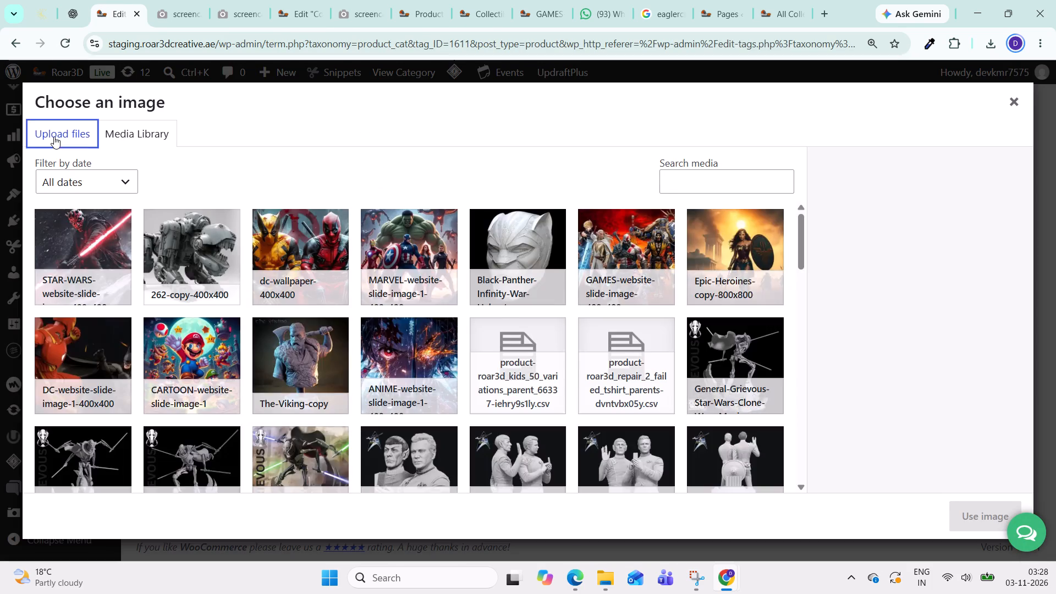
{"action": "double_click", "coordinate": [495, 316]}
{"action": "scroll", "coordinate": [491, 293], "scroll_direction": "down", "scroll_amount": 3}
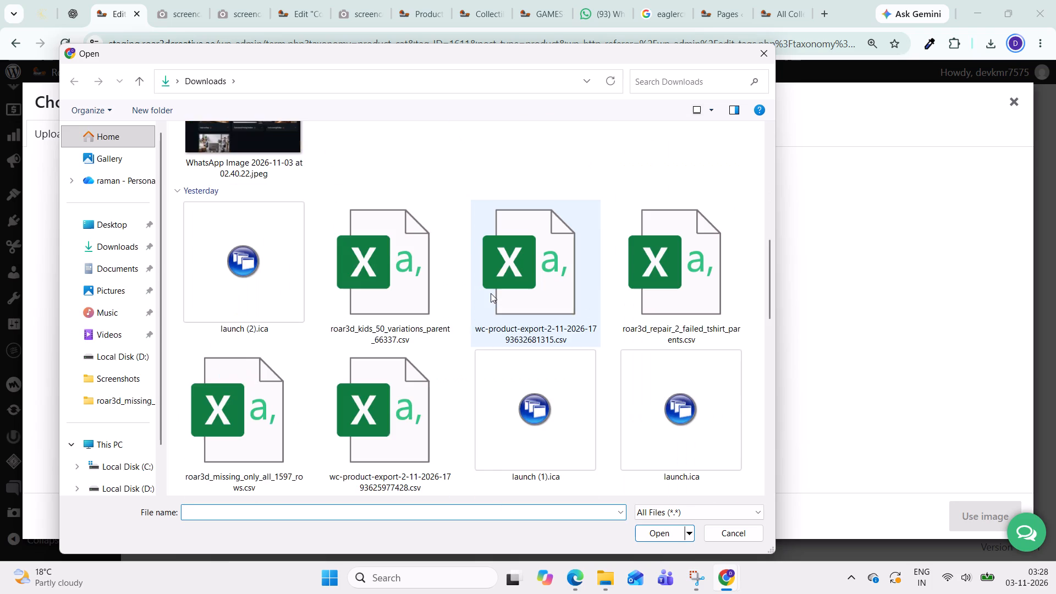
{"action": "scroll", "coordinate": [490, 300], "scroll_direction": "up", "scroll_amount": 2}
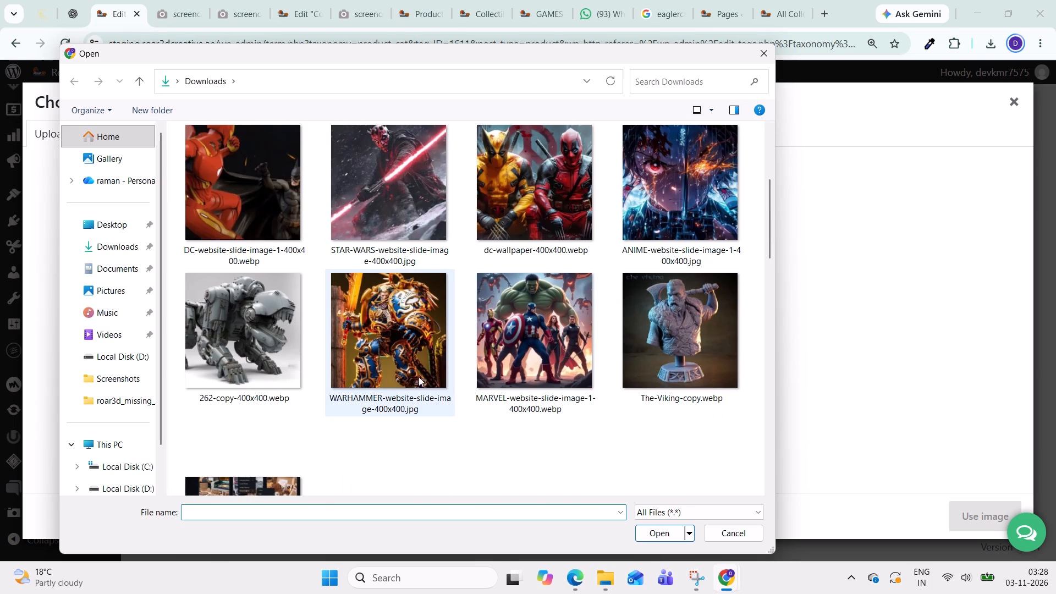
{"action": "left_click", "coordinate": [414, 368]}
{"action": "left_click", "coordinate": [659, 535]}
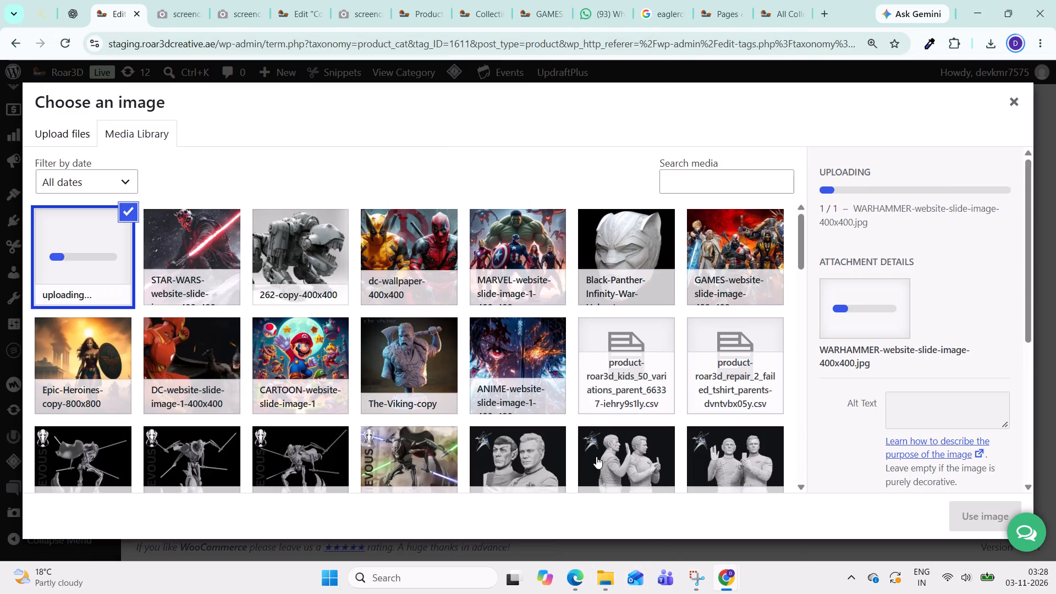
{"action": "left_click", "coordinate": [986, 519]}
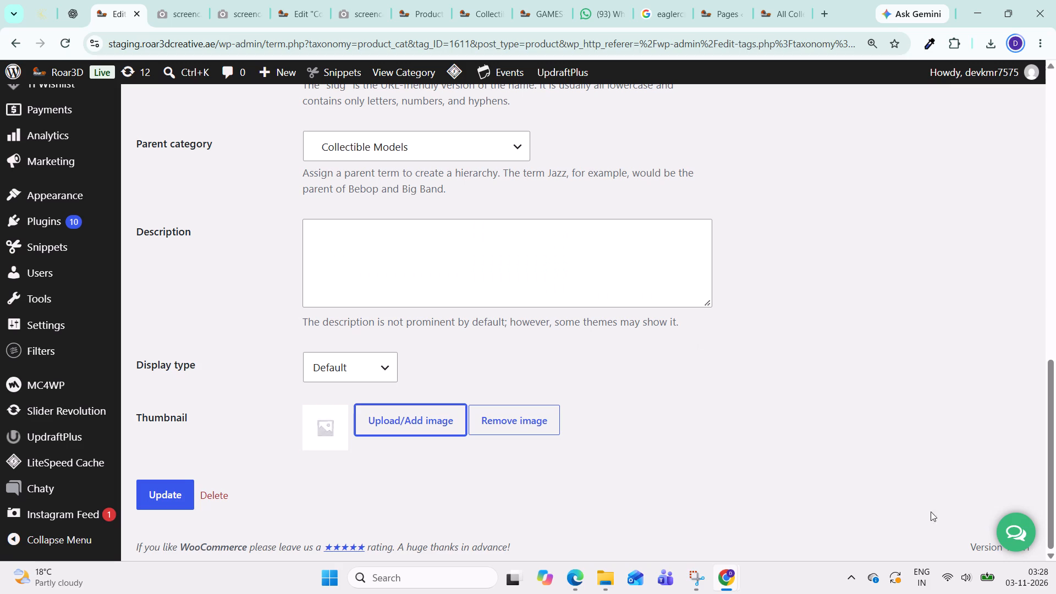
{"action": "left_click", "coordinate": [169, 490]}
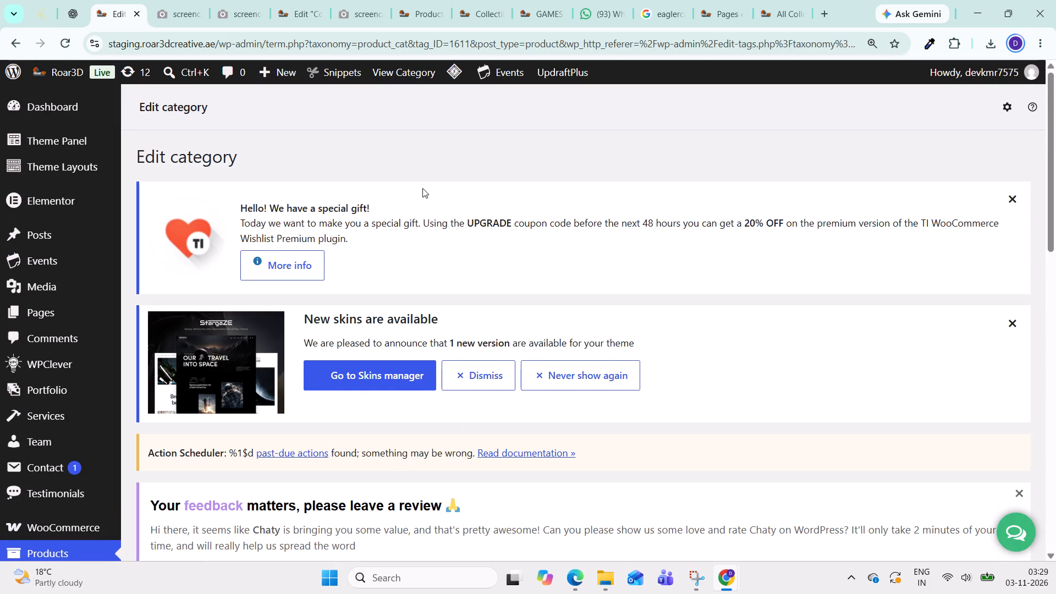
Close the already open Elementor page editor in the other browser tab and return to the category editor.
{"action": "scroll", "coordinate": [420, 193], "scroll_direction": "down", "scroll_amount": 1}
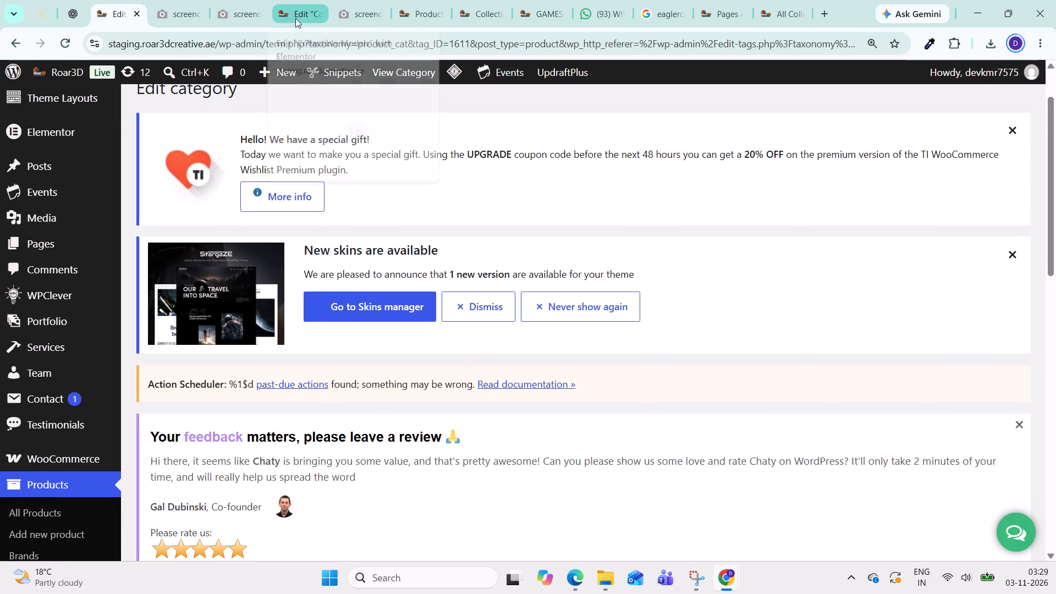
{"action": "left_click", "coordinate": [295, 17]}
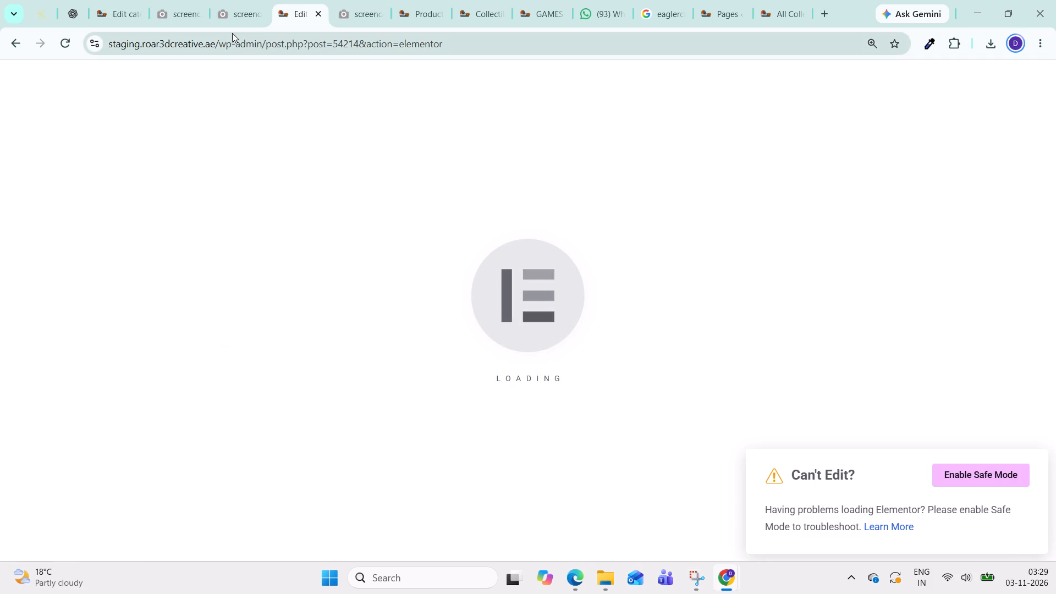
{"action": "left_click", "coordinate": [316, 14]}
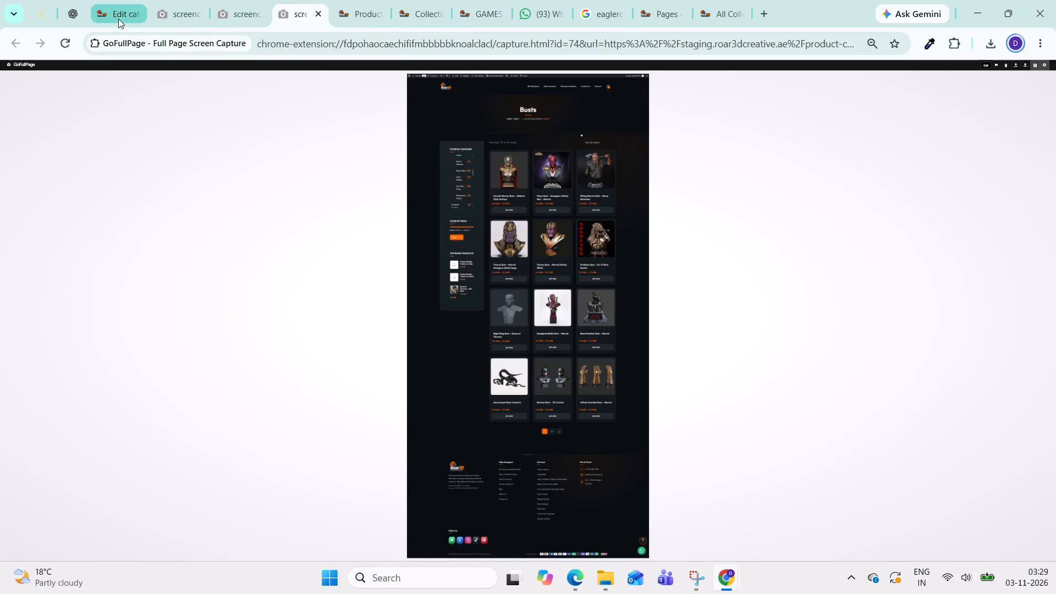
{"action": "left_click", "coordinate": [118, 18]}
Go to the staging site's pages list and open the All Collections page for editing with Elementor.
{"action": "scroll", "coordinate": [57, 305], "scroll_direction": "up", "scroll_amount": 1}
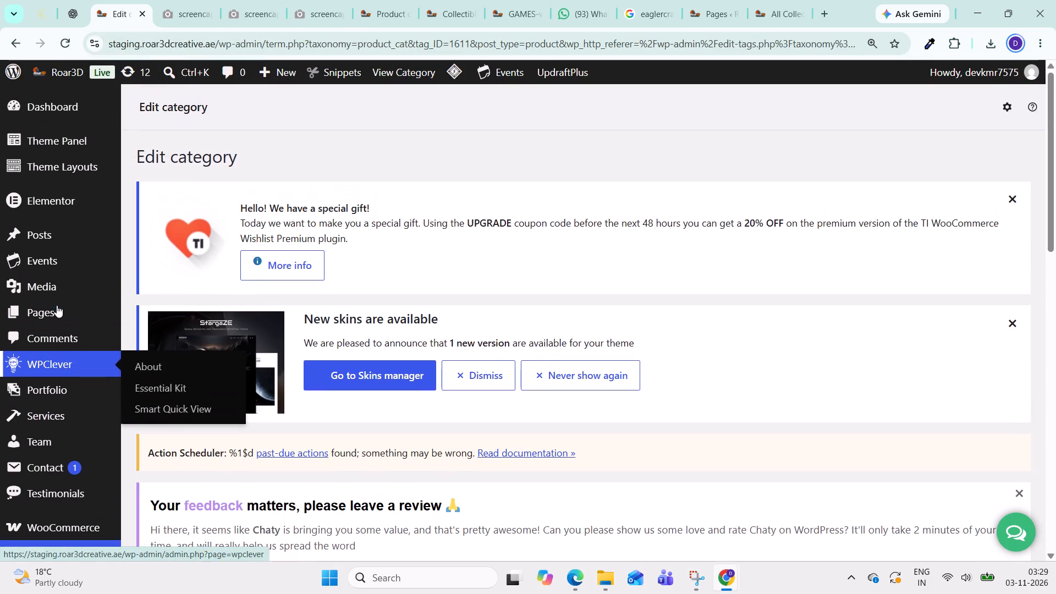
{"action": "scroll", "coordinate": [57, 305], "scroll_direction": "down", "scroll_amount": 2}
{"action": "scroll", "coordinate": [54, 255], "scroll_direction": "up", "scroll_amount": 2}
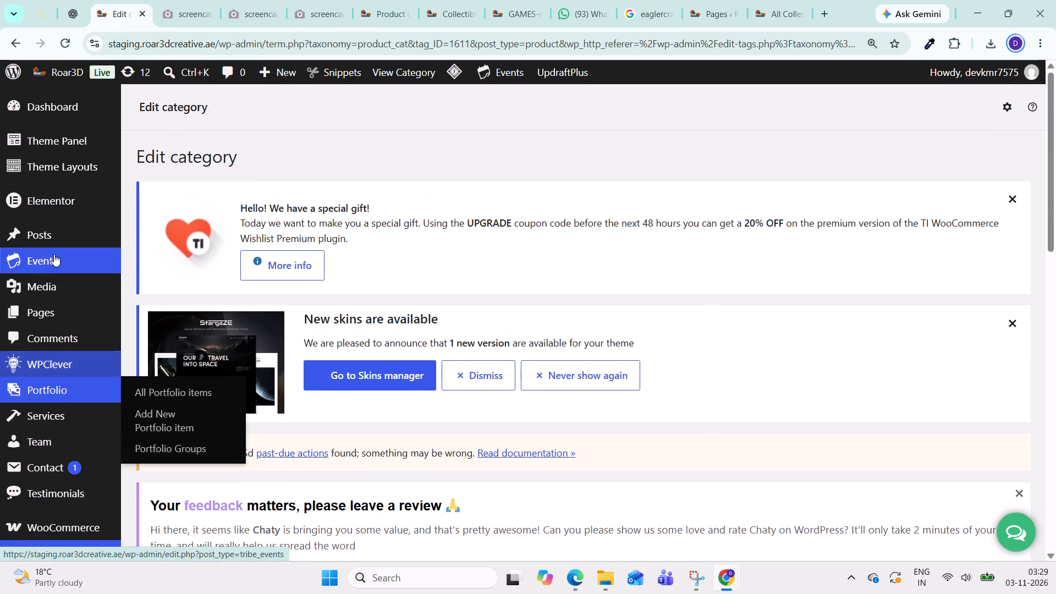
{"action": "scroll", "coordinate": [54, 254], "scroll_direction": "up", "scroll_amount": 1}
{"action": "scroll", "coordinate": [59, 274], "scroll_direction": "down", "scroll_amount": 1}
{"action": "left_click", "coordinate": [163, 244]}
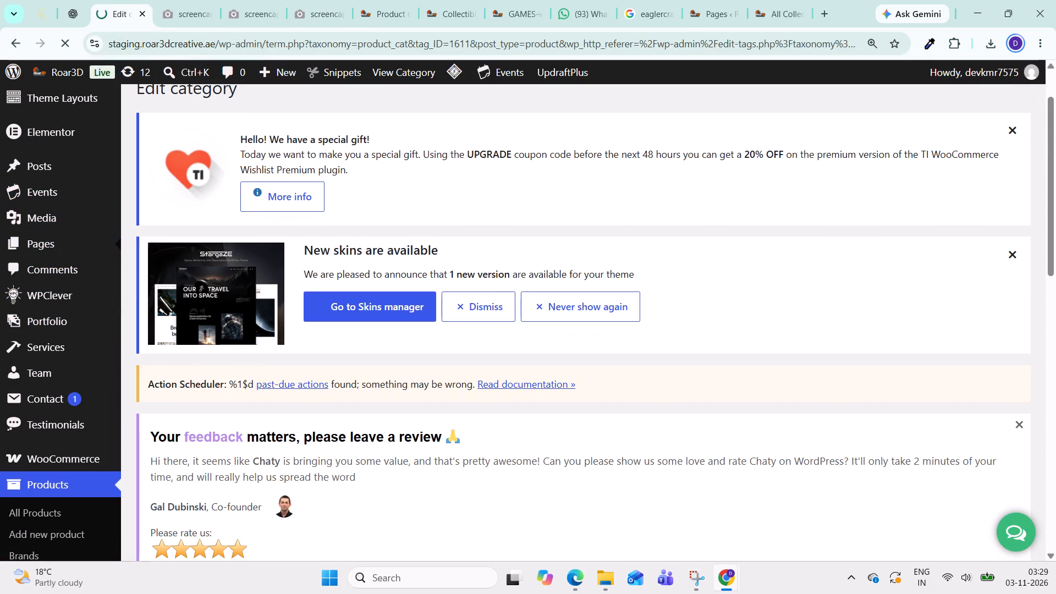
{"action": "scroll", "coordinate": [551, 267], "scroll_direction": "down", "scroll_amount": 14}
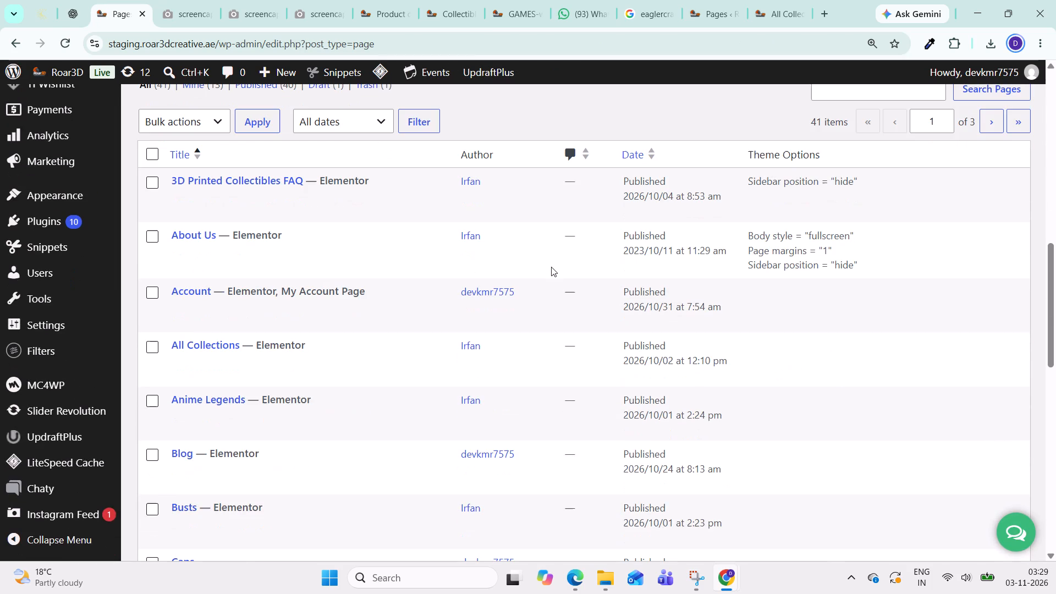
{"action": "scroll", "coordinate": [551, 267], "scroll_direction": "down", "scroll_amount": 1}
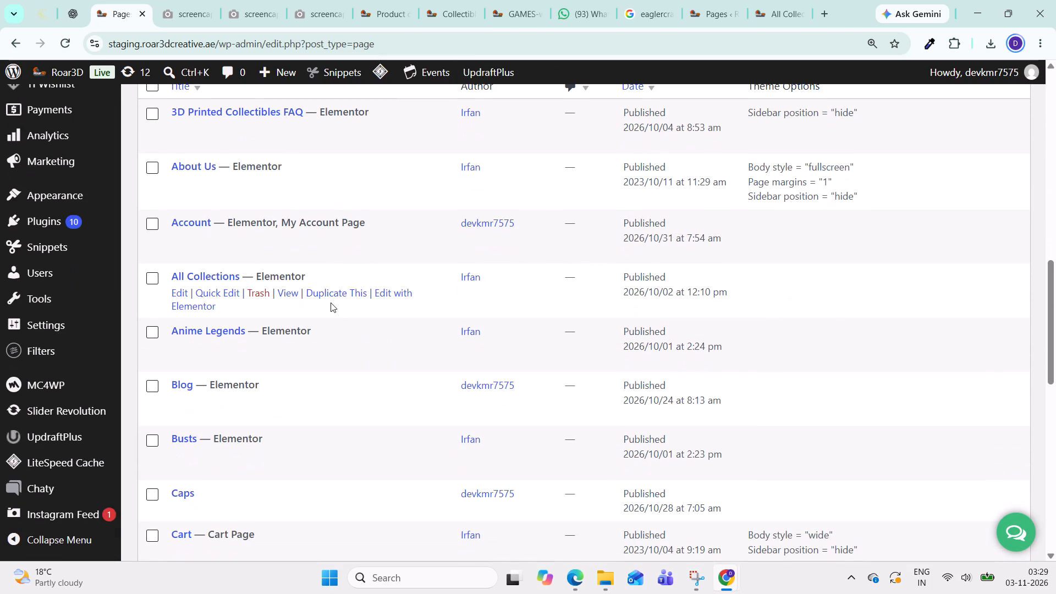
{"action": "left_click", "coordinate": [386, 292]}
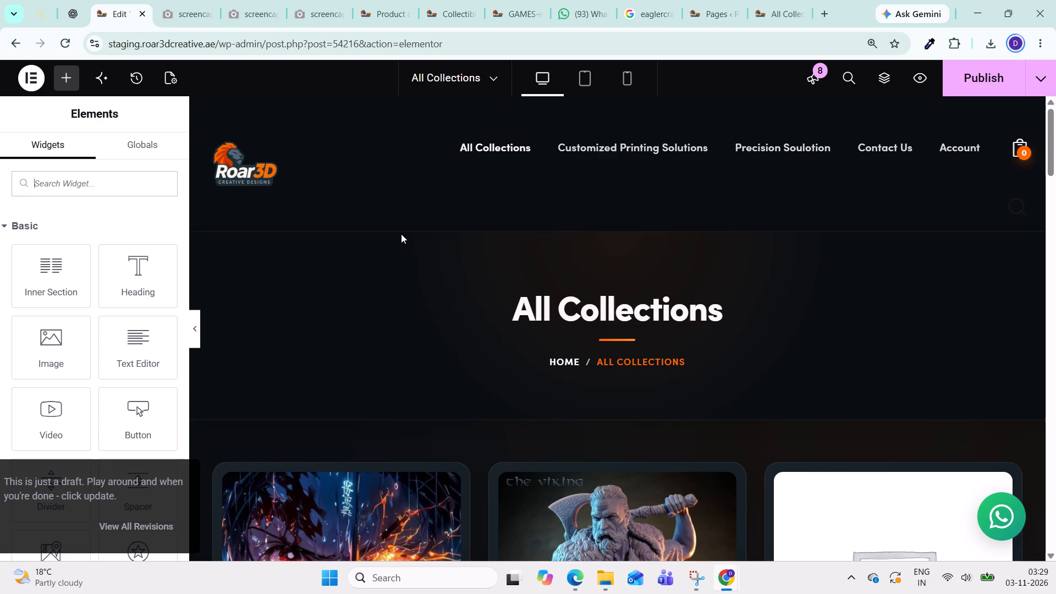
Examine the category tiles on the All Collections page in Elementor for their thumbnail images.
{"action": "scroll", "coordinate": [253, 162], "scroll_direction": "down", "scroll_amount": 4}
{"action": "scroll", "coordinate": [472, 313], "scroll_direction": "down", "scroll_amount": 4}
{"action": "scroll", "coordinate": [643, 313], "scroll_direction": "down", "scroll_amount": 6}
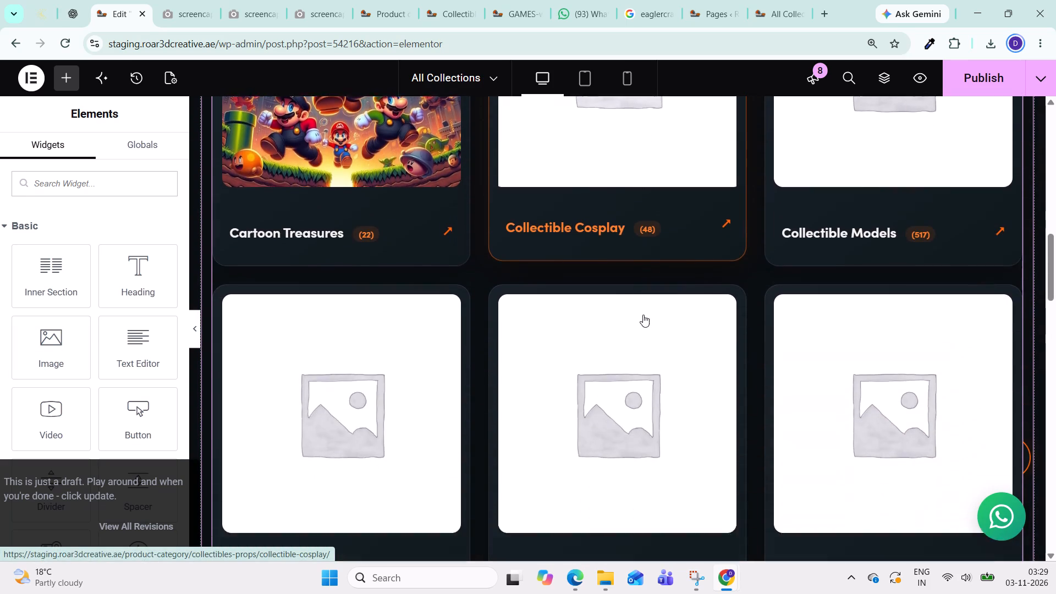
{"action": "scroll", "coordinate": [643, 315], "scroll_direction": "down", "scroll_amount": 2}
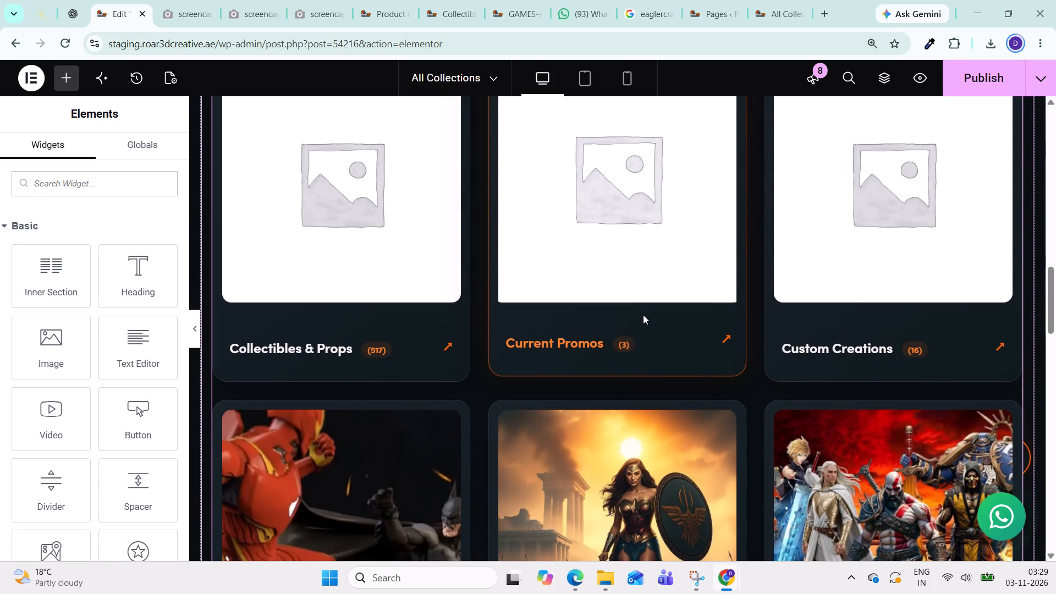
{"action": "scroll", "coordinate": [643, 315], "scroll_direction": "down", "scroll_amount": 8}
{"action": "scroll", "coordinate": [643, 315], "scroll_direction": "up", "scroll_amount": 3}
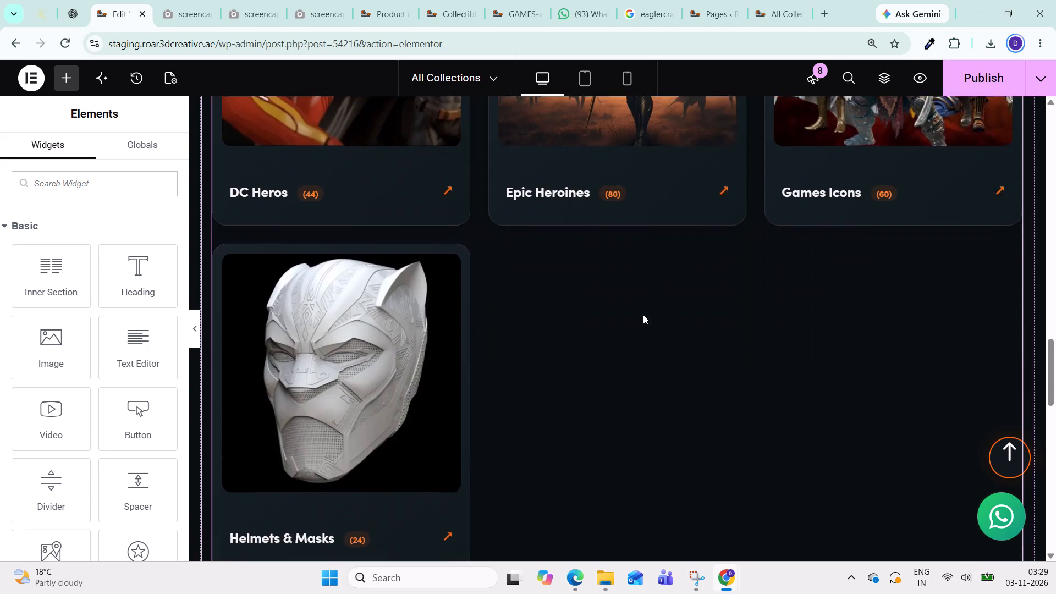
{"action": "scroll", "coordinate": [652, 243], "scroll_direction": "up", "scroll_amount": 1}
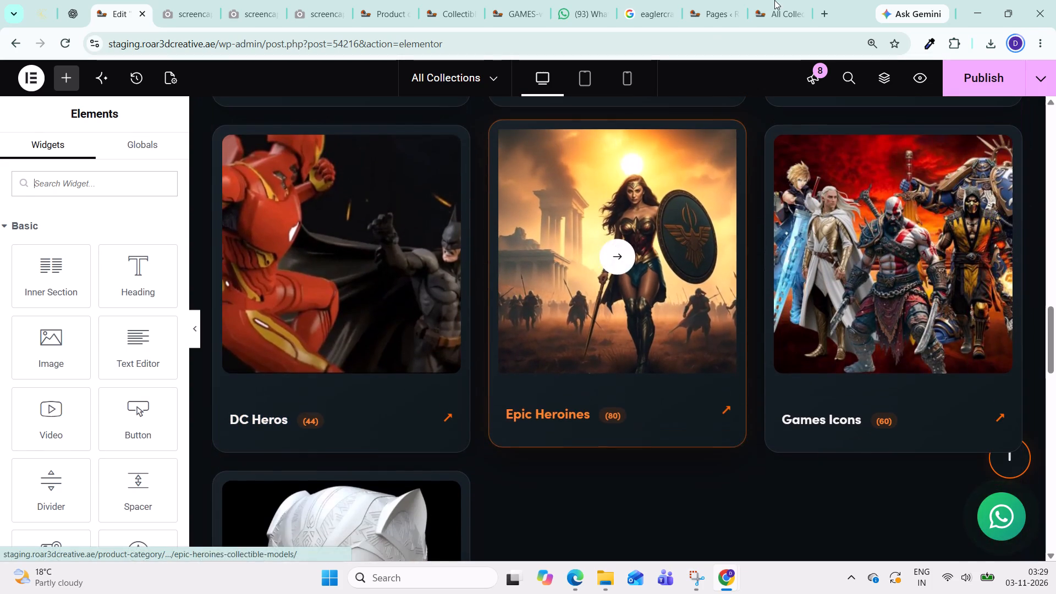
Review the category tiles on the staging site's All Collections page and reload the page.
{"action": "left_click", "coordinate": [774, 19]}
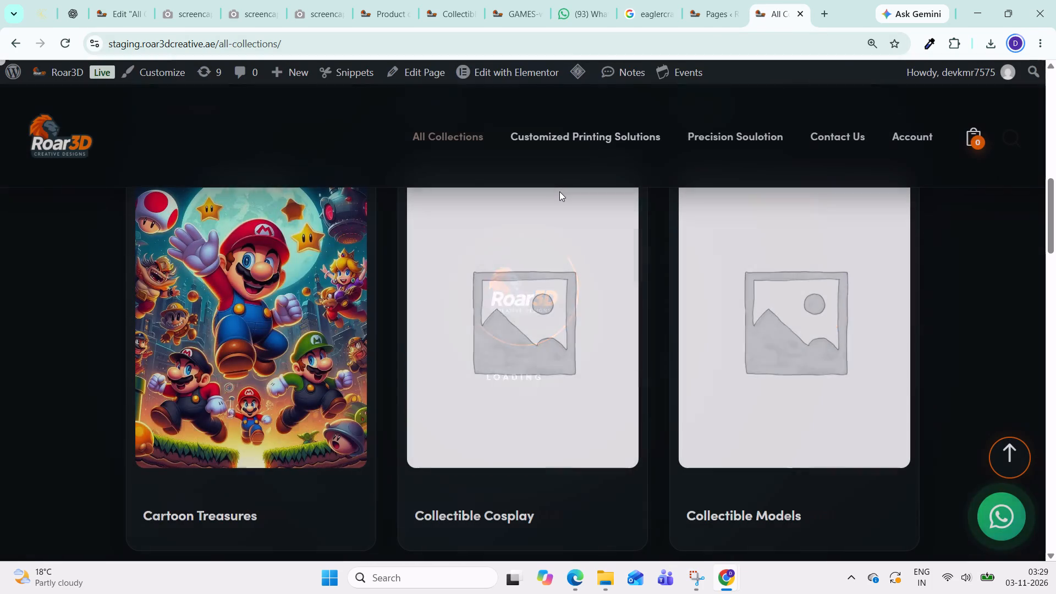
{"action": "scroll", "coordinate": [559, 191], "scroll_direction": "up", "scroll_amount": 8}
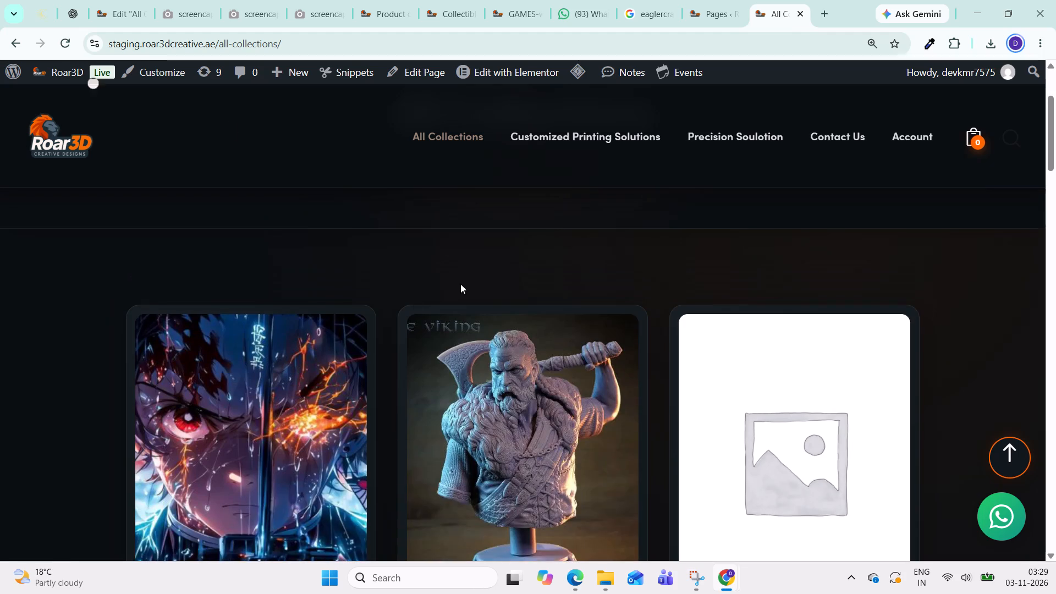
{"action": "scroll", "coordinate": [606, 365], "scroll_direction": "down", "scroll_amount": 2}
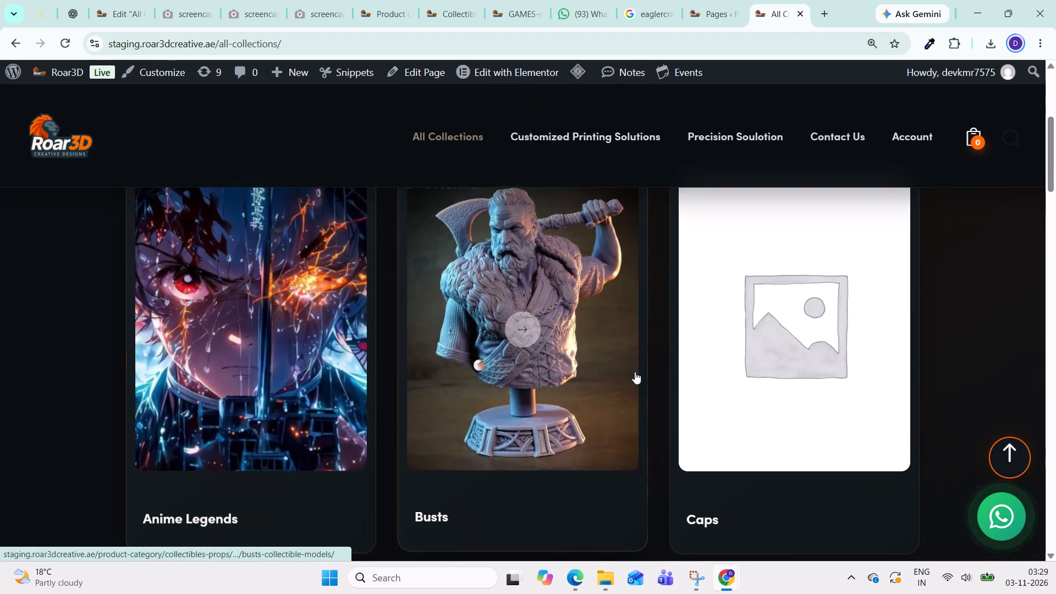
{"action": "scroll", "coordinate": [612, 399], "scroll_direction": "down", "scroll_amount": 2}
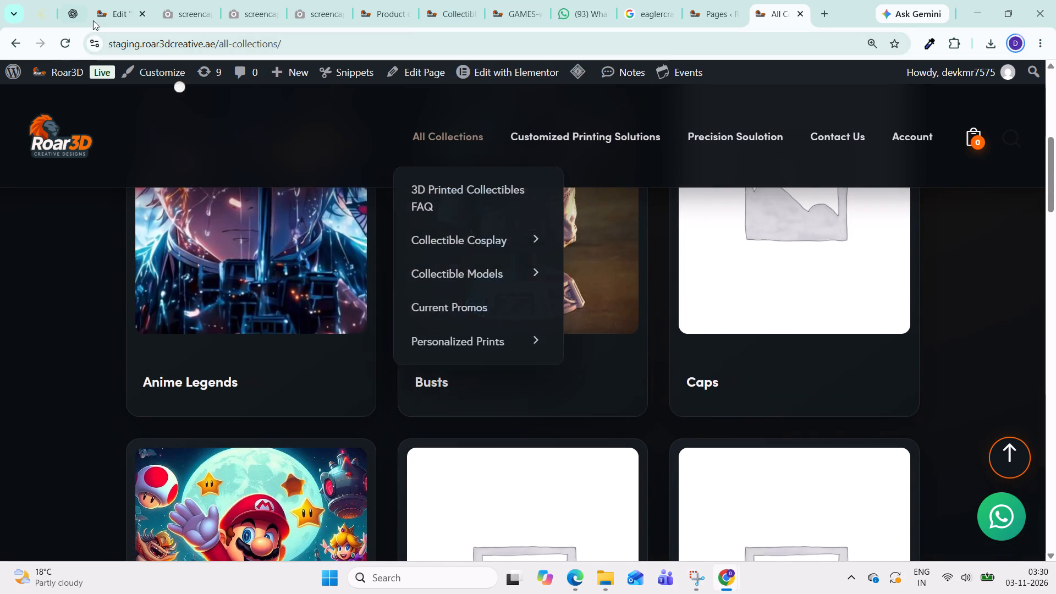
{"action": "left_click", "coordinate": [67, 50]}
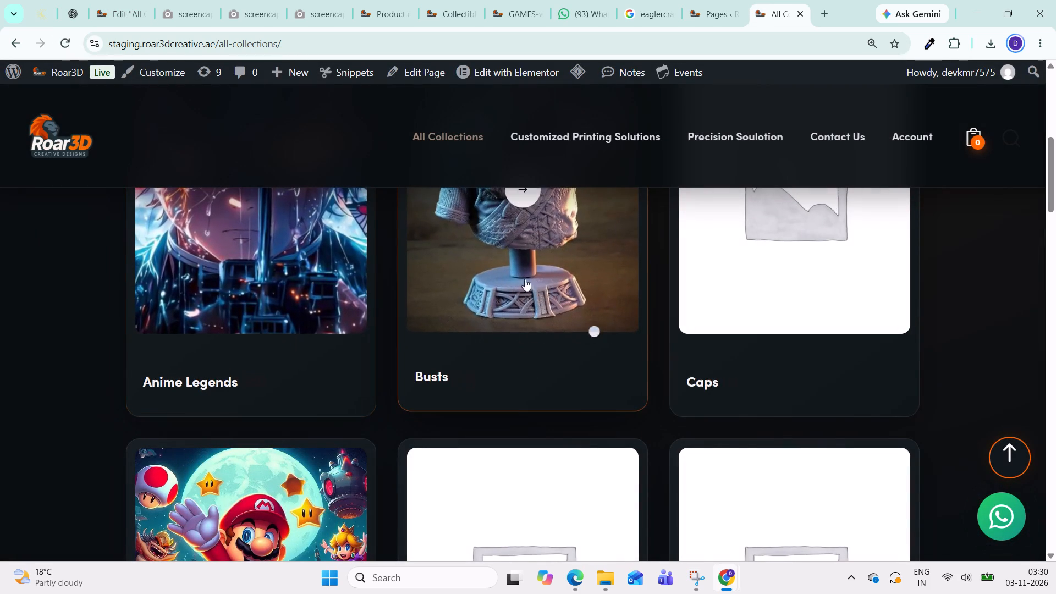
Return to the All Collections page in Elementor, look over its category grid and publish the page.
{"action": "left_click", "coordinate": [113, 26]}
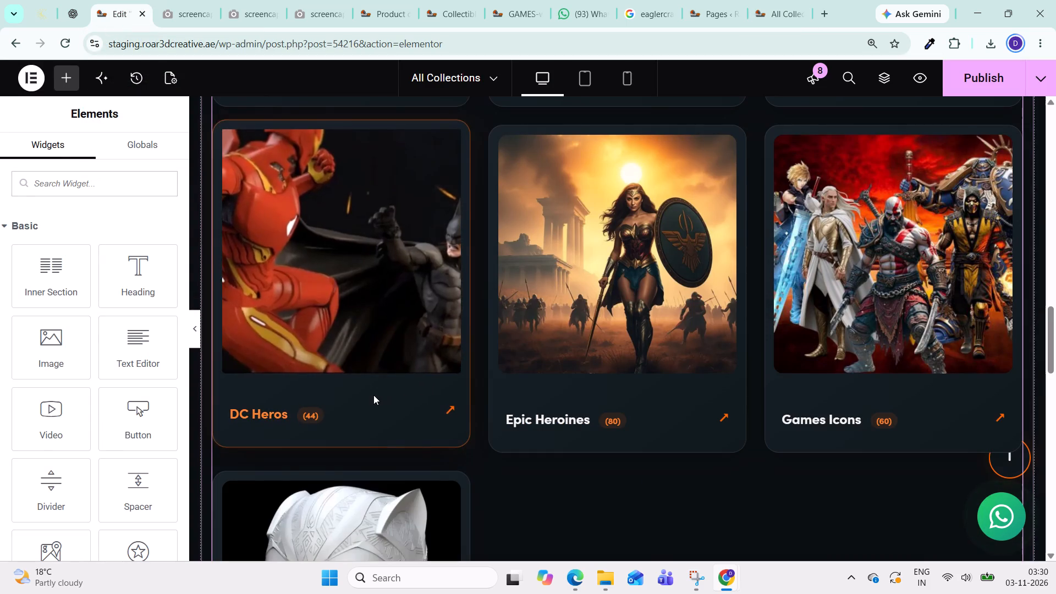
{"action": "scroll", "coordinate": [818, 336], "scroll_direction": "up", "scroll_amount": 2}
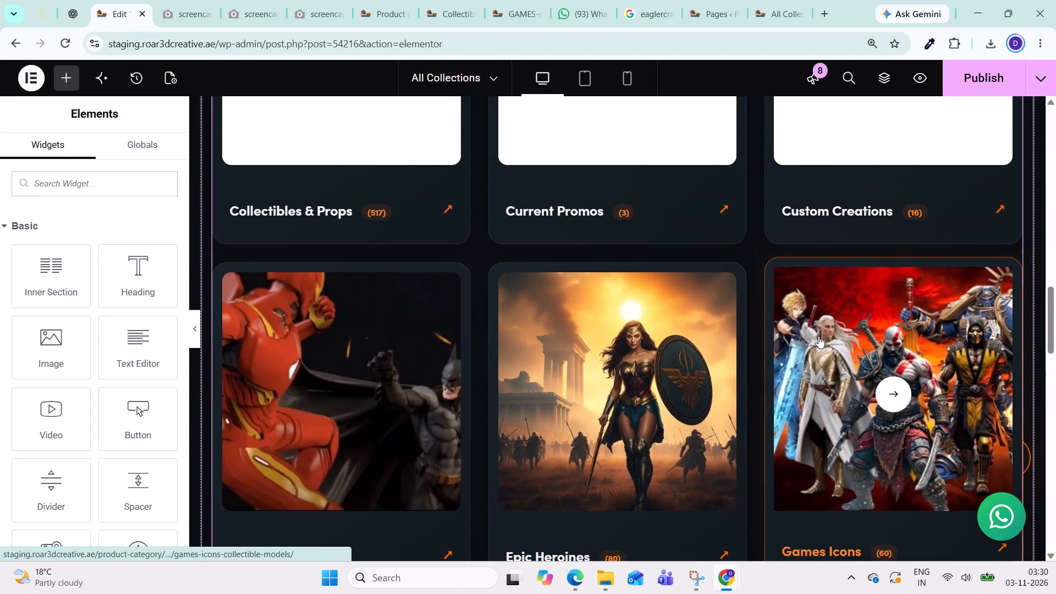
{"action": "scroll", "coordinate": [818, 336], "scroll_direction": "up", "scroll_amount": 6}
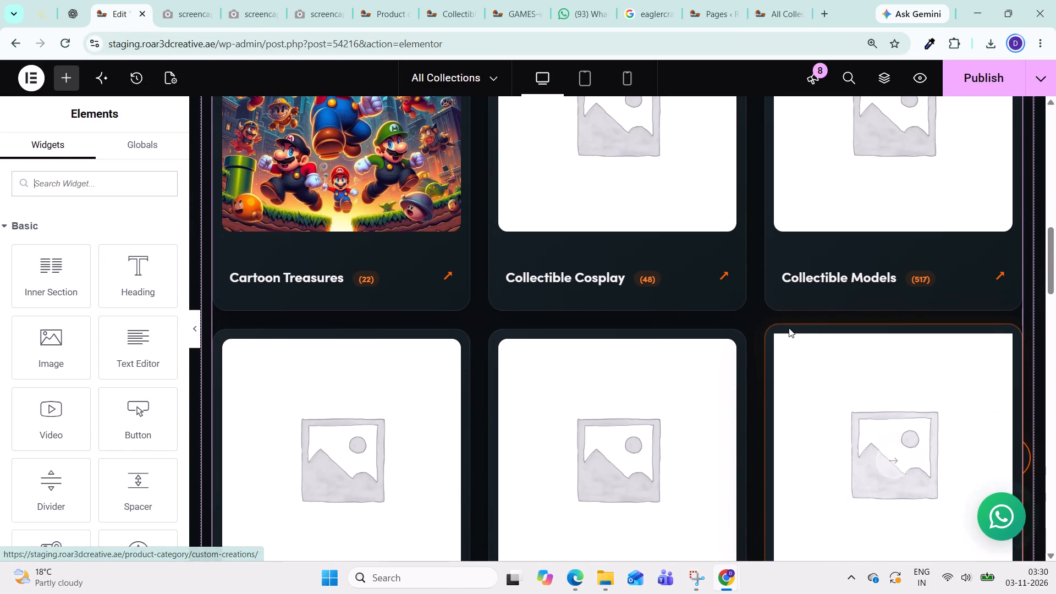
{"action": "scroll", "coordinate": [789, 328], "scroll_direction": "up", "scroll_amount": 2}
{"action": "scroll", "coordinate": [595, 337], "scroll_direction": "up", "scroll_amount": 3}
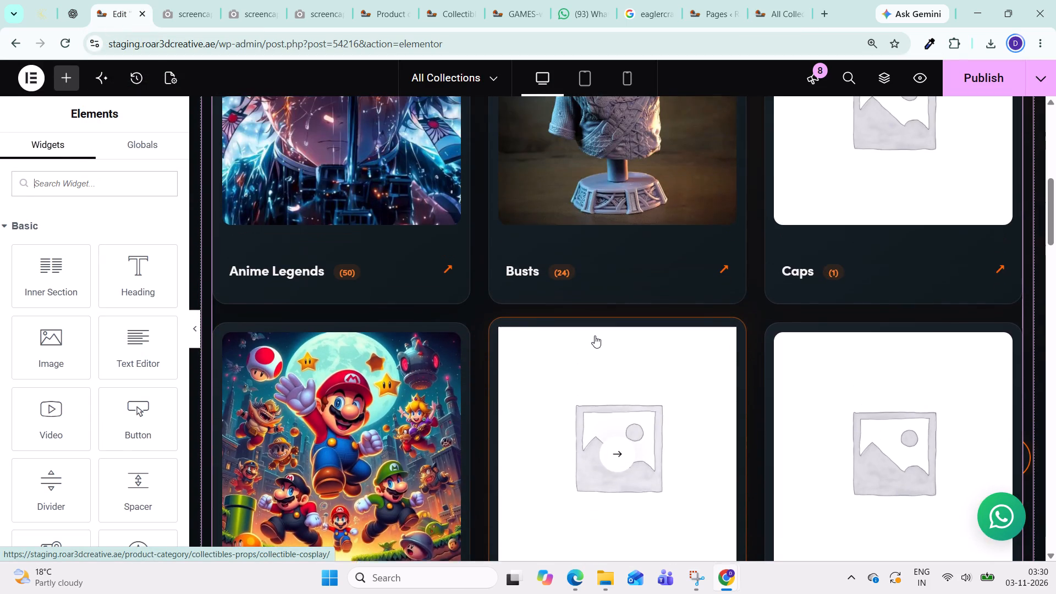
{"action": "scroll", "coordinate": [595, 335], "scroll_direction": "up", "scroll_amount": 2}
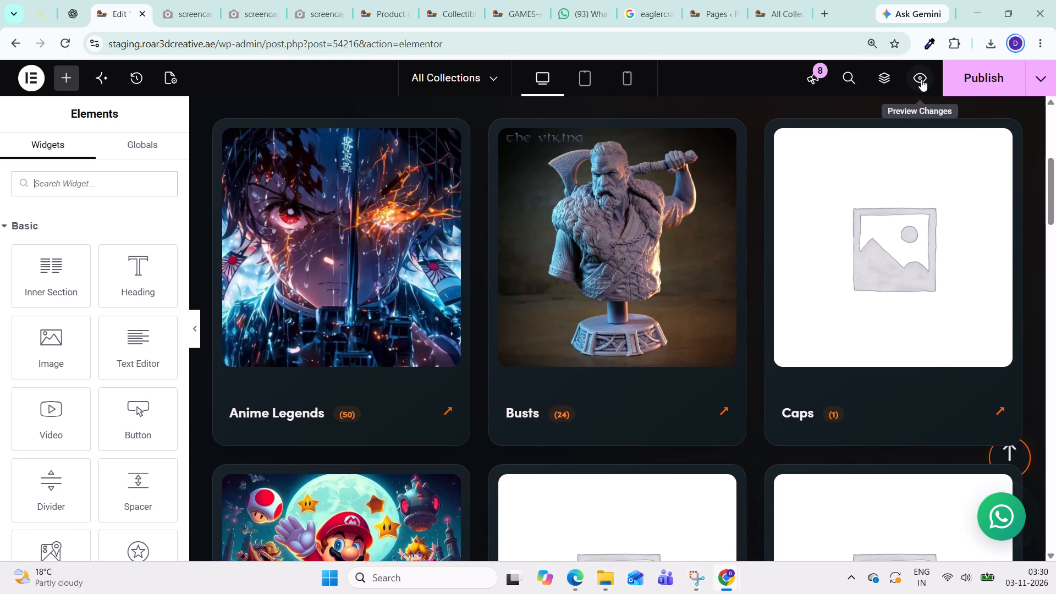
{"action": "left_click", "coordinate": [982, 80]}
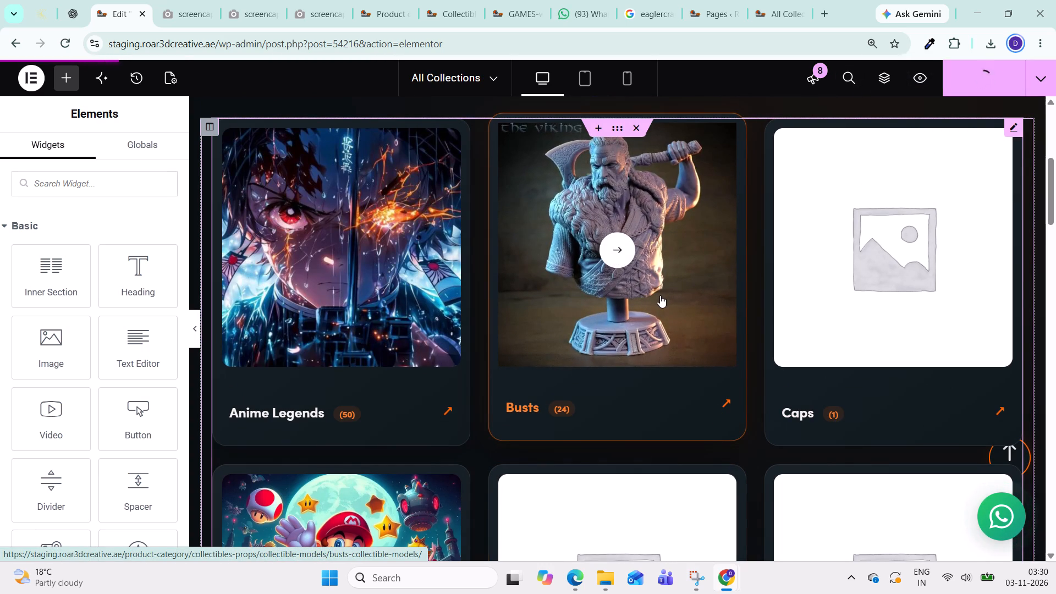
Reload the published All Collections page and review which categories and thumbnails its tiles show.
{"action": "left_click", "coordinate": [761, 16]}
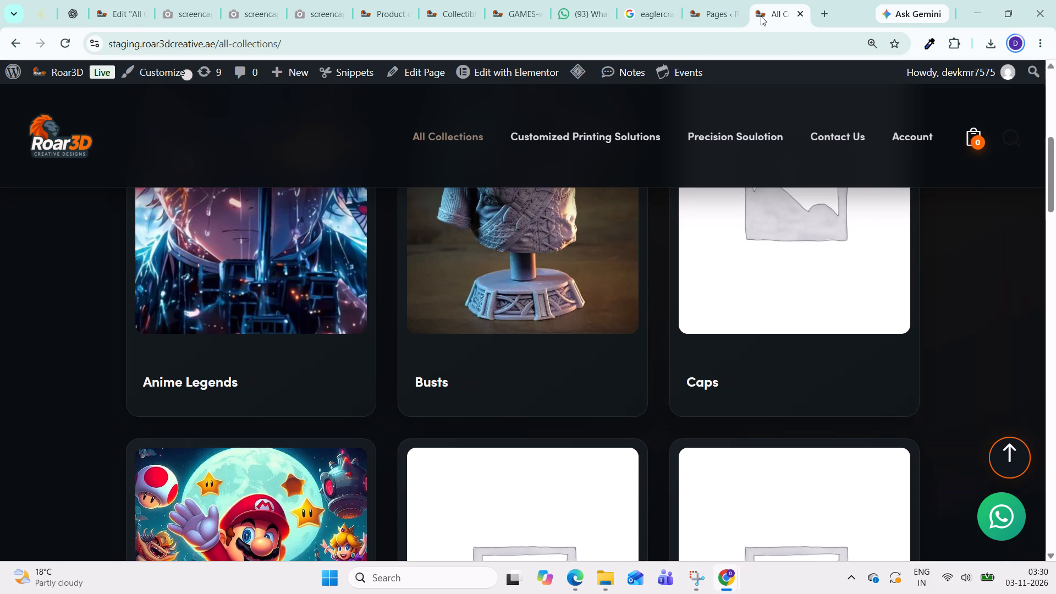
{"action": "left_click", "coordinate": [68, 42]}
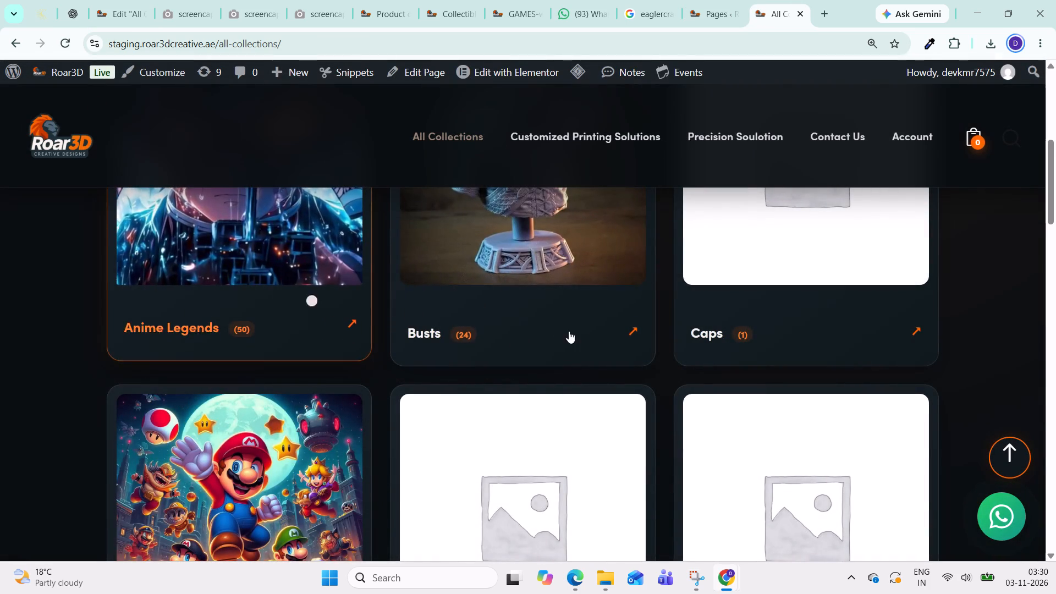
{"action": "scroll", "coordinate": [593, 328], "scroll_direction": "up", "scroll_amount": 3}
{"action": "scroll", "coordinate": [378, 409], "scroll_direction": "down", "scroll_amount": 2}
{"action": "scroll", "coordinate": [286, 395], "scroll_direction": "down", "scroll_amount": 3}
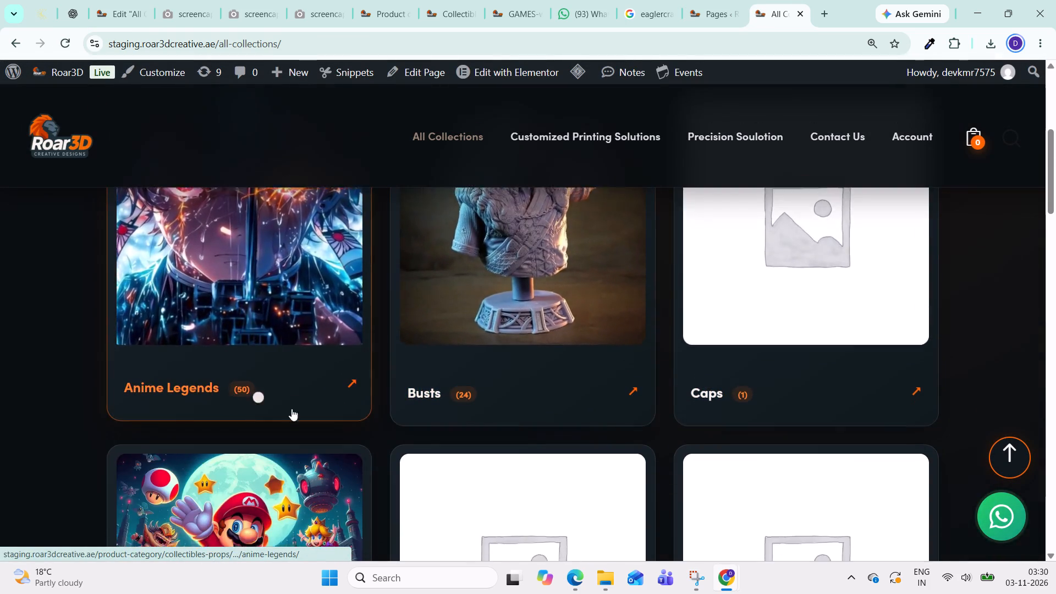
{"action": "scroll", "coordinate": [752, 426], "scroll_direction": "down", "scroll_amount": 2}
{"action": "scroll", "coordinate": [315, 452], "scroll_direction": "down", "scroll_amount": 2}
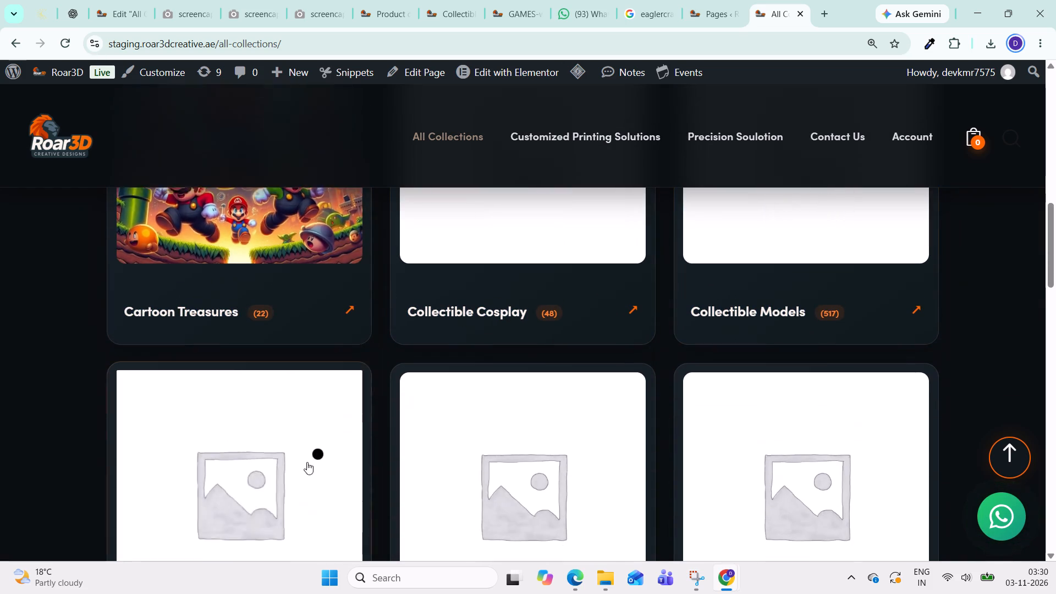
{"action": "scroll", "coordinate": [500, 453], "scroll_direction": "down", "scroll_amount": 3}
{"action": "scroll", "coordinate": [729, 413], "scroll_direction": "down", "scroll_amount": 2}
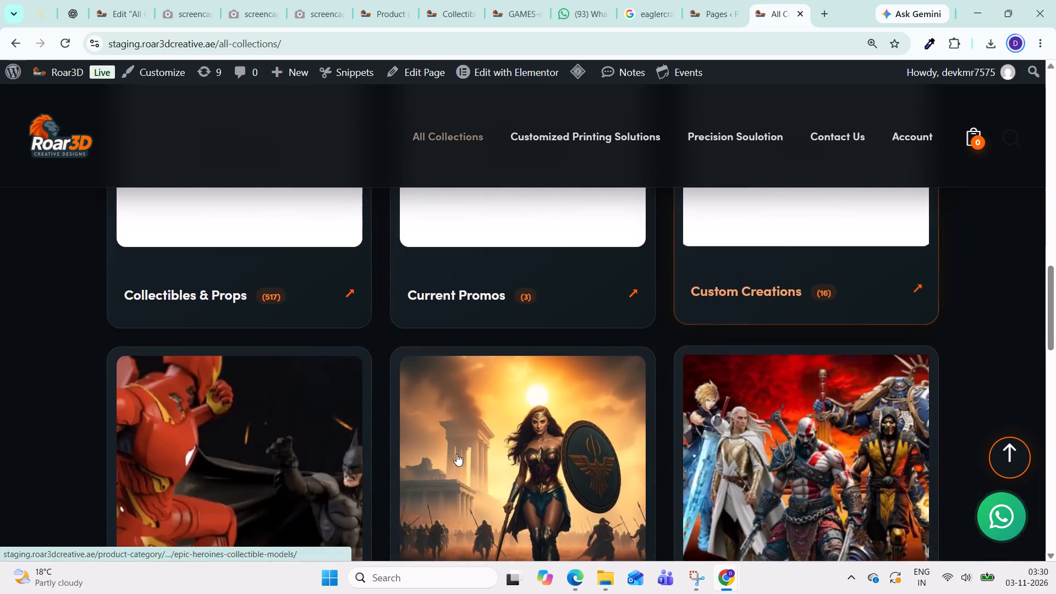
{"action": "scroll", "coordinate": [282, 456], "scroll_direction": "down", "scroll_amount": 2}
{"action": "scroll", "coordinate": [515, 456], "scroll_direction": "down", "scroll_amount": 1}
{"action": "scroll", "coordinate": [691, 421], "scroll_direction": "up", "scroll_amount": 1}
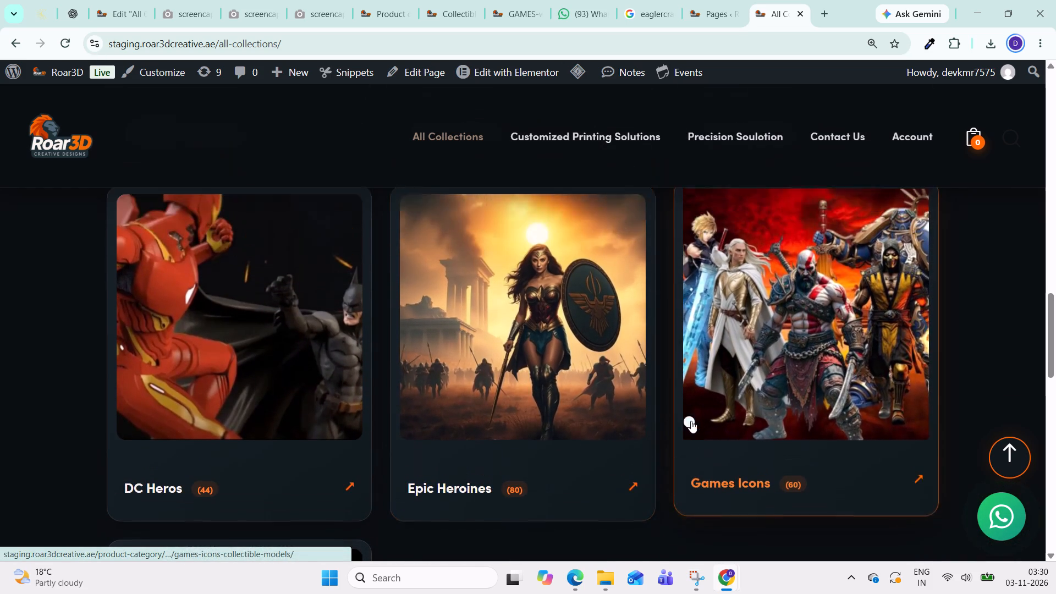
Back in the Elementor editor, set the Product Categories widget's query source to Manual Selection.
{"action": "left_click", "coordinate": [118, 21]}
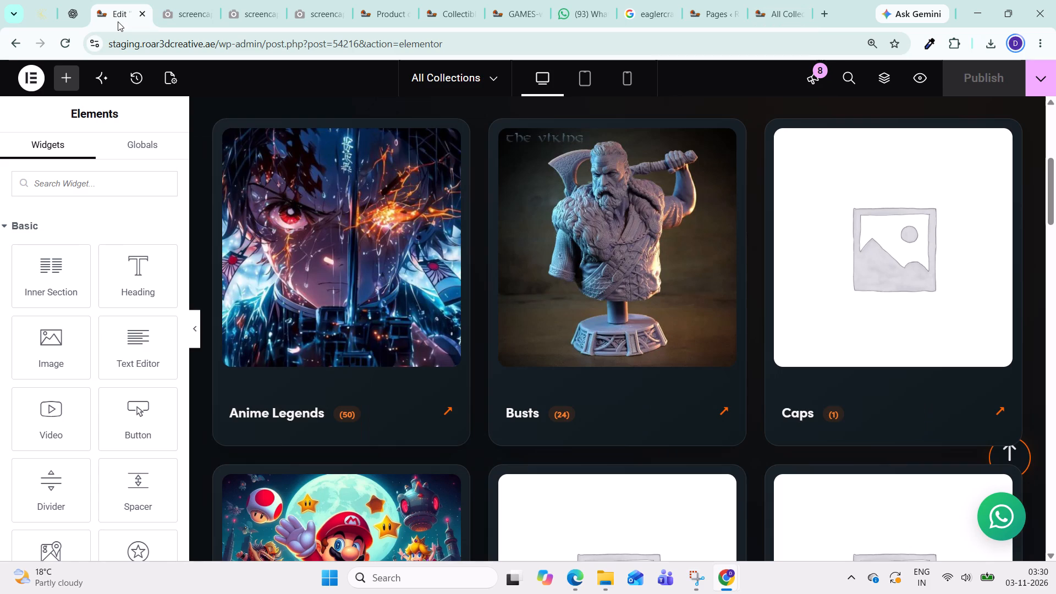
{"action": "scroll", "coordinate": [613, 289], "scroll_direction": "up", "scroll_amount": 3}
{"action": "left_click", "coordinate": [1015, 331]}
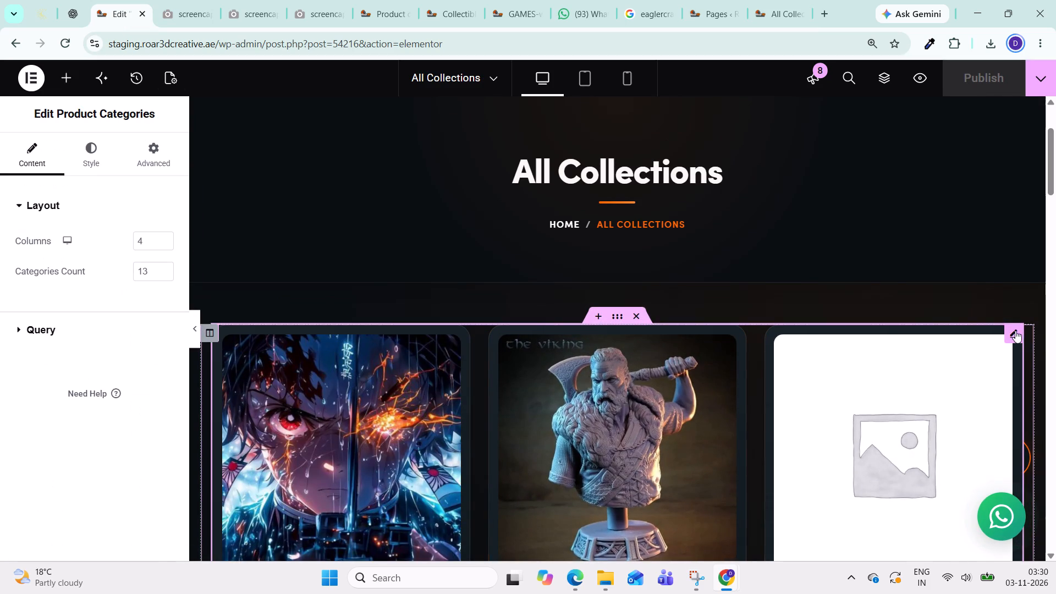
{"action": "left_click", "coordinate": [19, 327]}
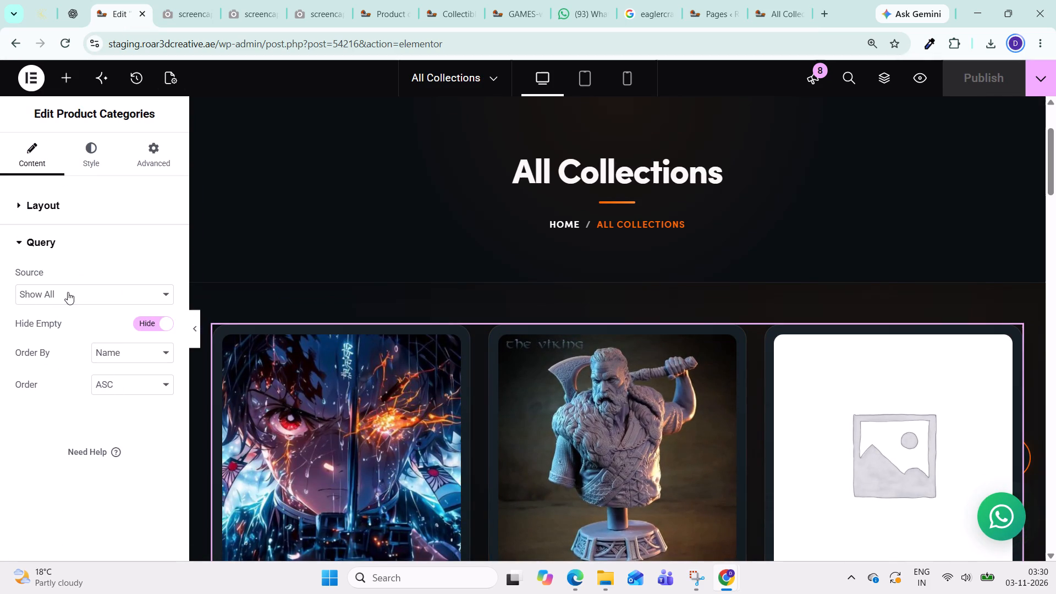
{"action": "left_click", "coordinate": [169, 294]}
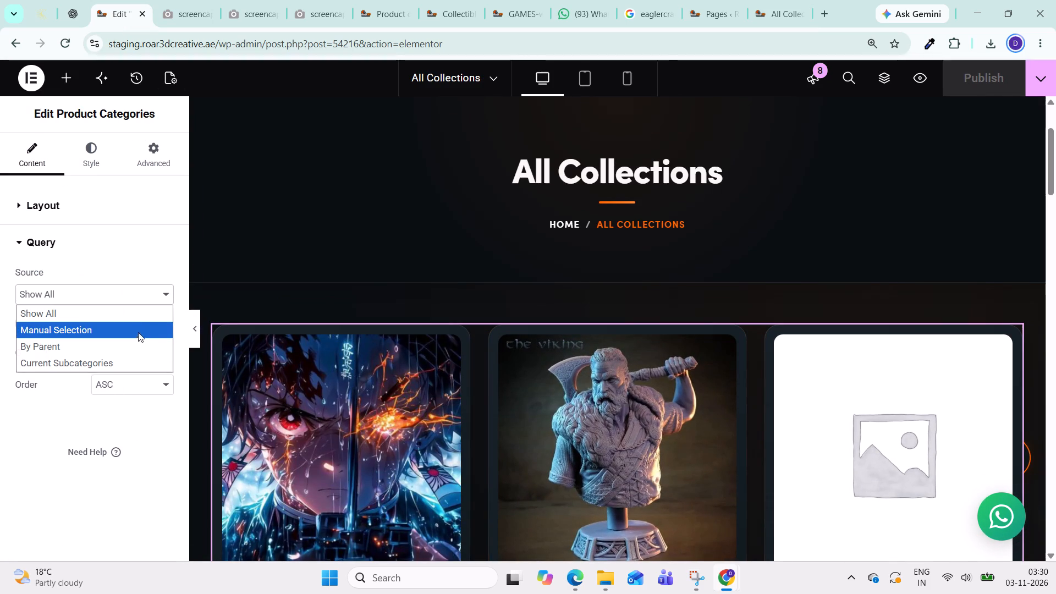
{"action": "left_click", "coordinate": [128, 328]}
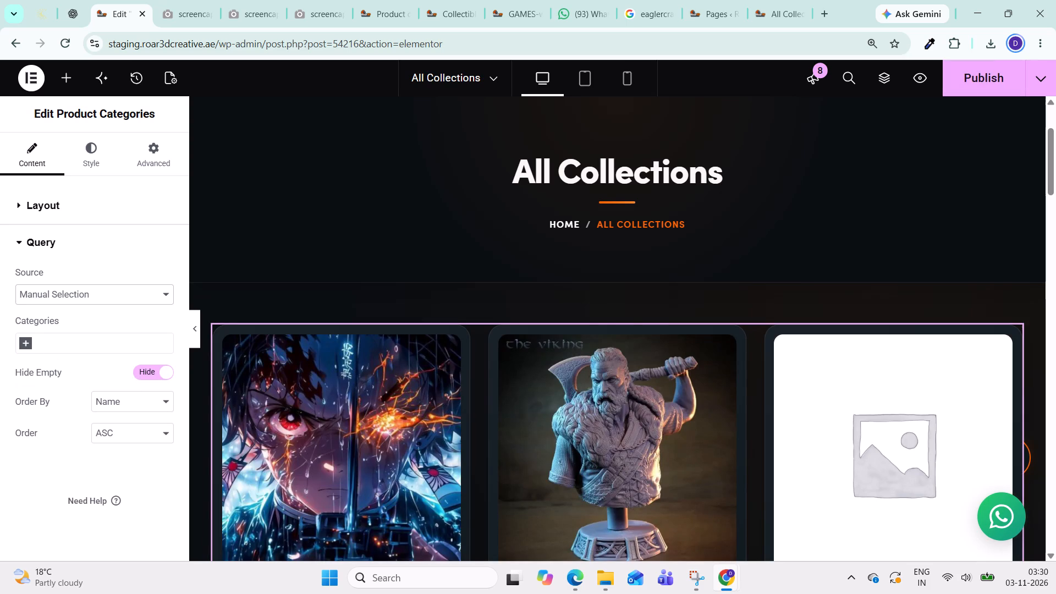
Add Anime Legends, Epic Heroines and Cartoon Treasures to the widget's manually selected categories.
{"action": "left_click", "coordinate": [29, 344]}
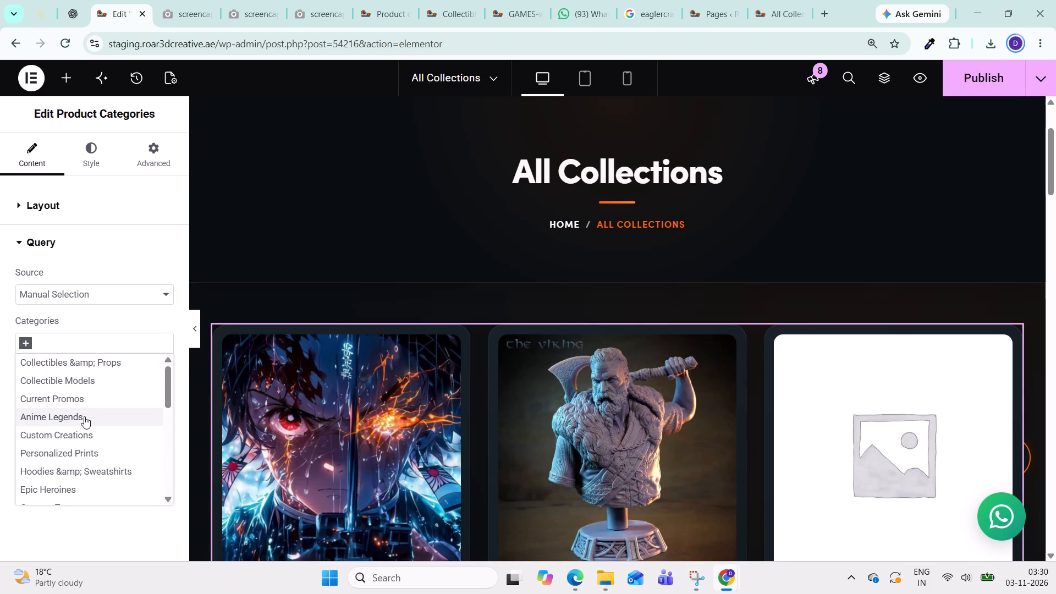
{"action": "scroll", "coordinate": [95, 436], "scroll_direction": "down", "scroll_amount": 1}
{"action": "scroll", "coordinate": [94, 433], "scroll_direction": "up", "scroll_amount": 1}
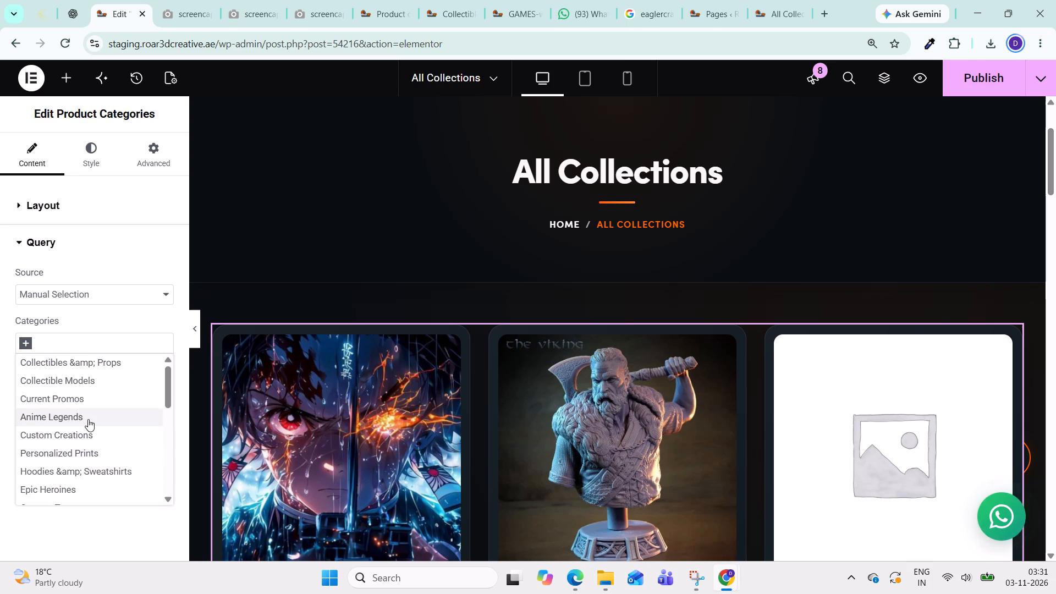
{"action": "left_click", "coordinate": [88, 417]}
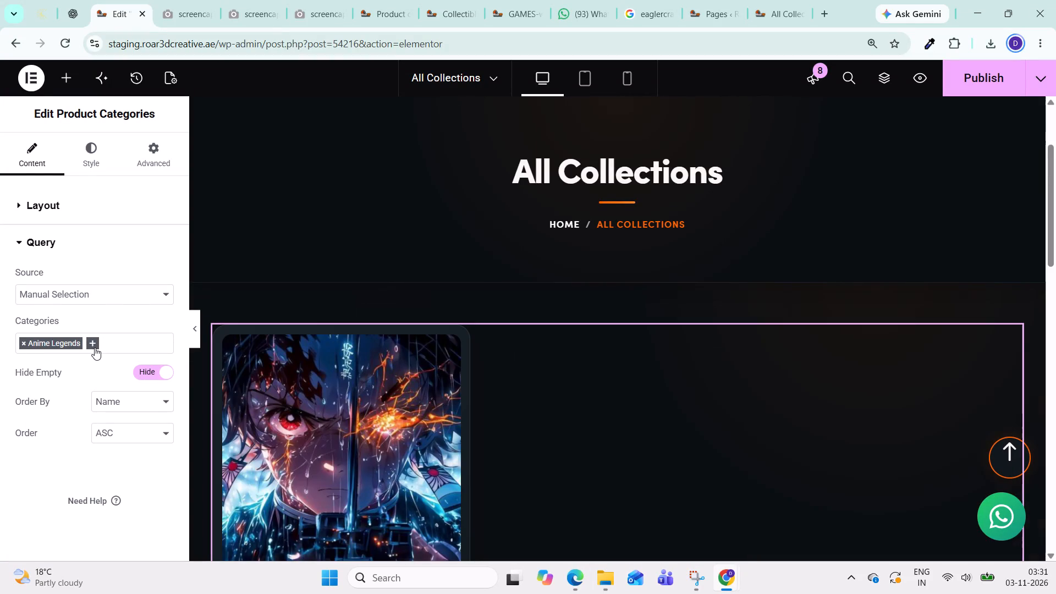
{"action": "left_click", "coordinate": [95, 348]}
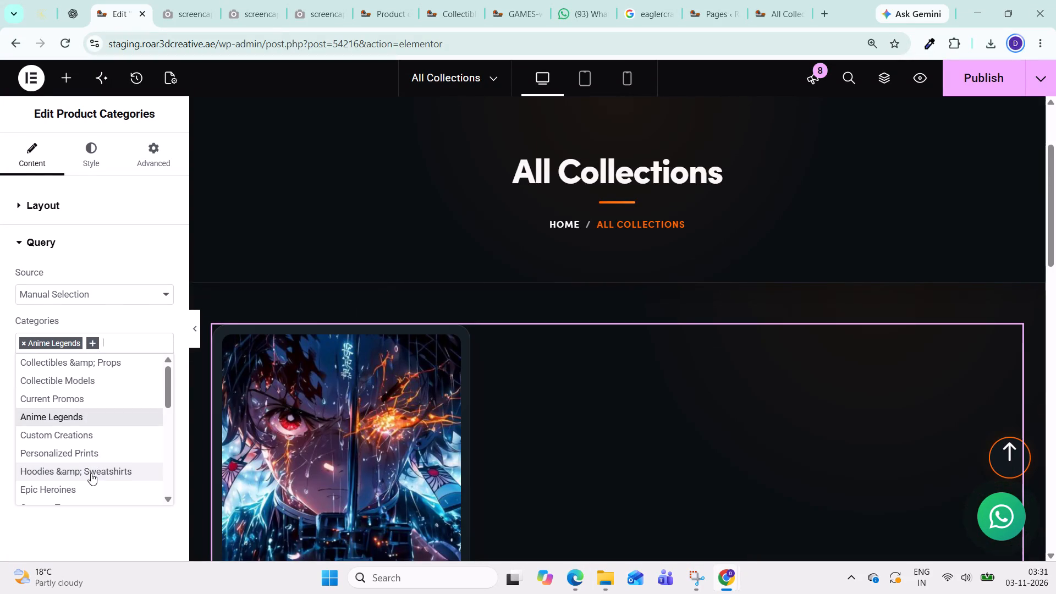
{"action": "scroll", "coordinate": [91, 477], "scroll_direction": "down", "scroll_amount": 1}
{"action": "left_click", "coordinate": [79, 423]}
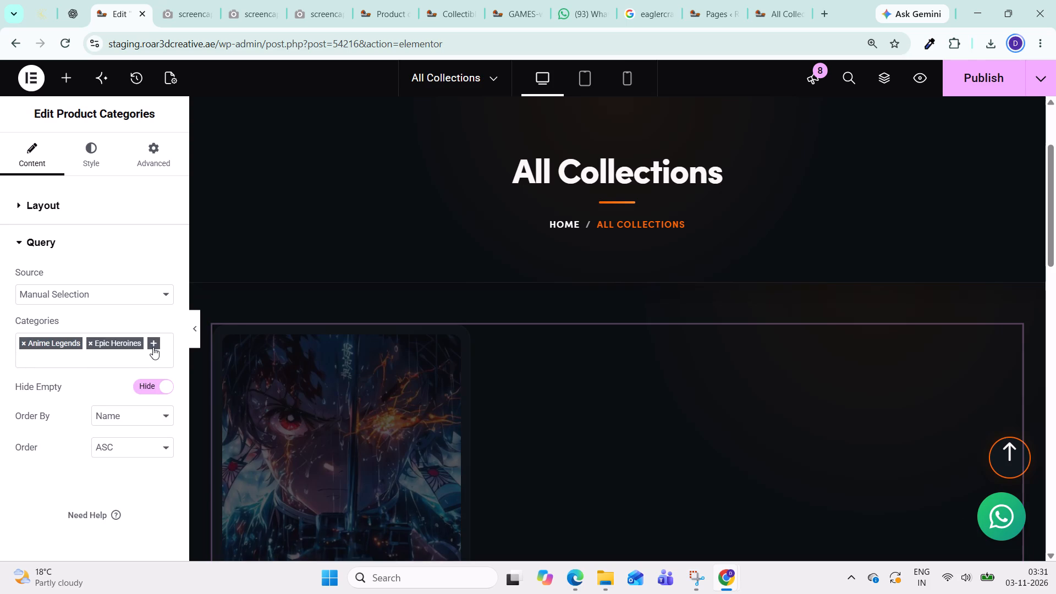
{"action": "left_click", "coordinate": [153, 346]}
{"action": "scroll", "coordinate": [89, 464], "scroll_direction": "down", "scroll_amount": 1}
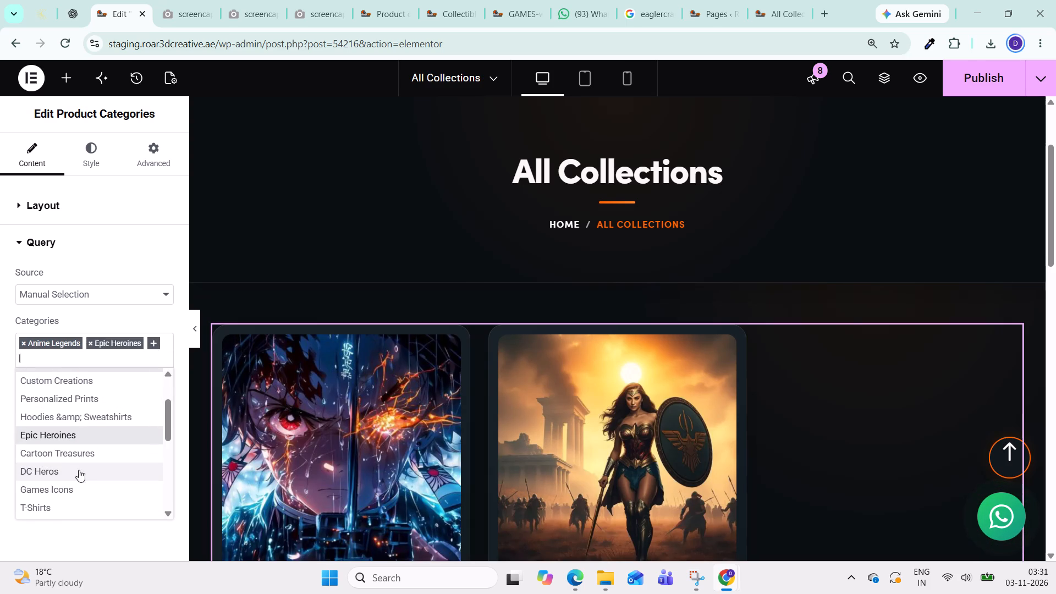
{"action": "left_click", "coordinate": [80, 454]}
Add DC Heros and Games Icons to the Product Categories widget's selected categories.
{"action": "left_click", "coordinate": [108, 362]}
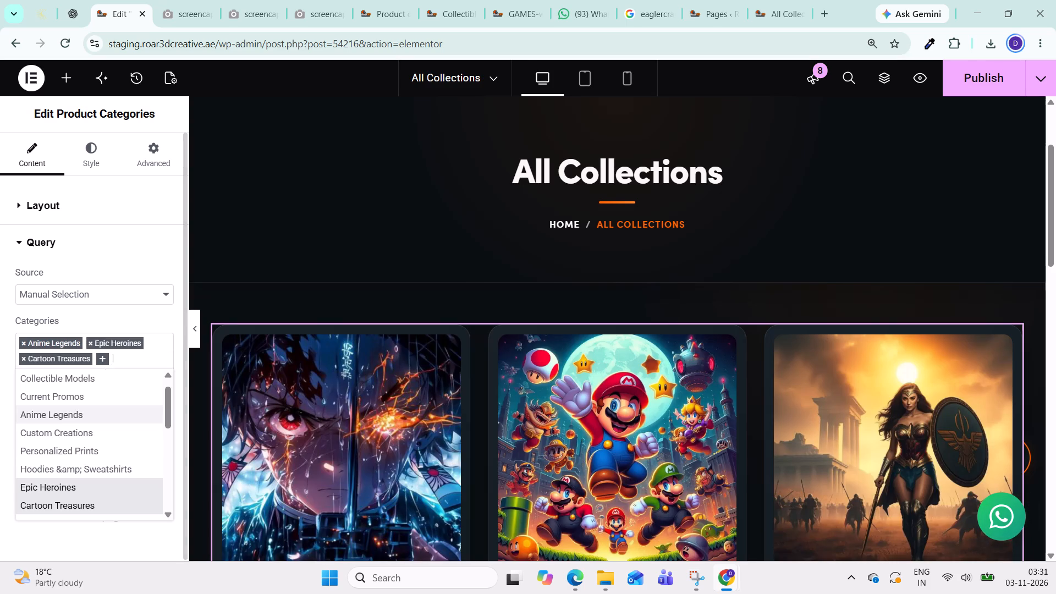
{"action": "scroll", "coordinate": [89, 497], "scroll_direction": "down", "scroll_amount": 1}
{"action": "left_click", "coordinate": [70, 457]}
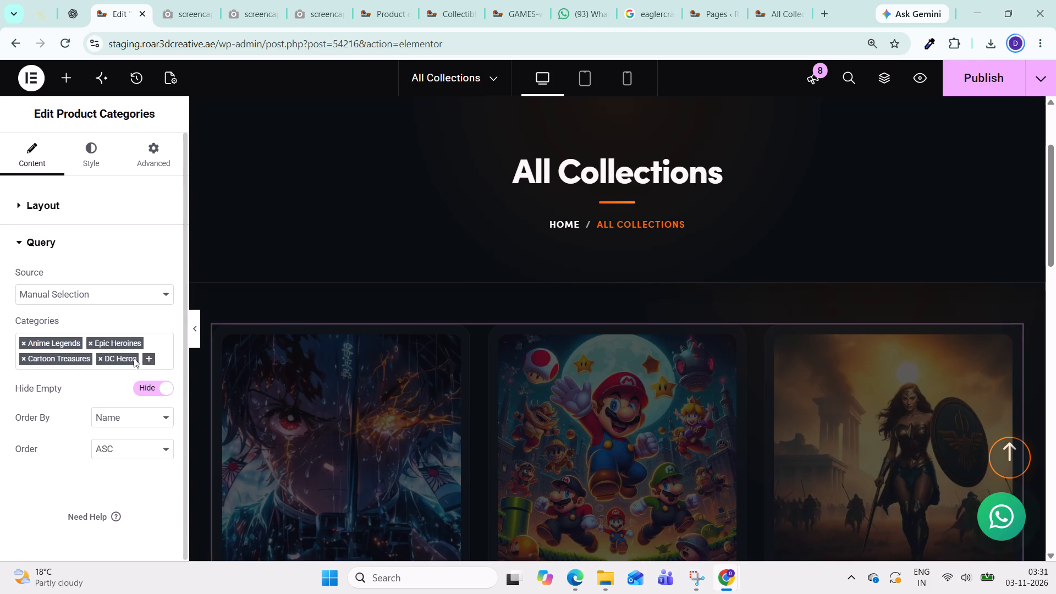
{"action": "left_click", "coordinate": [148, 362]}
{"action": "scroll", "coordinate": [81, 492], "scroll_direction": "down", "scroll_amount": 1}
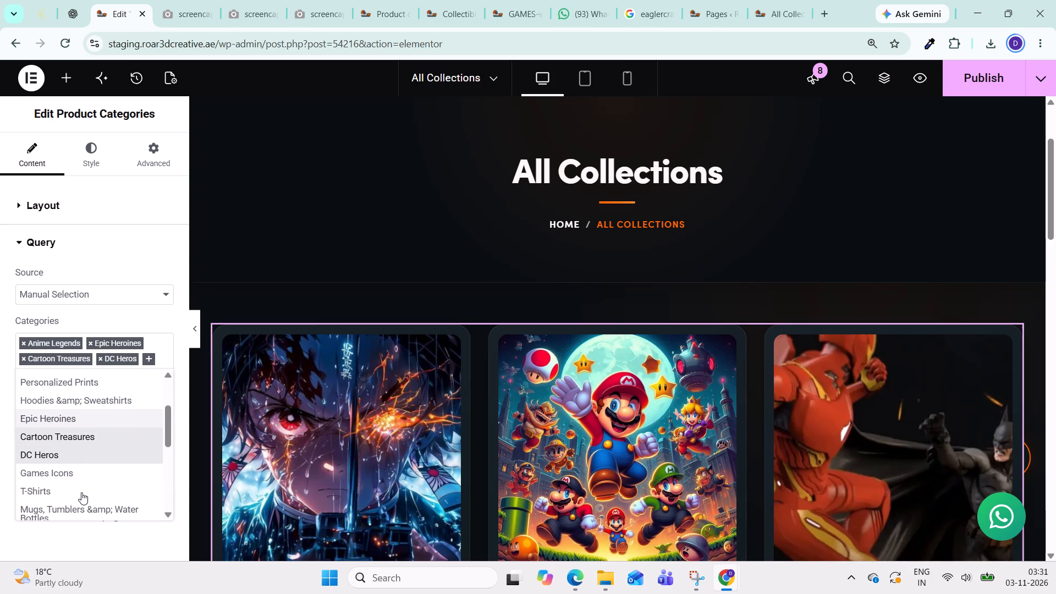
{"action": "left_click", "coordinate": [81, 471]}
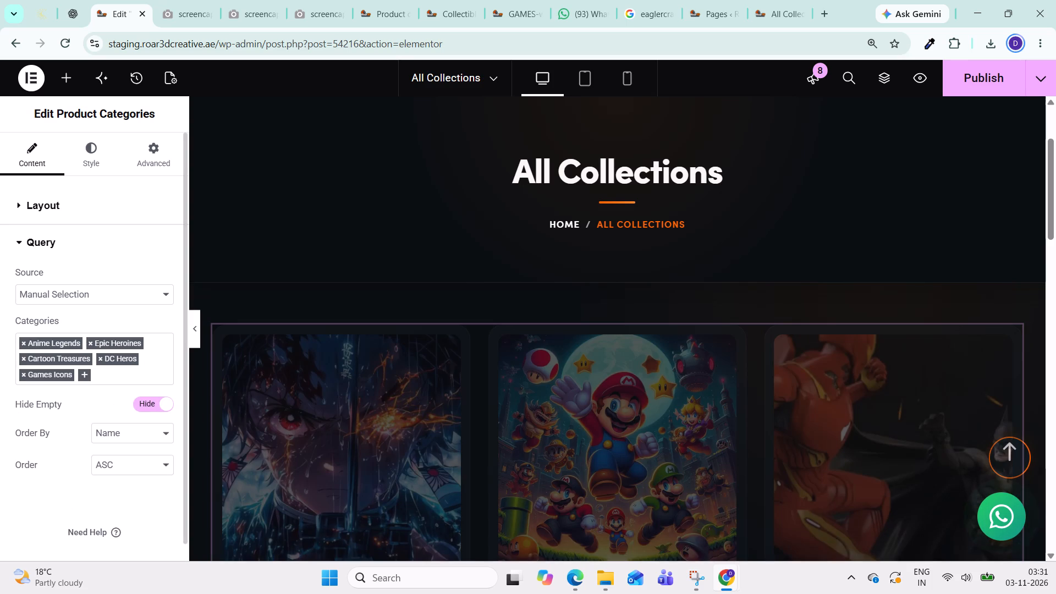
Add Movie Stars and Star Wars Titans to the Product Categories widget's selected categories.
{"action": "left_click", "coordinate": [81, 371]}
{"action": "scroll", "coordinate": [78, 497], "scroll_direction": "down", "scroll_amount": 1}
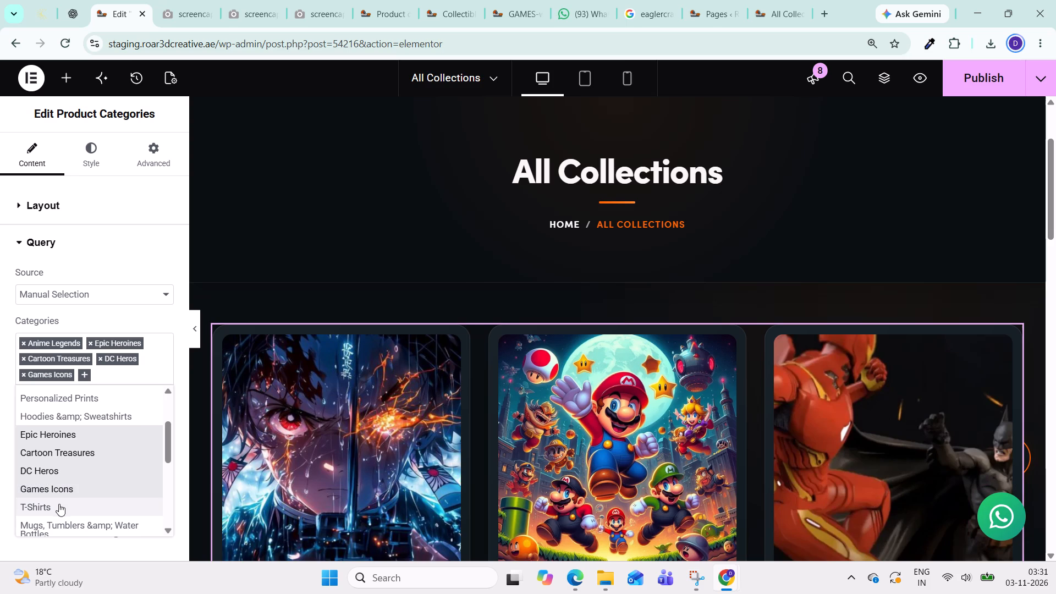
{"action": "scroll", "coordinate": [74, 497], "scroll_direction": "down", "scroll_amount": 2}
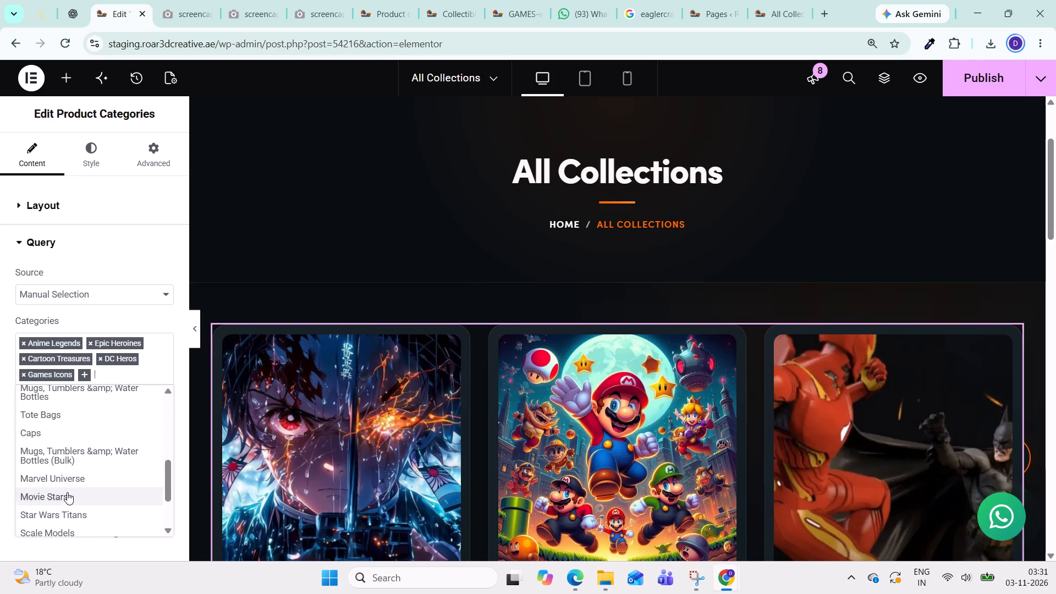
{"action": "left_click", "coordinate": [75, 498]}
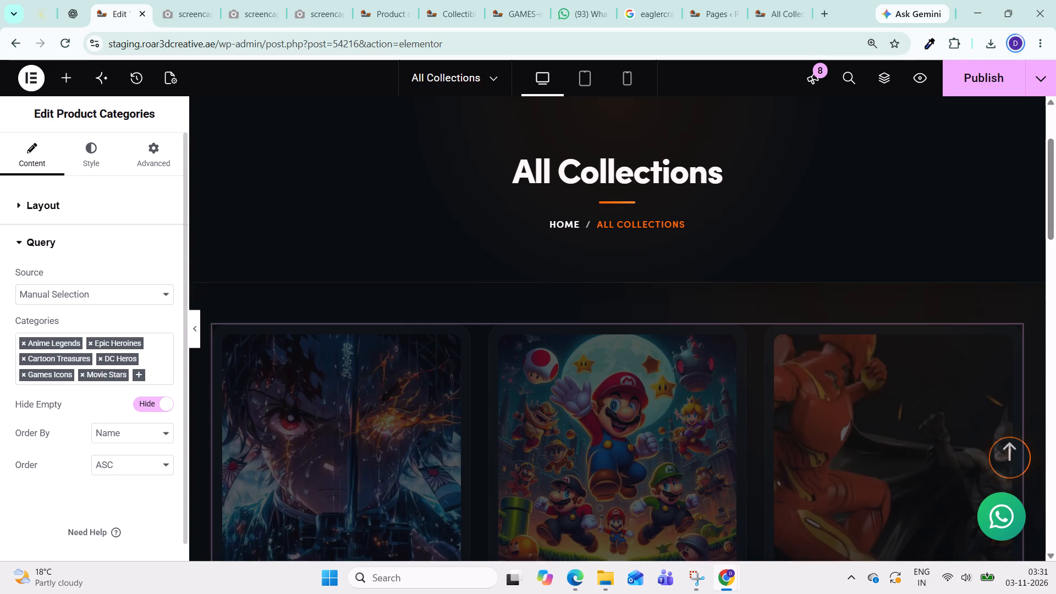
{"action": "left_click", "coordinate": [143, 373]}
{"action": "scroll", "coordinate": [97, 502], "scroll_direction": "down", "scroll_amount": 1}
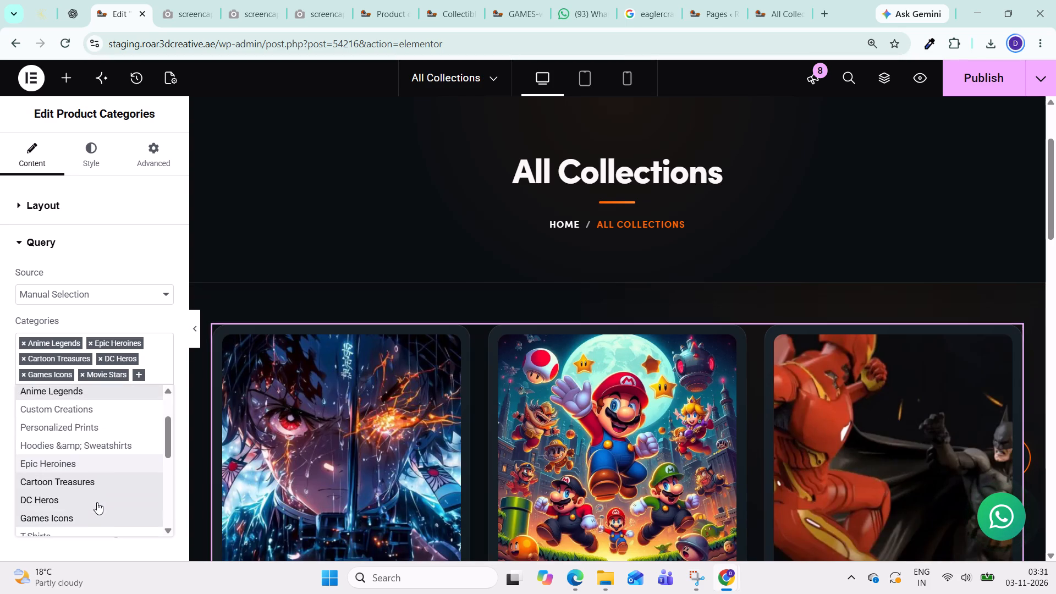
{"action": "scroll", "coordinate": [83, 509], "scroll_direction": "down", "scroll_amount": 1}
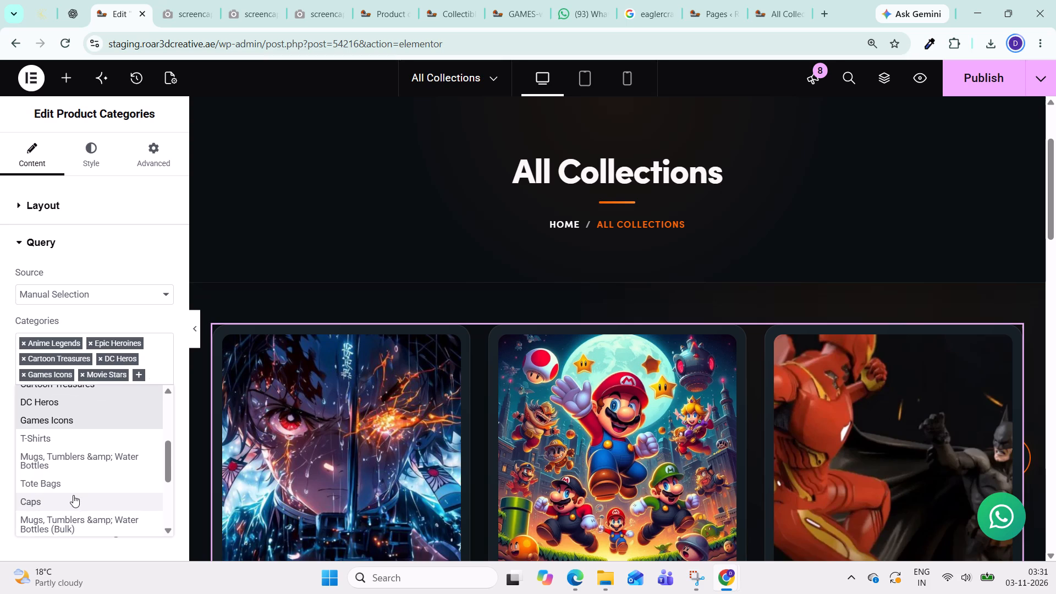
{"action": "scroll", "coordinate": [74, 498], "scroll_direction": "down", "scroll_amount": 1}
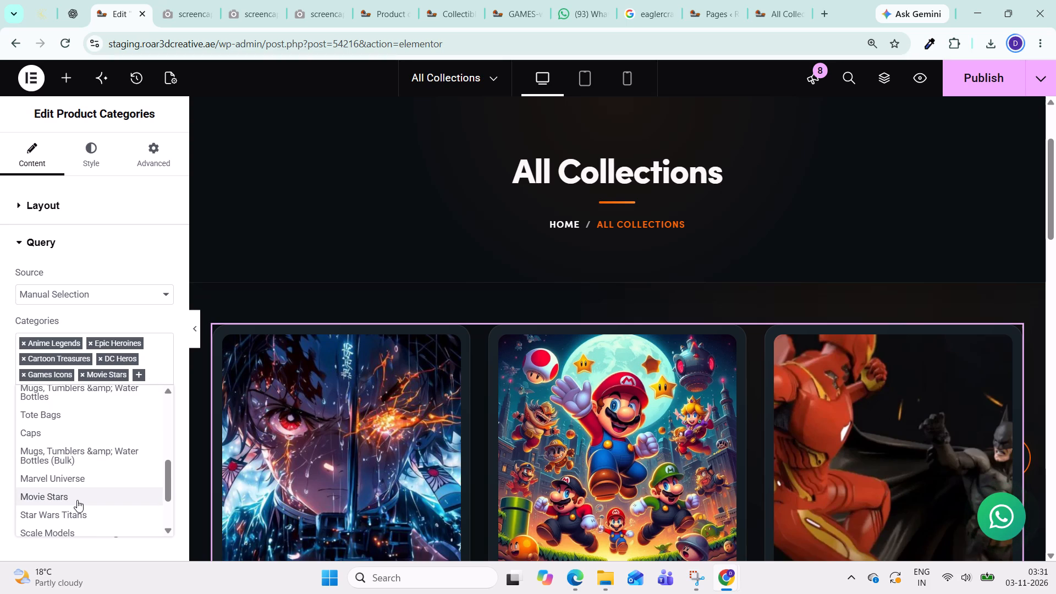
{"action": "left_click", "coordinate": [81, 511]}
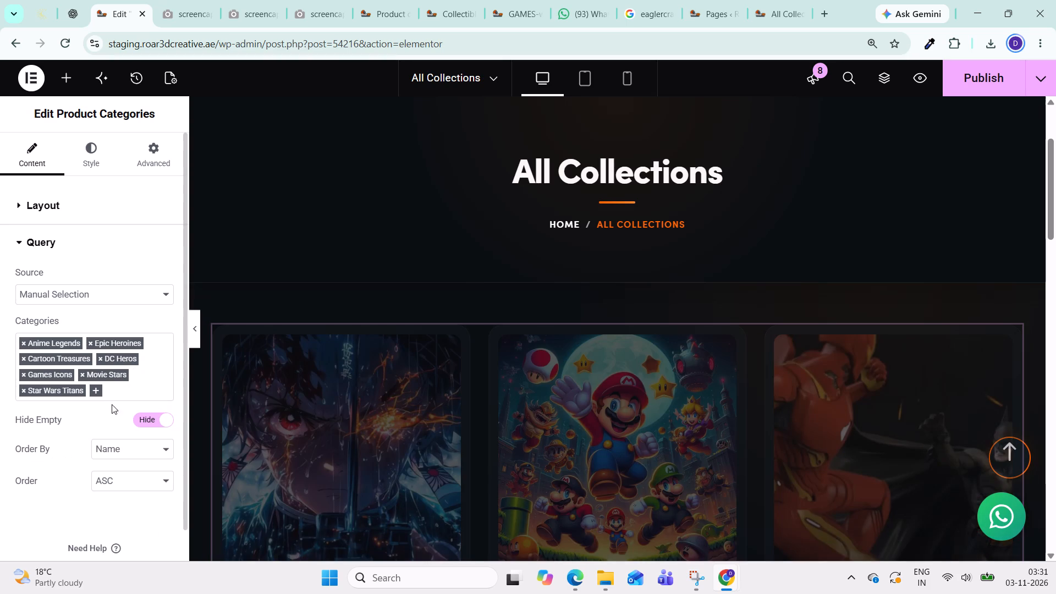
Add Scale Models to the Product Categories widget's selected categories.
{"action": "left_click", "coordinate": [97, 393]}
{"action": "scroll", "coordinate": [96, 510], "scroll_direction": "down", "scroll_amount": 2}
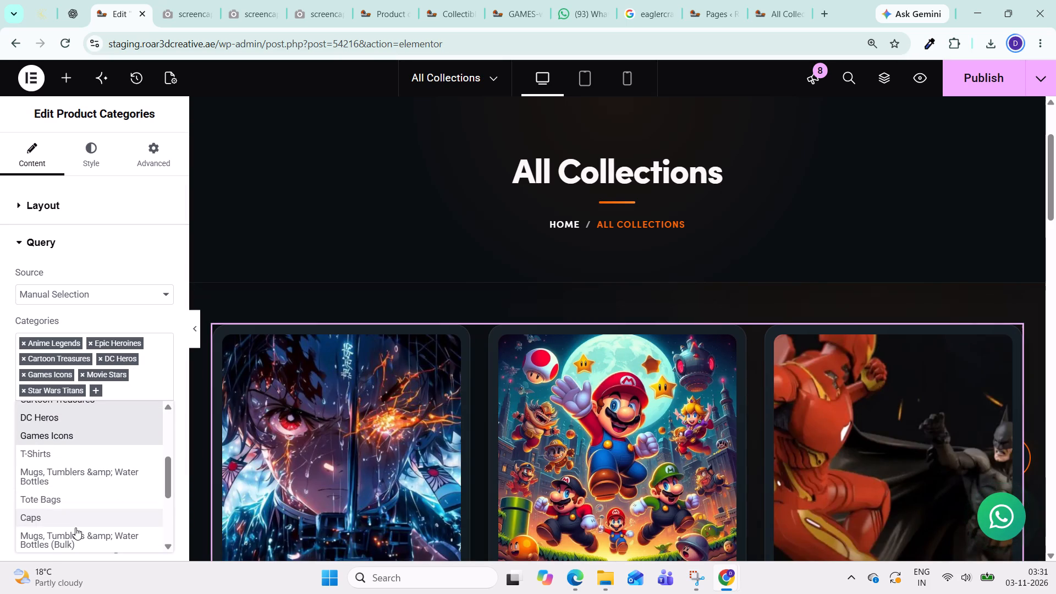
{"action": "scroll", "coordinate": [68, 444], "scroll_direction": "down", "scroll_amount": 1}
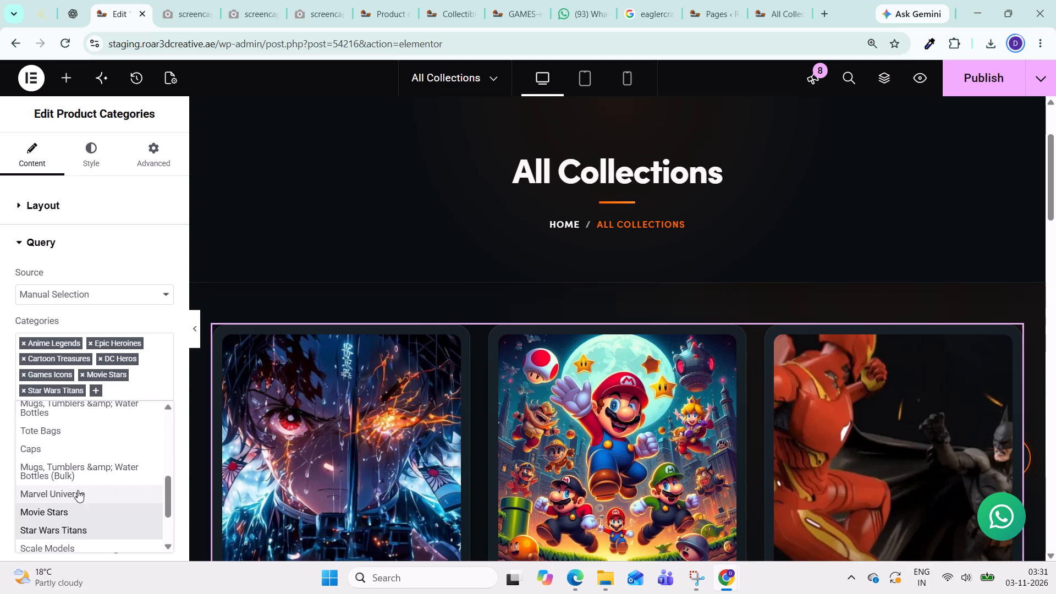
{"action": "scroll", "coordinate": [79, 530], "scroll_direction": "down", "scroll_amount": 1}
{"action": "left_click", "coordinate": [74, 480]}
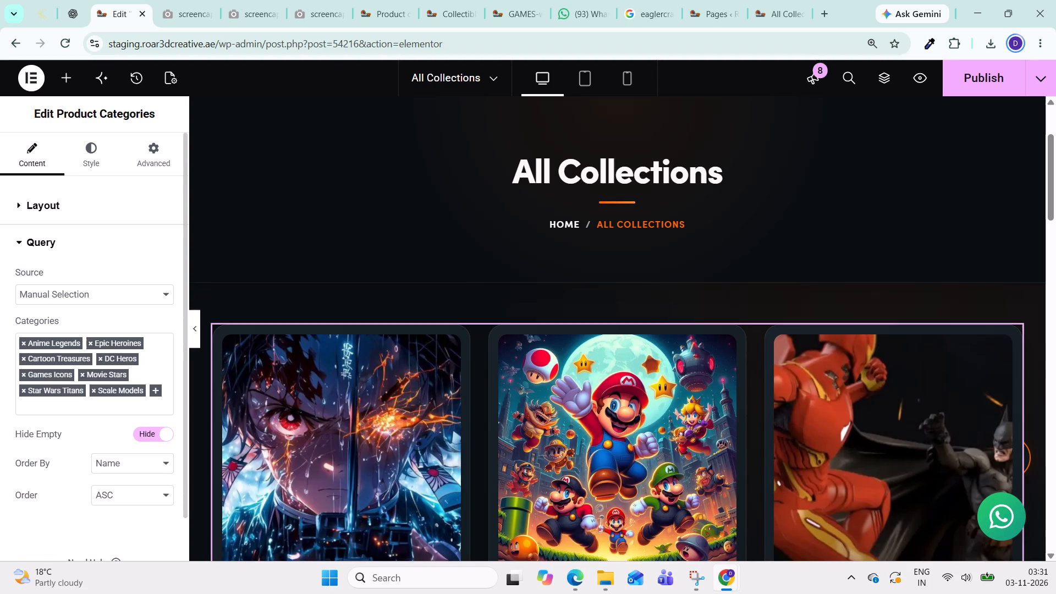
Add Warhammer Realms to the Product Categories widget's manually selected categories.
{"action": "left_click", "coordinate": [159, 392]}
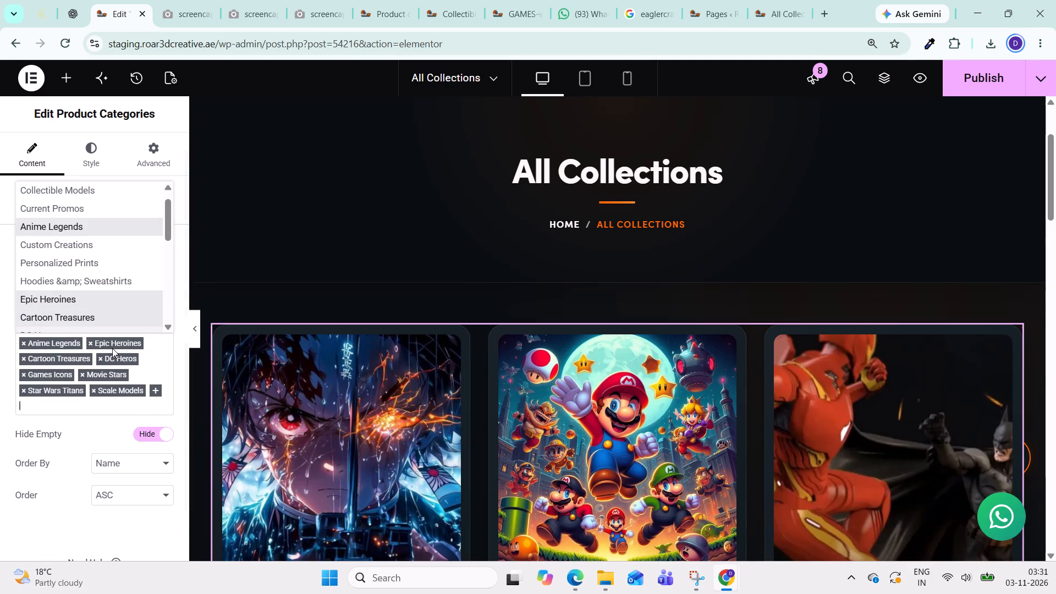
{"action": "left_click", "coordinate": [155, 390]}
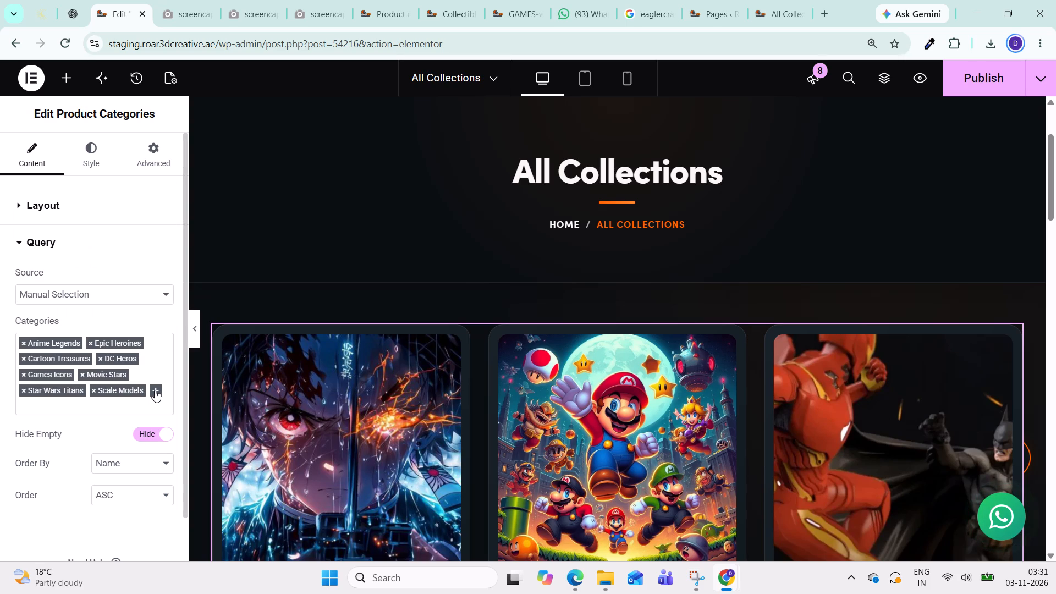
{"action": "left_click", "coordinate": [155, 390]}
{"action": "scroll", "coordinate": [136, 317], "scroll_direction": "up", "scroll_amount": 1}
{"action": "scroll", "coordinate": [102, 254], "scroll_direction": "down", "scroll_amount": 1}
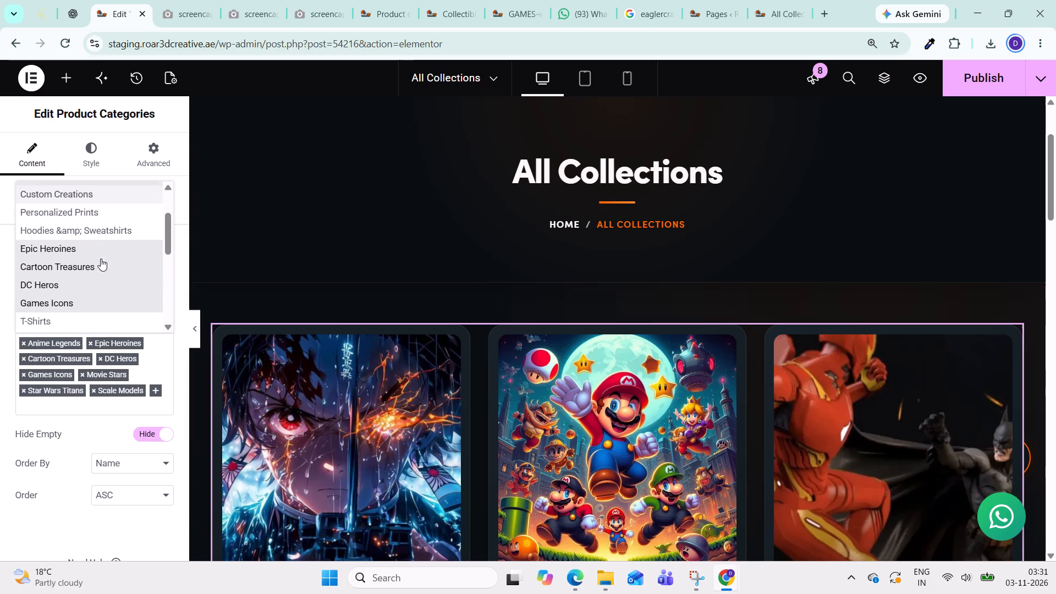
{"action": "scroll", "coordinate": [65, 312], "scroll_direction": "down", "scroll_amount": 1}
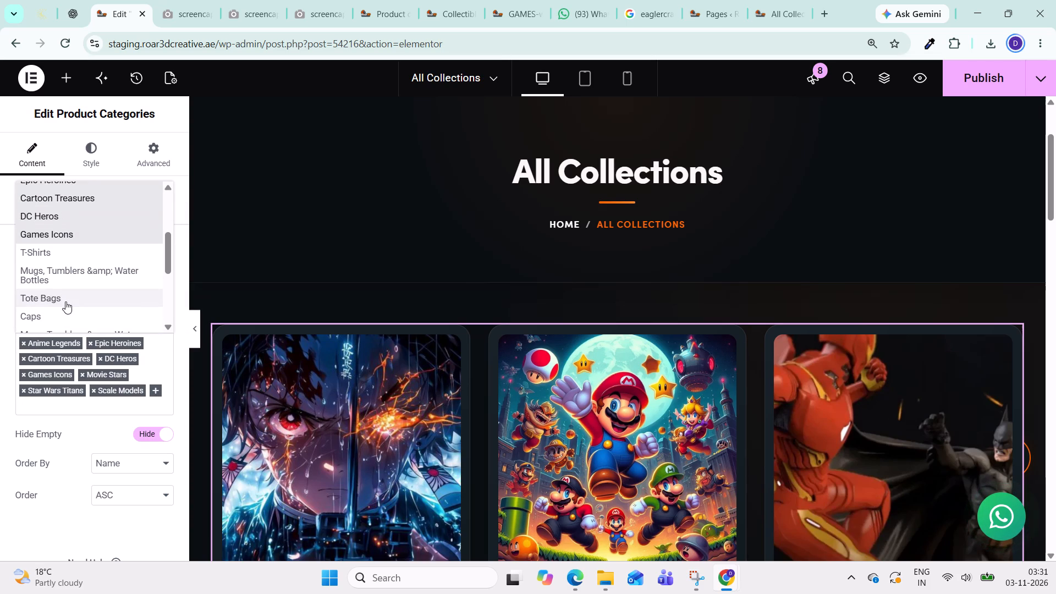
{"action": "scroll", "coordinate": [65, 301], "scroll_direction": "down", "scroll_amount": 2}
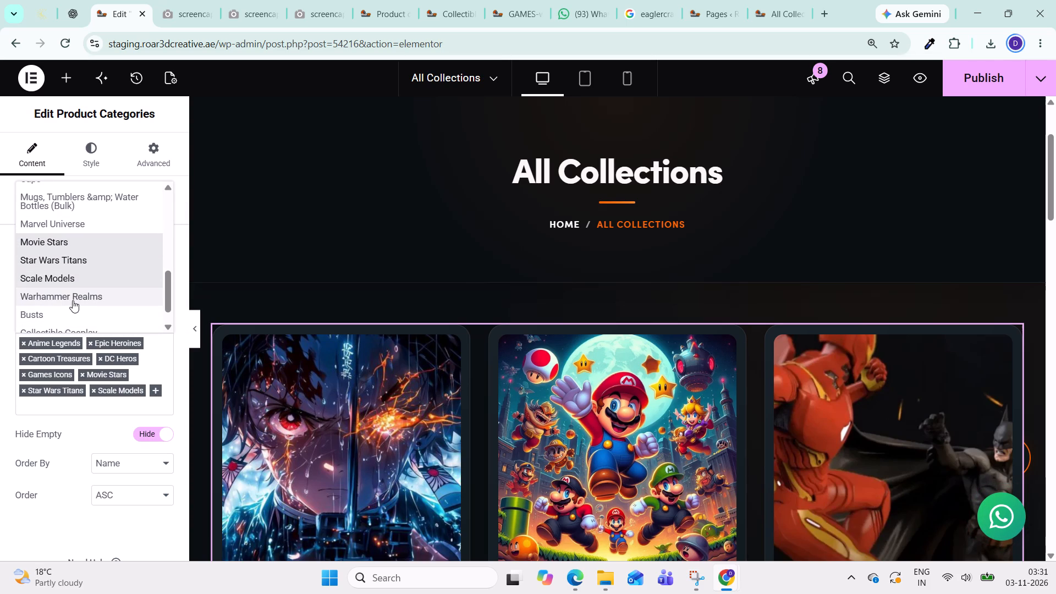
{"action": "left_click", "coordinate": [73, 299]}
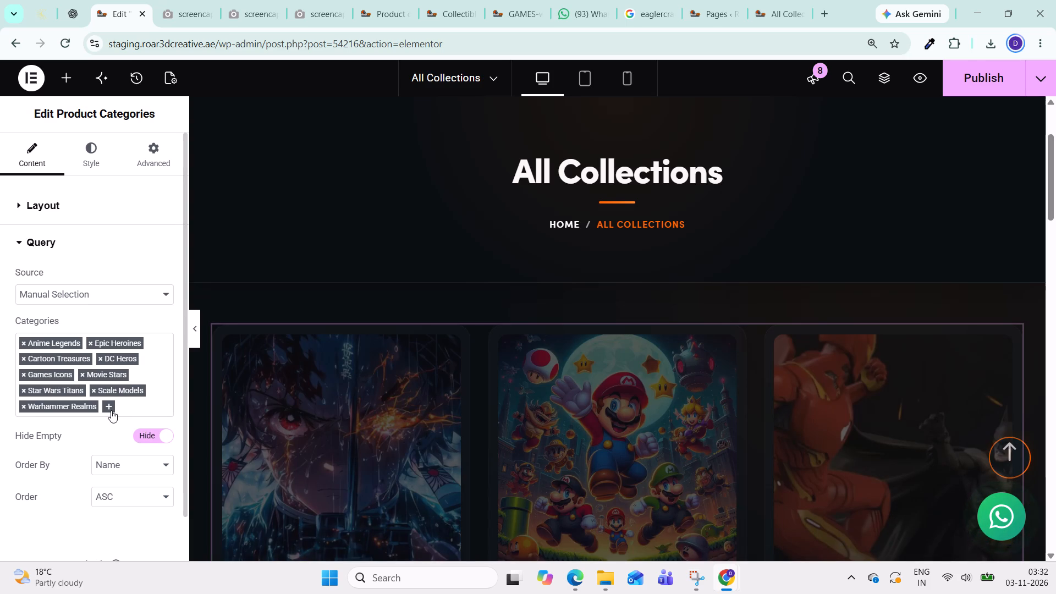
Add Busts to the Product Categories widget's manually selected categories.
{"action": "left_click", "coordinate": [111, 409]}
{"action": "scroll", "coordinate": [85, 301], "scroll_direction": "down", "scroll_amount": 2}
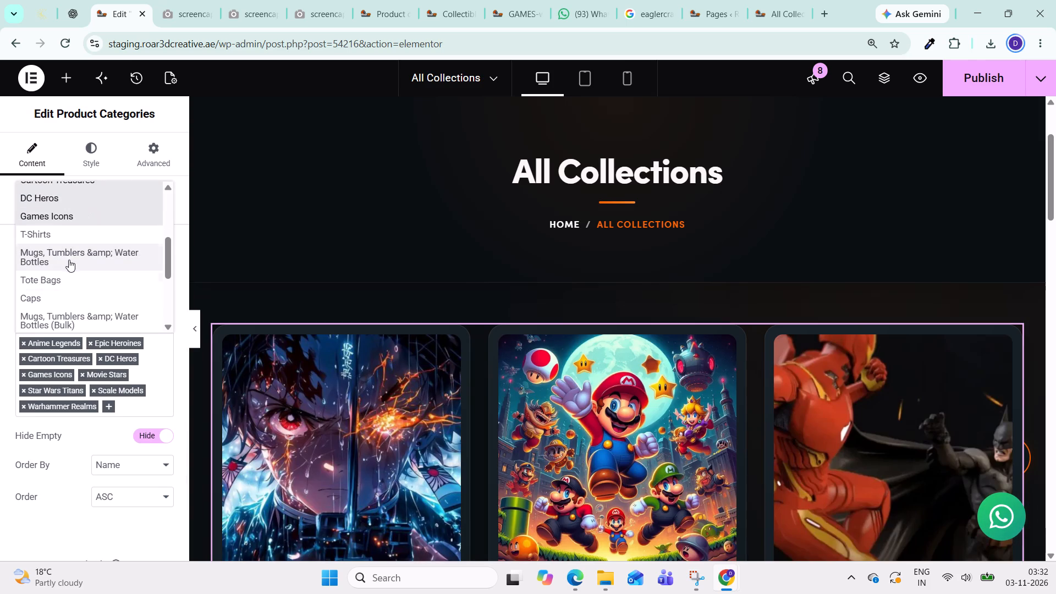
{"action": "scroll", "coordinate": [59, 291], "scroll_direction": "down", "scroll_amount": 1}
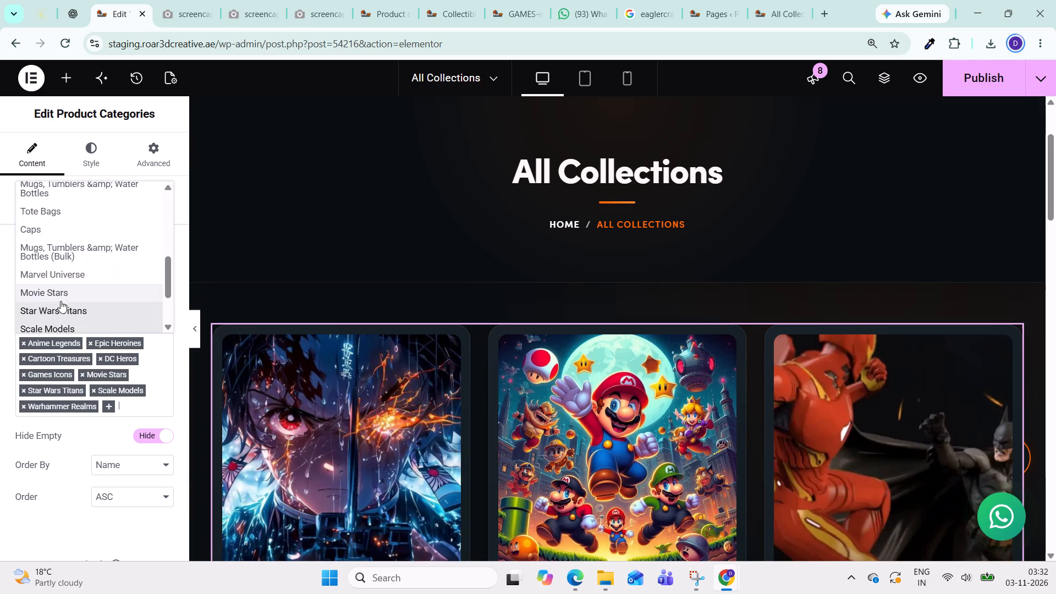
{"action": "scroll", "coordinate": [61, 301], "scroll_direction": "down", "scroll_amount": 1}
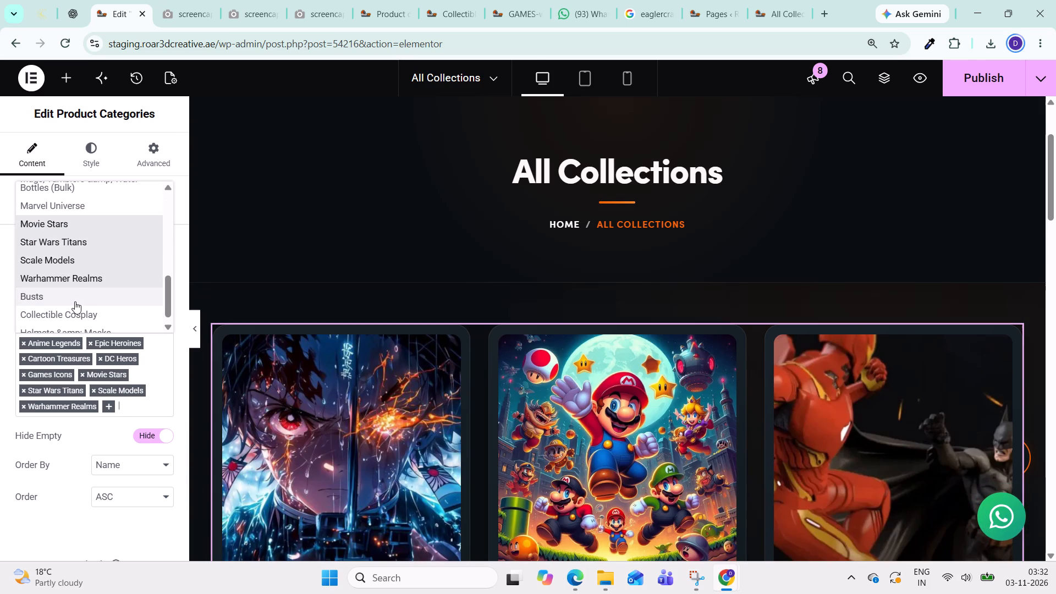
{"action": "left_click", "coordinate": [75, 301]}
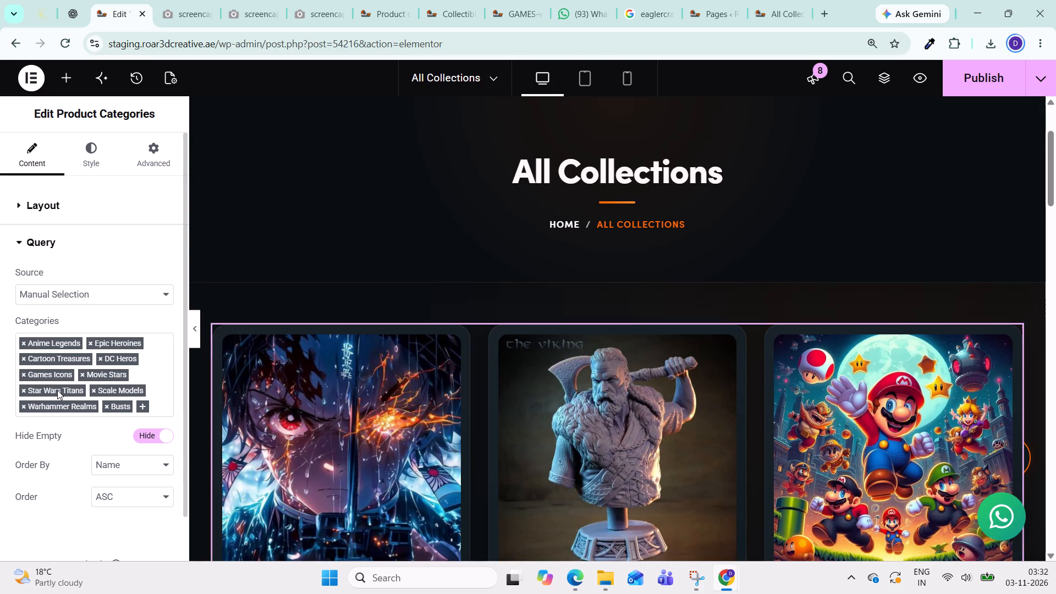
Add Helmets & Masks to the Product Categories widget's manually selected categories.
{"action": "left_click", "coordinate": [139, 408]}
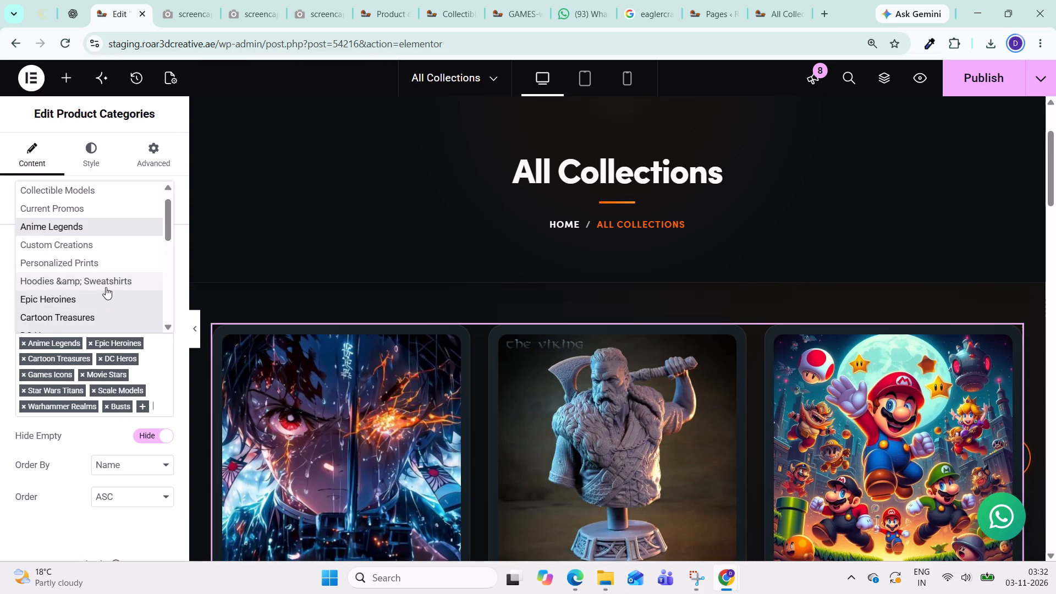
{"action": "scroll", "coordinate": [106, 287], "scroll_direction": "down", "scroll_amount": 4}
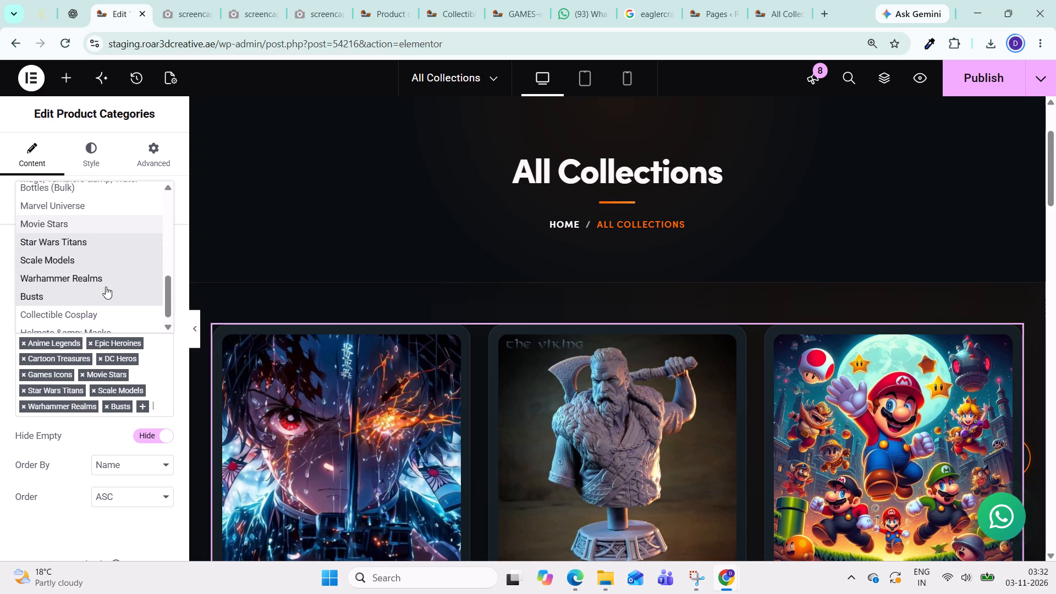
{"action": "scroll", "coordinate": [106, 287], "scroll_direction": "down", "scroll_amount": 2}
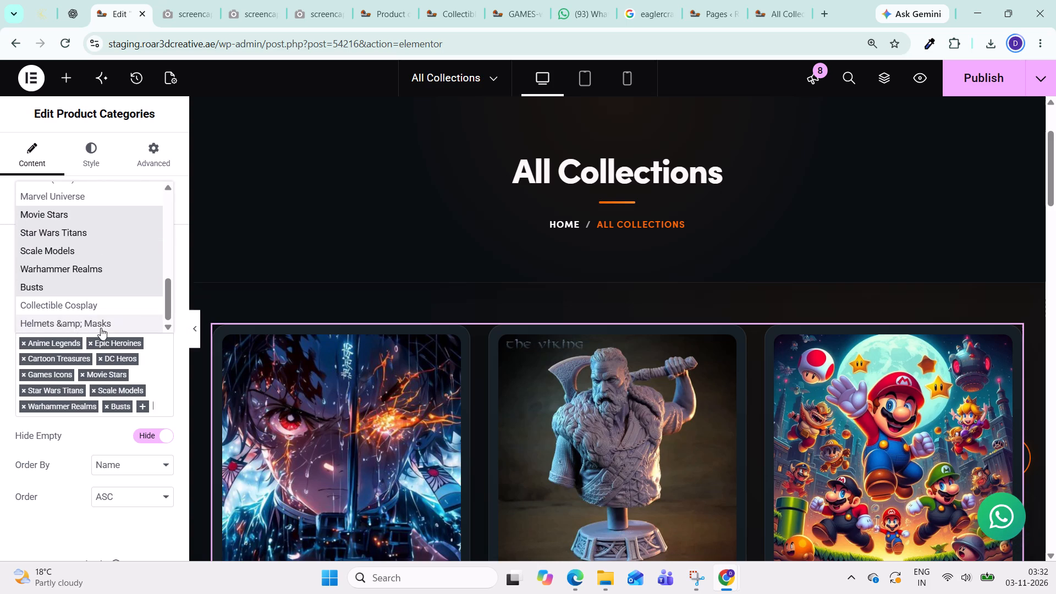
{"action": "left_click", "coordinate": [101, 327]}
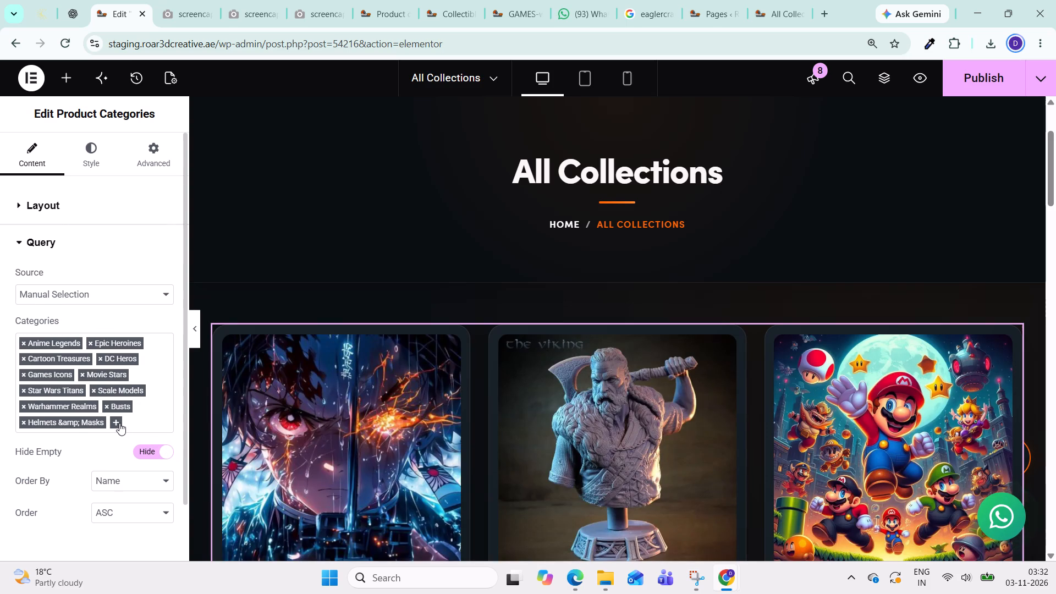
Look through the full list of available categories for any Collectible Models subcategories not yet selected.
{"action": "left_click", "coordinate": [119, 423]}
{"action": "scroll", "coordinate": [111, 267], "scroll_direction": "up", "scroll_amount": 4}
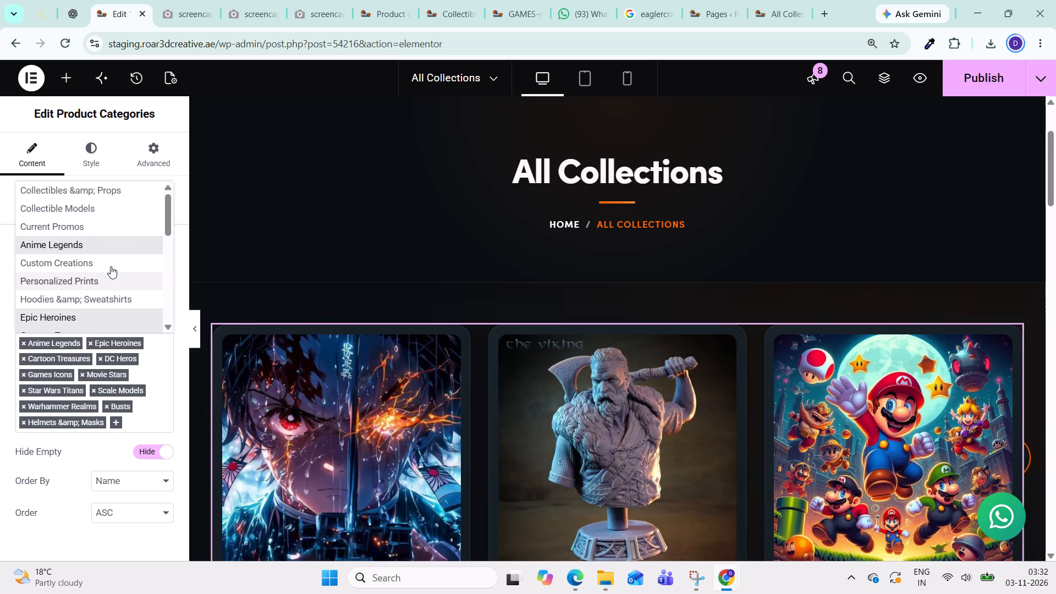
{"action": "scroll", "coordinate": [111, 266], "scroll_direction": "up", "scroll_amount": 2}
{"action": "scroll", "coordinate": [97, 192], "scroll_direction": "up", "scroll_amount": 3}
{"action": "scroll", "coordinate": [96, 232], "scroll_direction": "down", "scroll_amount": 1}
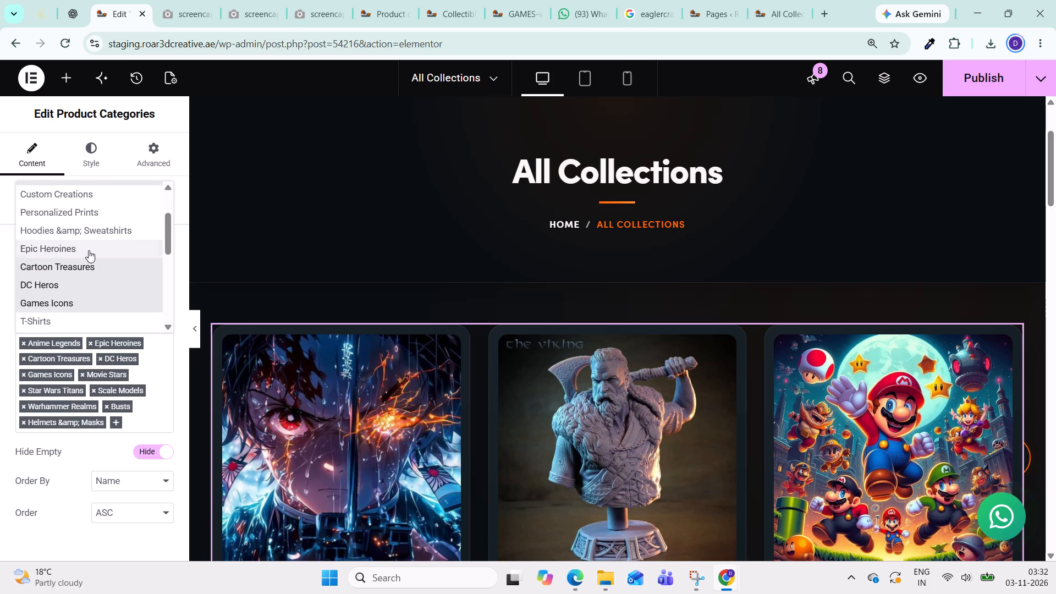
{"action": "scroll", "coordinate": [89, 253], "scroll_direction": "down", "scroll_amount": 2}
{"action": "scroll", "coordinate": [82, 302], "scroll_direction": "down", "scroll_amount": 2}
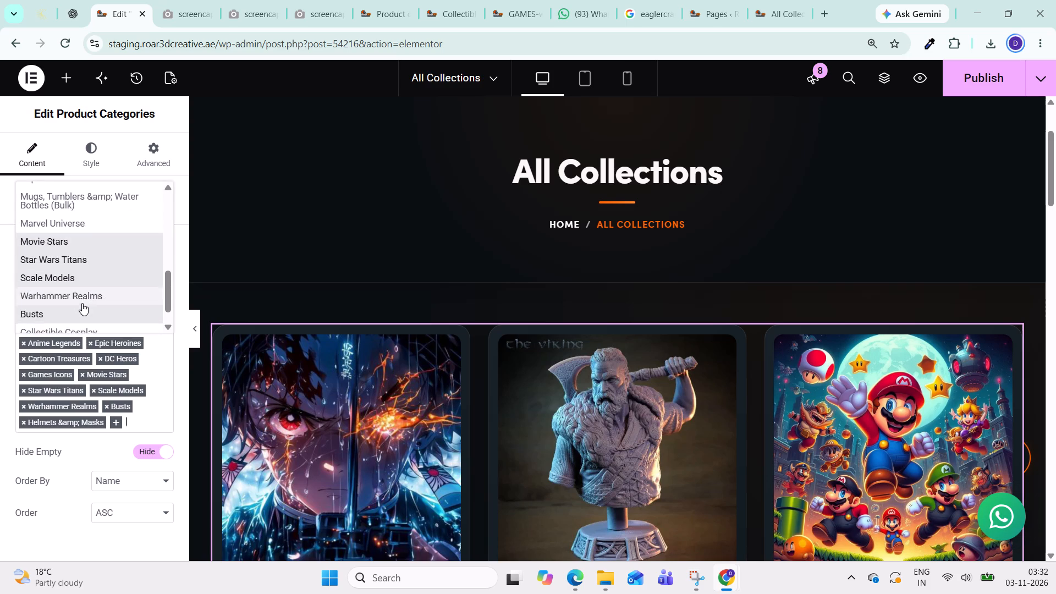
{"action": "scroll", "coordinate": [82, 304], "scroll_direction": "down", "scroll_amount": 1}
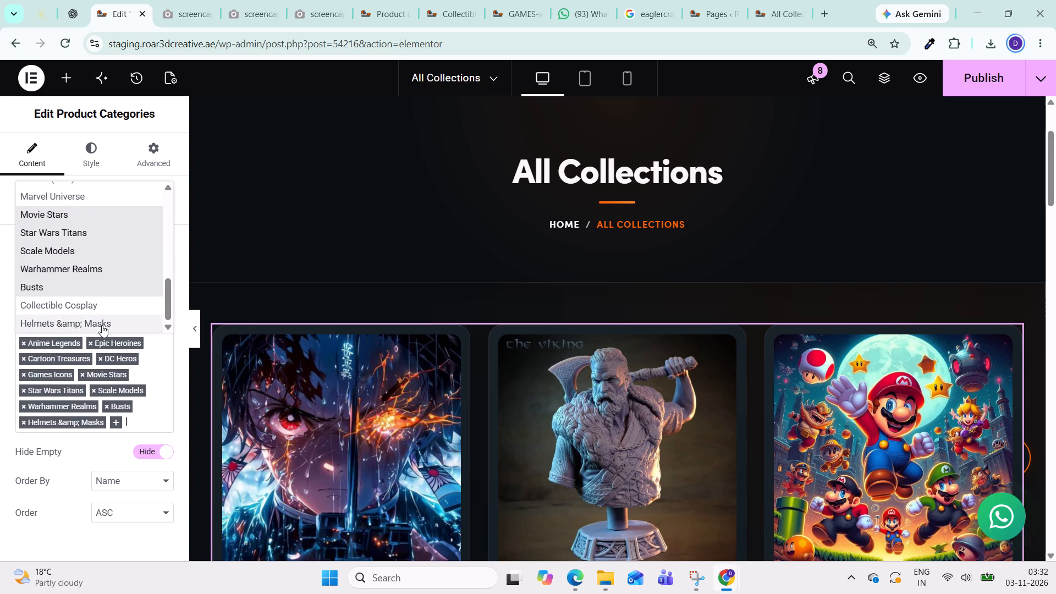
{"action": "scroll", "coordinate": [106, 298], "scroll_direction": "up", "scroll_amount": 2}
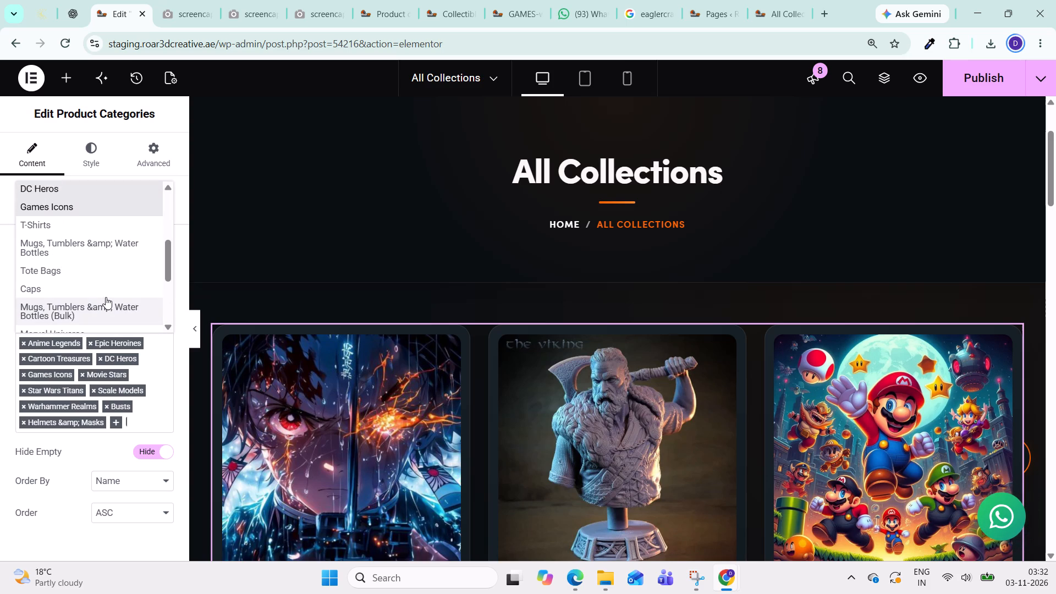
{"action": "scroll", "coordinate": [106, 297], "scroll_direction": "up", "scroll_amount": 2}
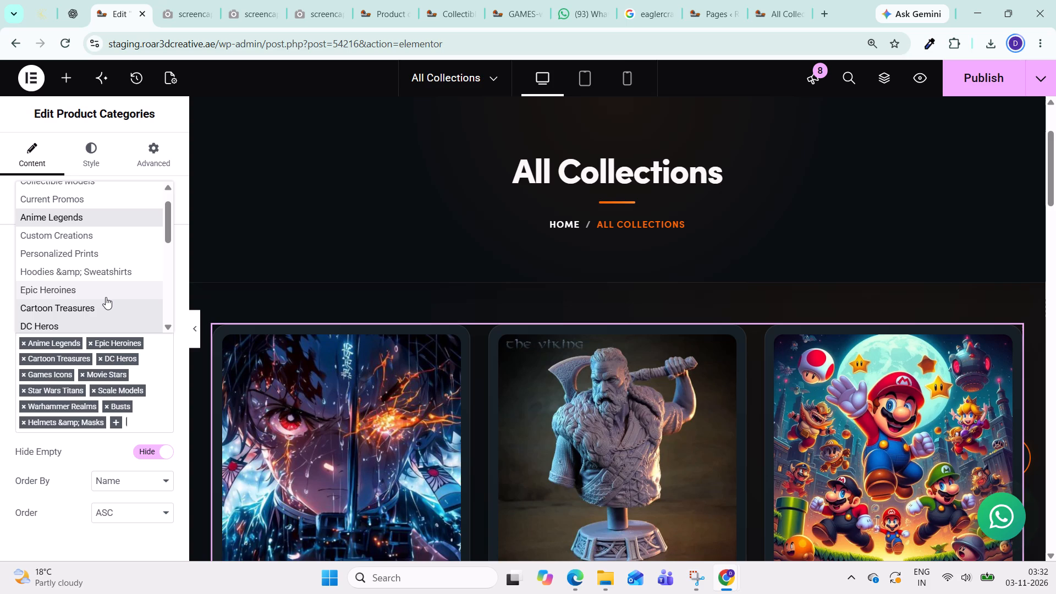
{"action": "scroll", "coordinate": [106, 297], "scroll_direction": "up", "scroll_amount": 1}
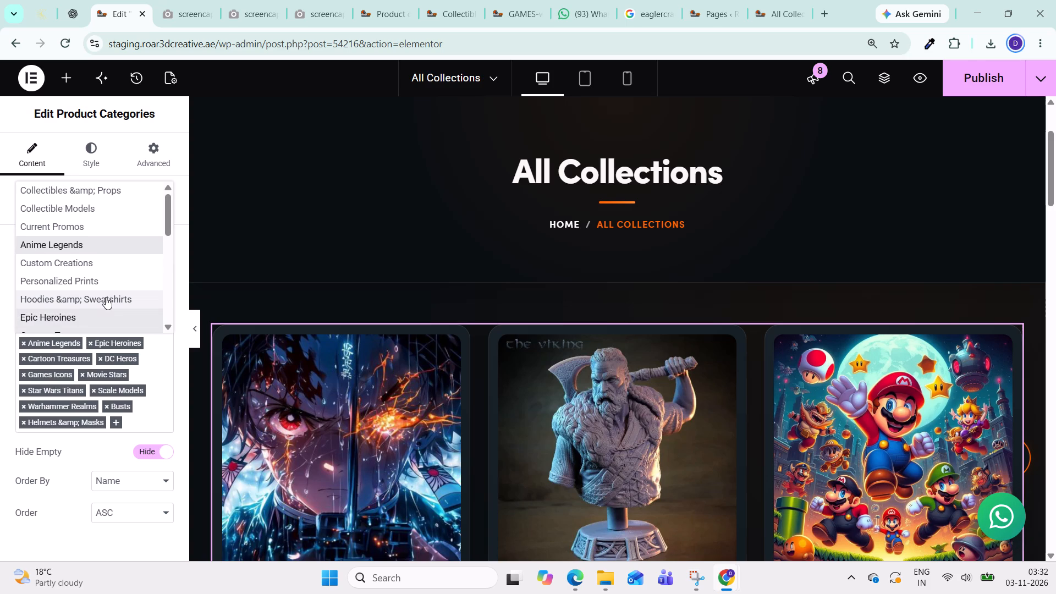
{"action": "scroll", "coordinate": [106, 297], "scroll_direction": "up", "scroll_amount": 1}
{"action": "scroll", "coordinate": [106, 297], "scroll_direction": "down", "scroll_amount": 3}
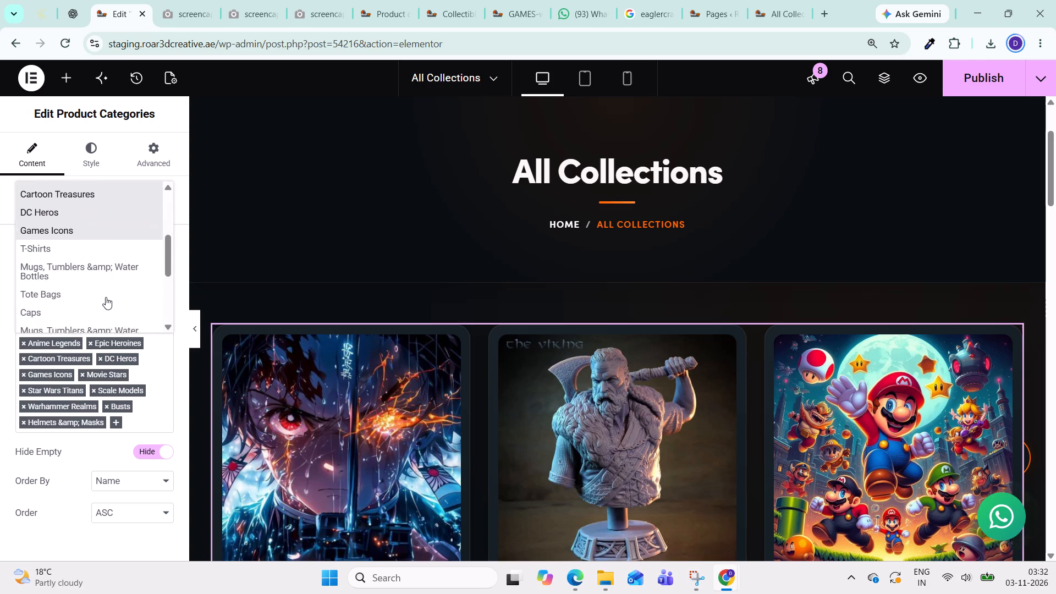
{"action": "scroll", "coordinate": [106, 297], "scroll_direction": "down", "scroll_amount": 4}
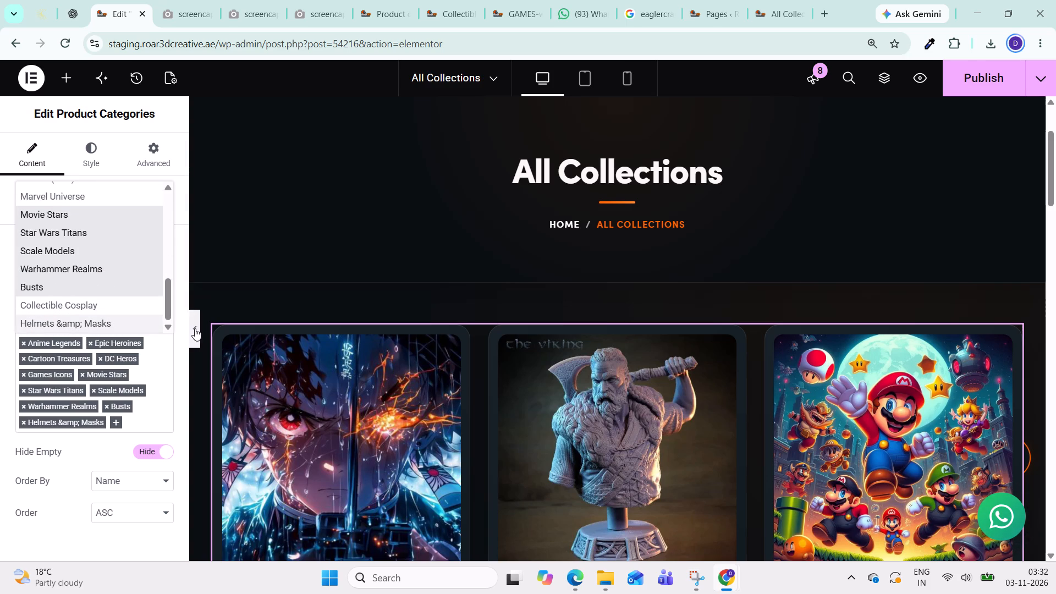
Hide the editing panel and examine the category cards and thumbnails across the whole All Collections grid.
{"action": "left_click", "coordinate": [195, 328]}
{"action": "scroll", "coordinate": [584, 320], "scroll_direction": "down", "scroll_amount": 8}
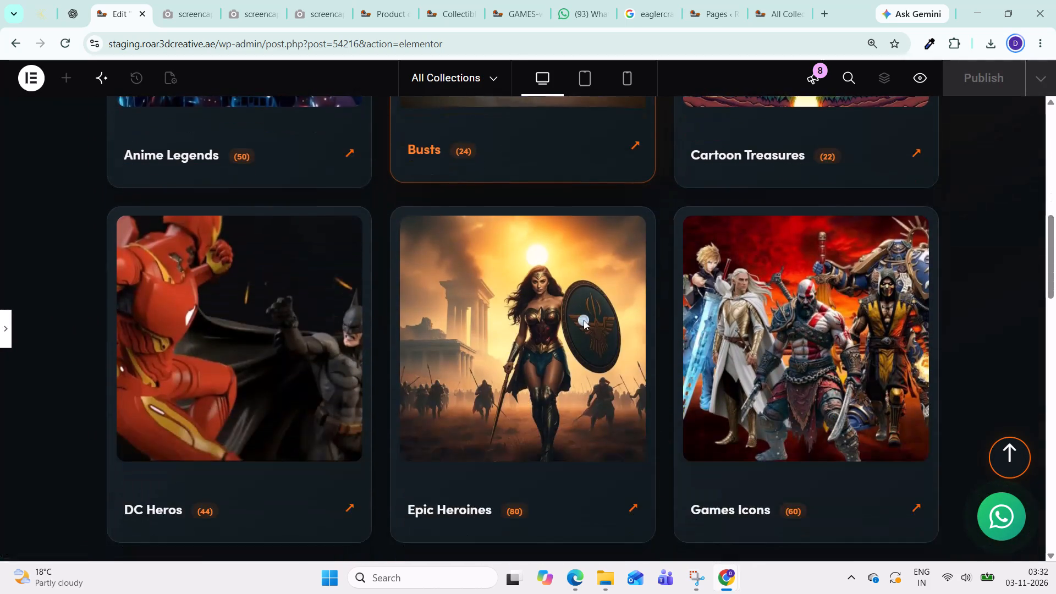
{"action": "scroll", "coordinate": [584, 320], "scroll_direction": "down", "scroll_amount": 10}
{"action": "scroll", "coordinate": [577, 322], "scroll_direction": "up", "scroll_amount": 3}
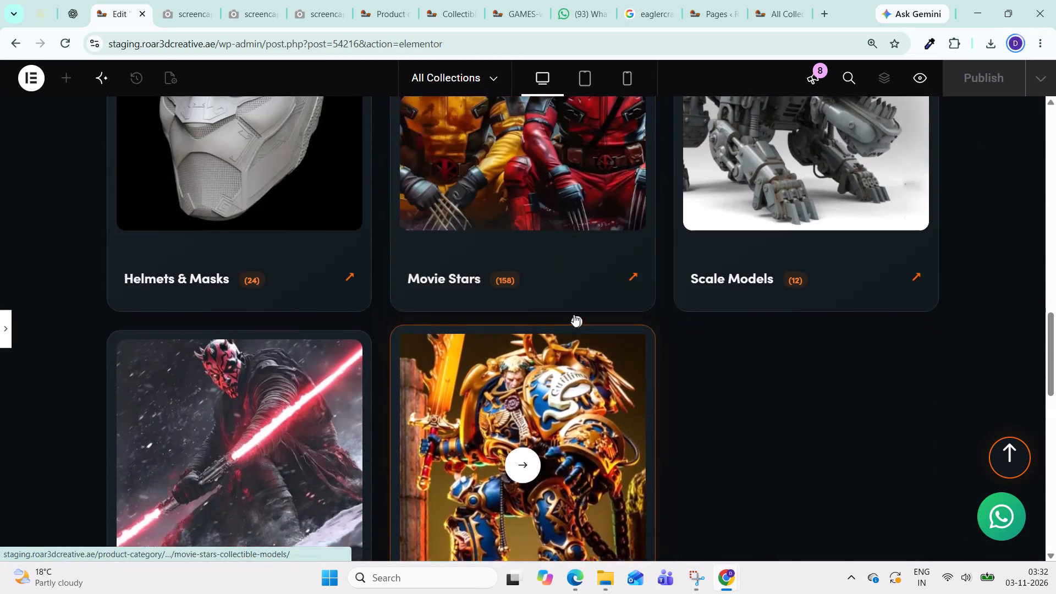
{"action": "scroll", "coordinate": [574, 315], "scroll_direction": "up", "scroll_amount": 8}
{"action": "scroll", "coordinate": [342, 296], "scroll_direction": "up", "scroll_amount": 2}
{"action": "scroll", "coordinate": [273, 263], "scroll_direction": "up", "scroll_amount": 3}
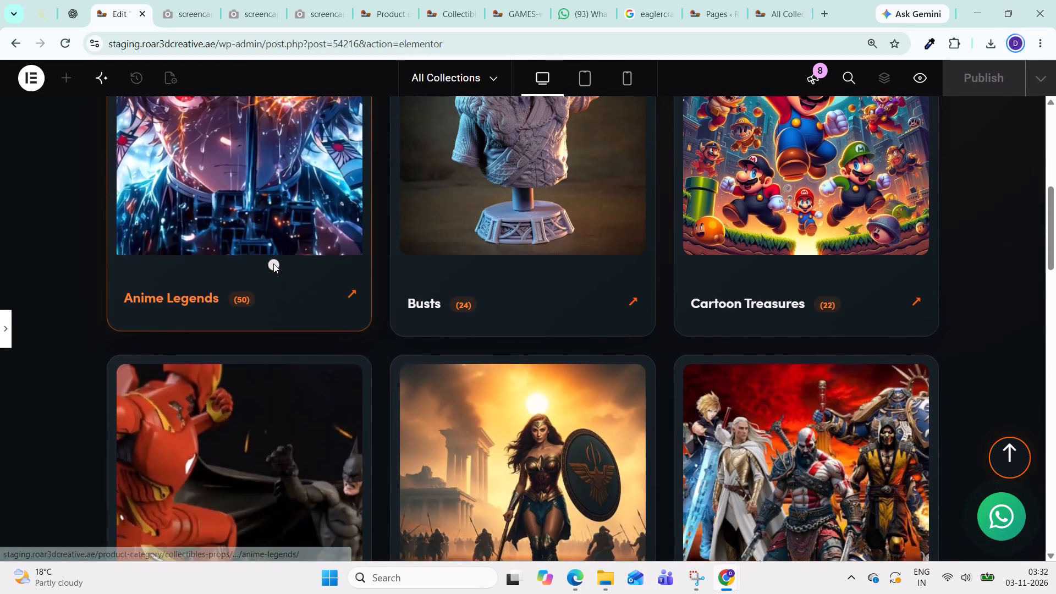
{"action": "scroll", "coordinate": [795, 350], "scroll_direction": "down", "scroll_amount": 3}
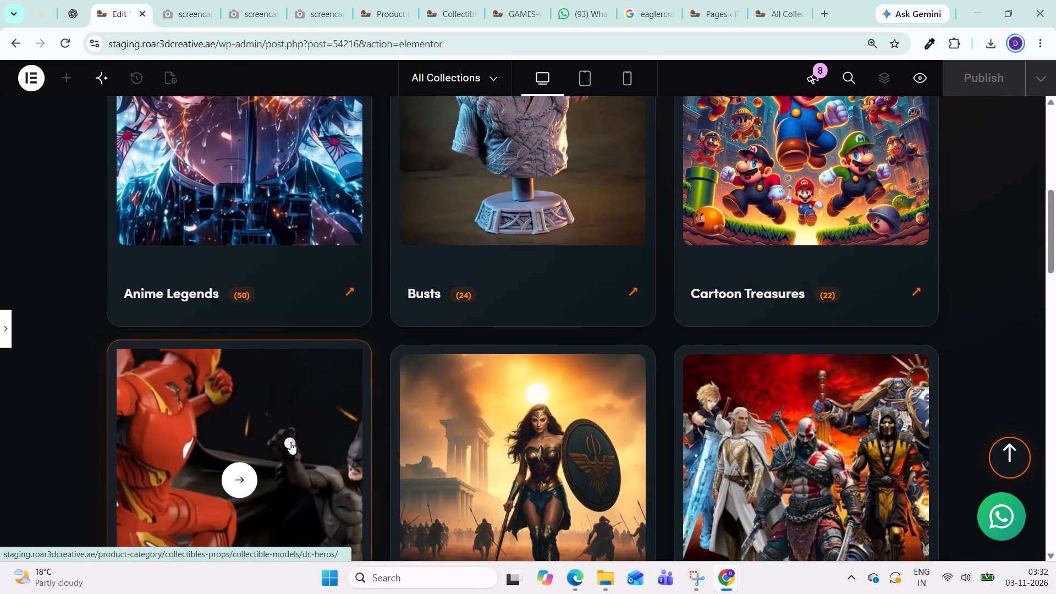
{"action": "scroll", "coordinate": [872, 416], "scroll_direction": "down", "scroll_amount": 3}
{"action": "scroll", "coordinate": [370, 448], "scroll_direction": "down", "scroll_amount": 3}
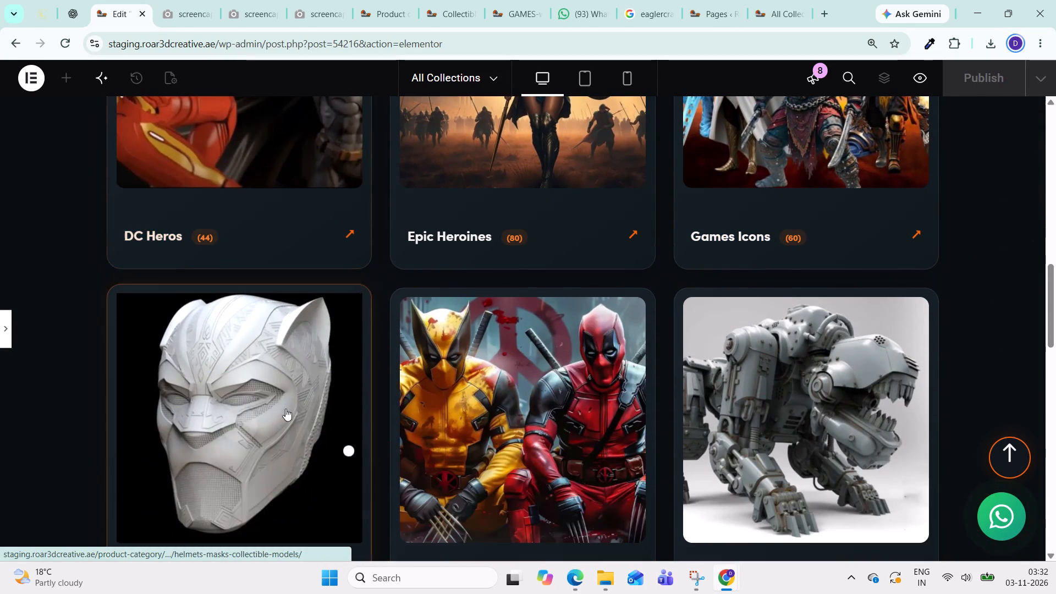
{"action": "scroll", "coordinate": [793, 422], "scroll_direction": "down", "scroll_amount": 3}
{"action": "scroll", "coordinate": [248, 512], "scroll_direction": "down", "scroll_amount": 2}
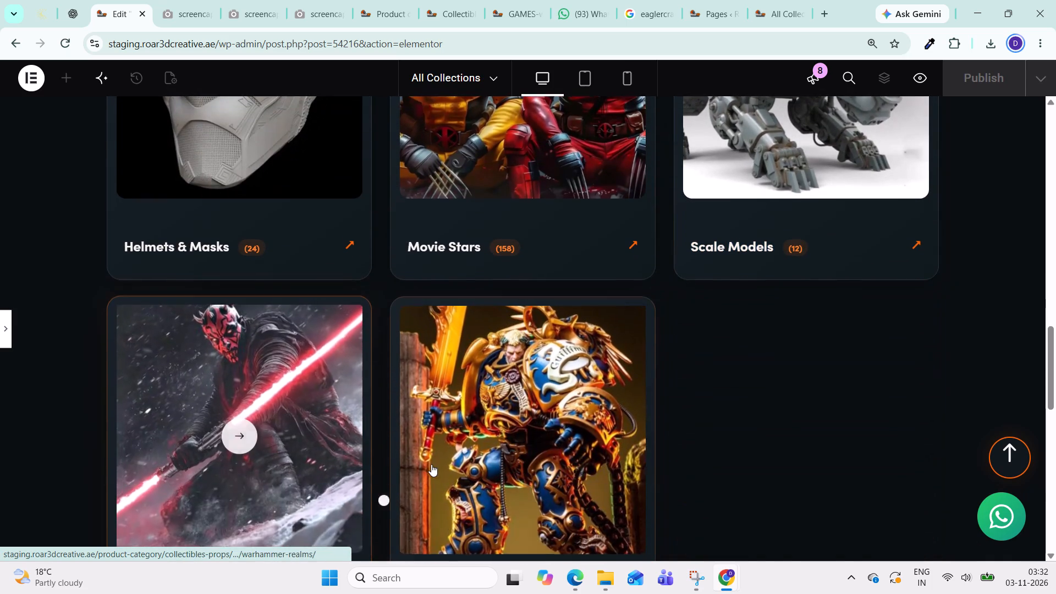
{"action": "scroll", "coordinate": [431, 464], "scroll_direction": "down", "scroll_amount": 2}
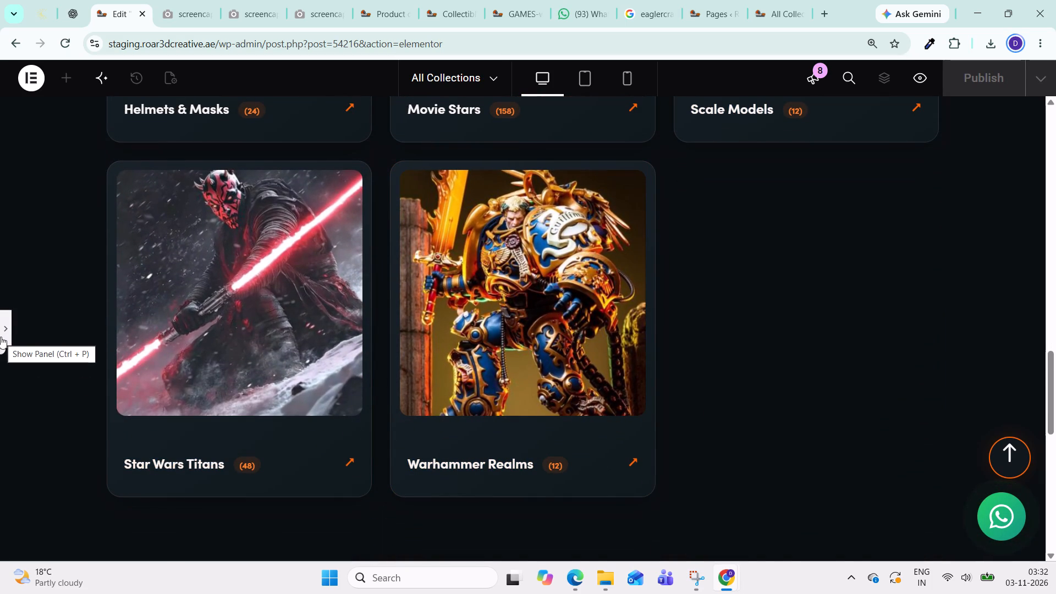
Show the editing panel again and check the category cards in the grid against the widget's selected categories.
{"action": "left_click", "coordinate": [1, 337]}
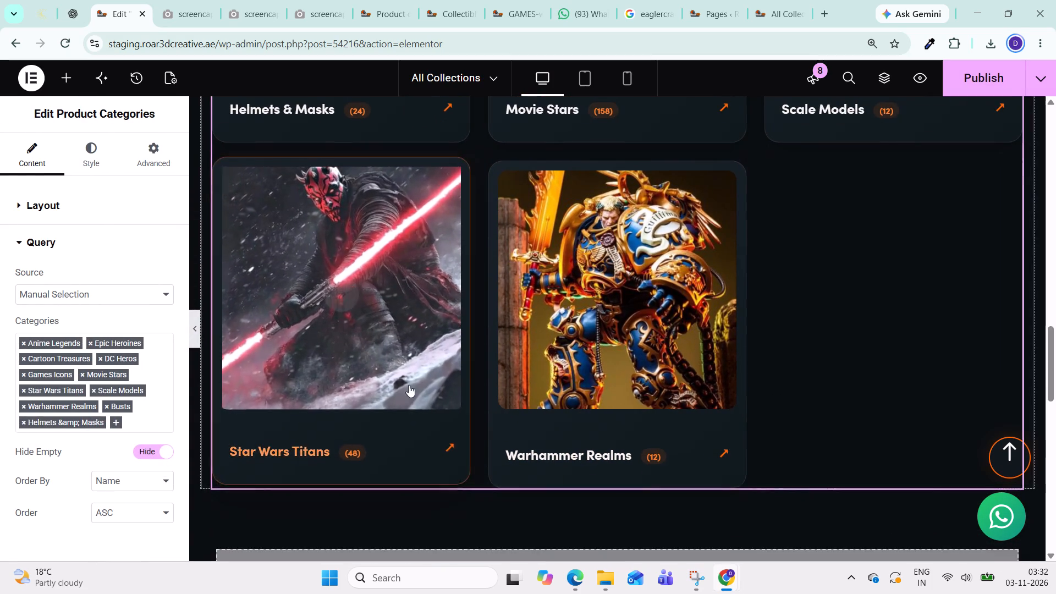
{"action": "scroll", "coordinate": [415, 382], "scroll_direction": "up", "scroll_amount": 4}
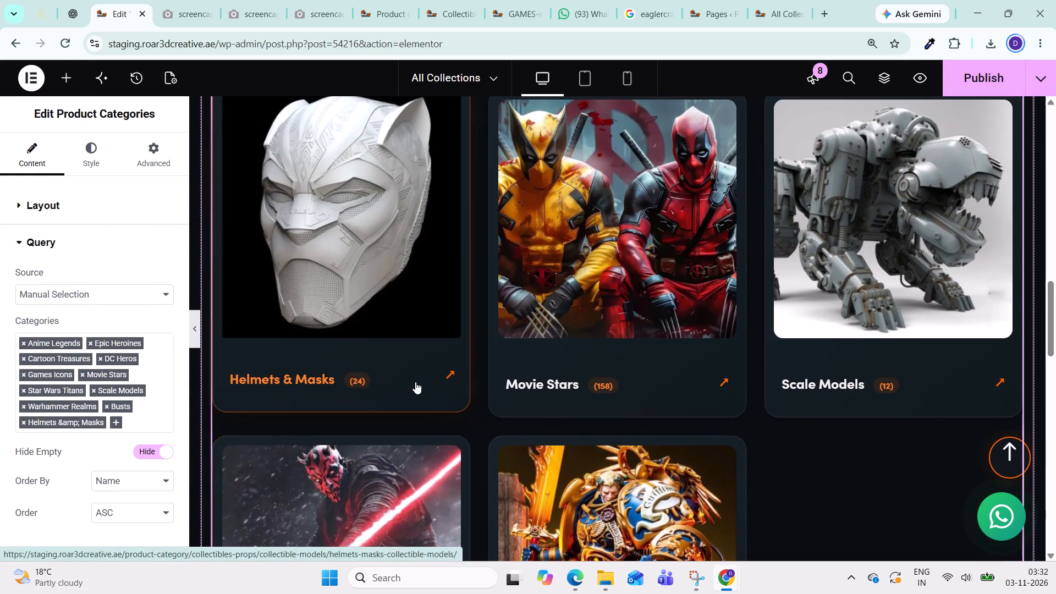
{"action": "scroll", "coordinate": [415, 382], "scroll_direction": "up", "scroll_amount": 9}
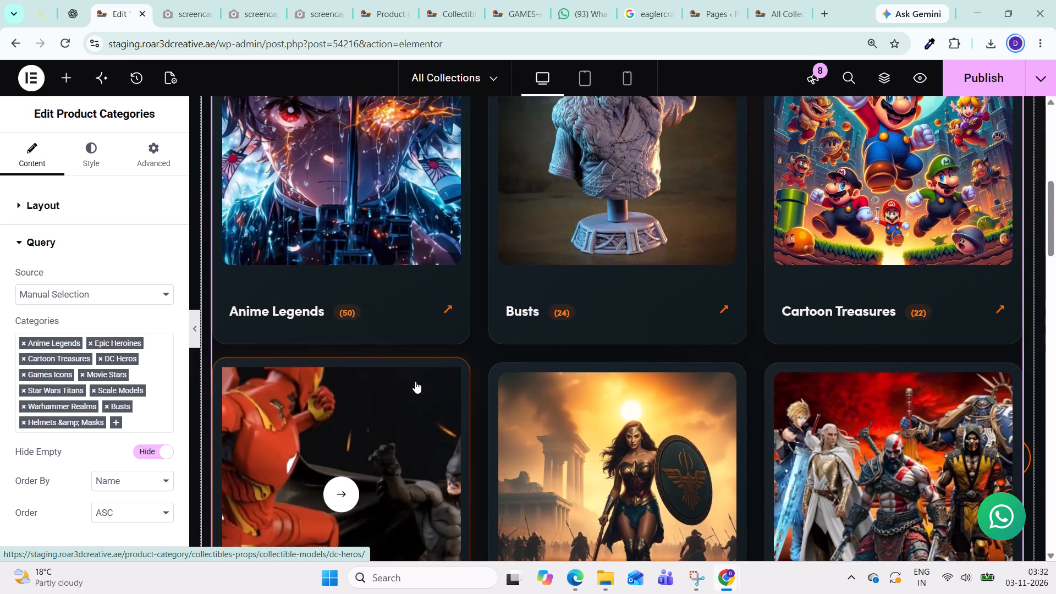
{"action": "scroll", "coordinate": [415, 381], "scroll_direction": "down", "scroll_amount": 9}
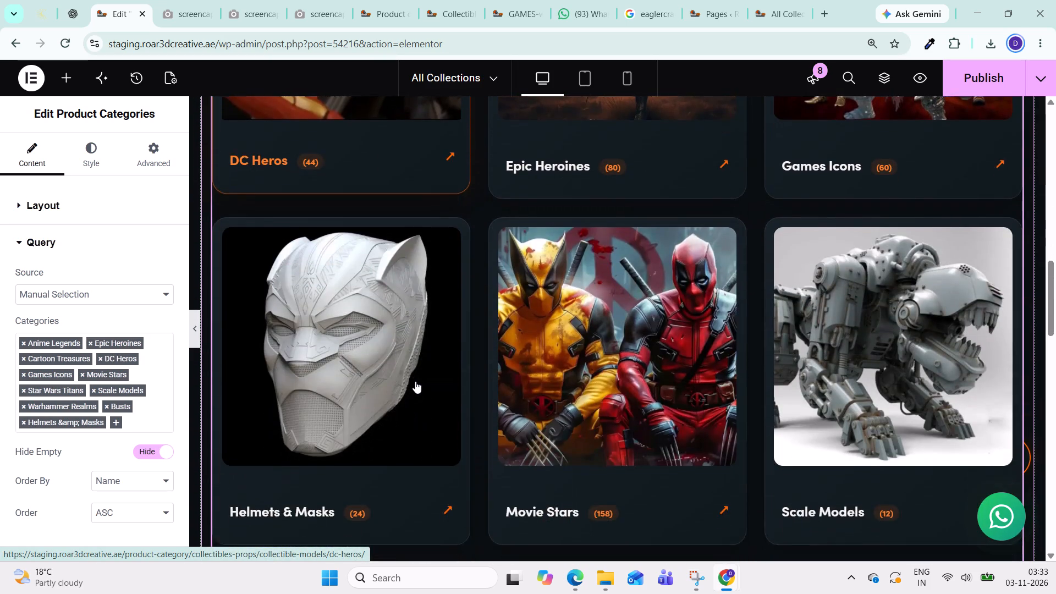
{"action": "scroll", "coordinate": [415, 381], "scroll_direction": "down", "scroll_amount": 1}
{"action": "scroll", "coordinate": [415, 381], "scroll_direction": "up", "scroll_amount": 9}
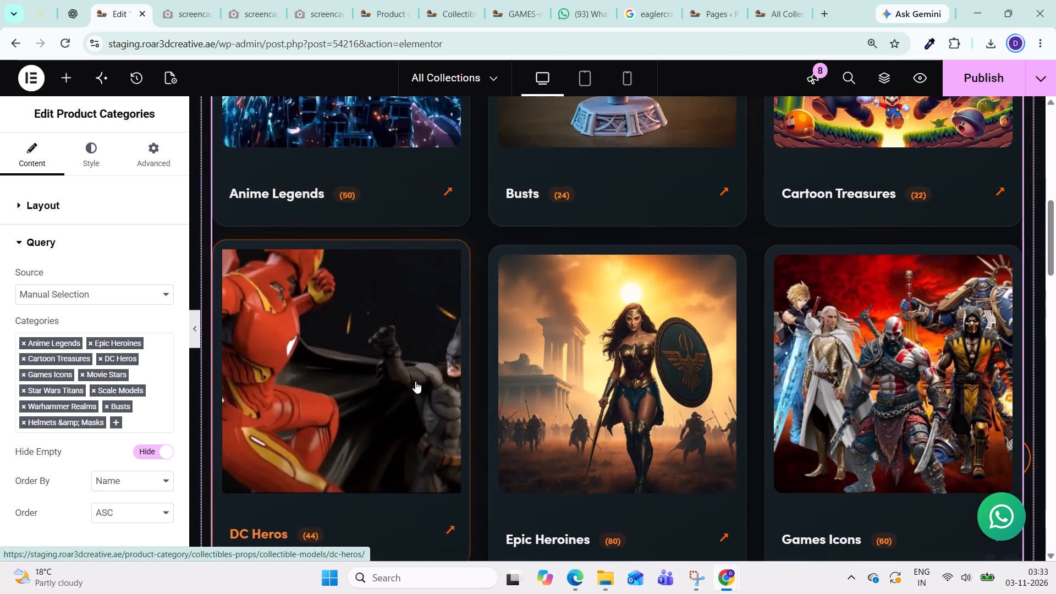
Examine the category cards in the editor's All Collections grid, from Anime Legends through Warhammer Realms.
{"action": "scroll", "coordinate": [415, 381], "scroll_direction": "up", "scroll_amount": 4}
{"action": "scroll", "coordinate": [415, 381], "scroll_direction": "down", "scroll_amount": 10}
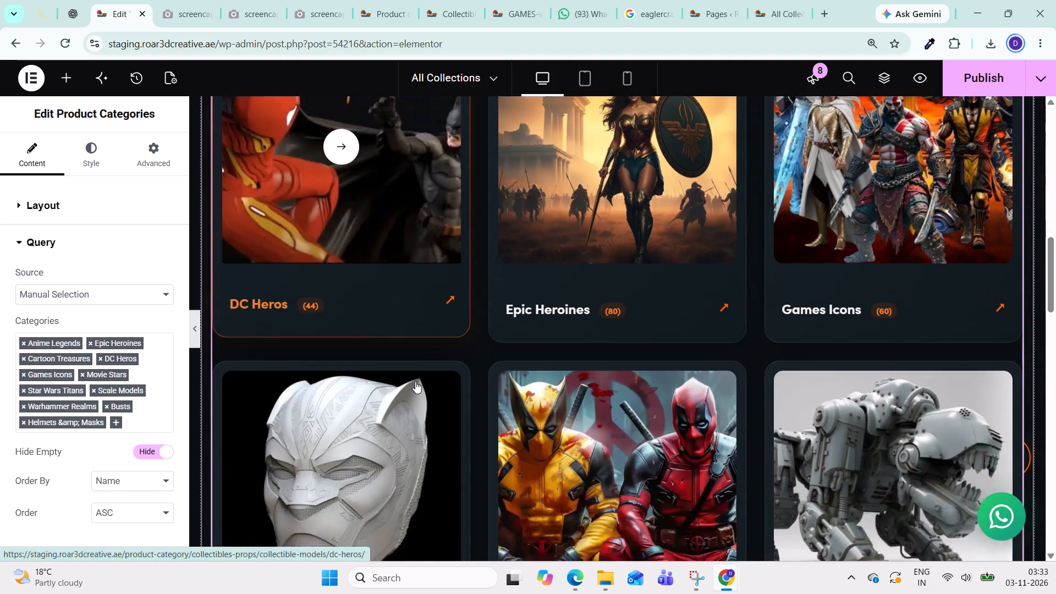
{"action": "scroll", "coordinate": [415, 381], "scroll_direction": "down", "scroll_amount": 5}
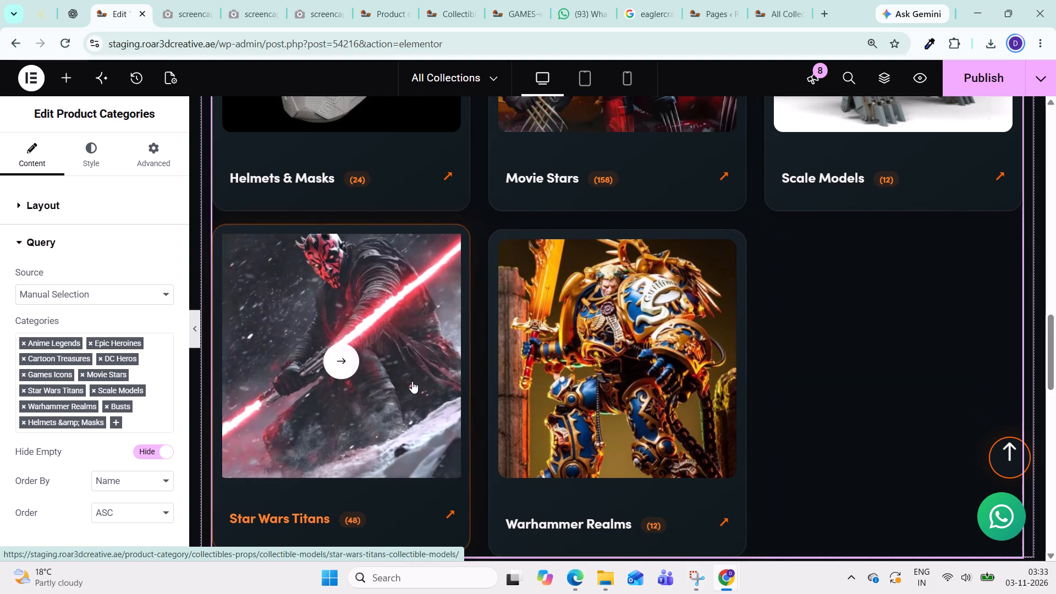
{"action": "scroll", "coordinate": [412, 381], "scroll_direction": "up", "scroll_amount": 3}
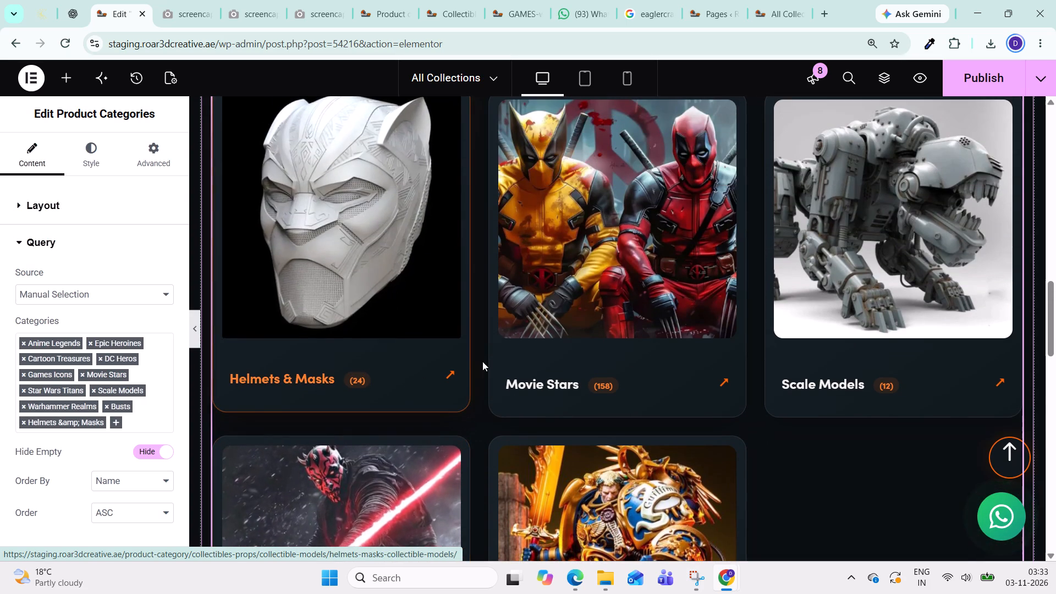
{"action": "scroll", "coordinate": [482, 362], "scroll_direction": "up", "scroll_amount": 2}
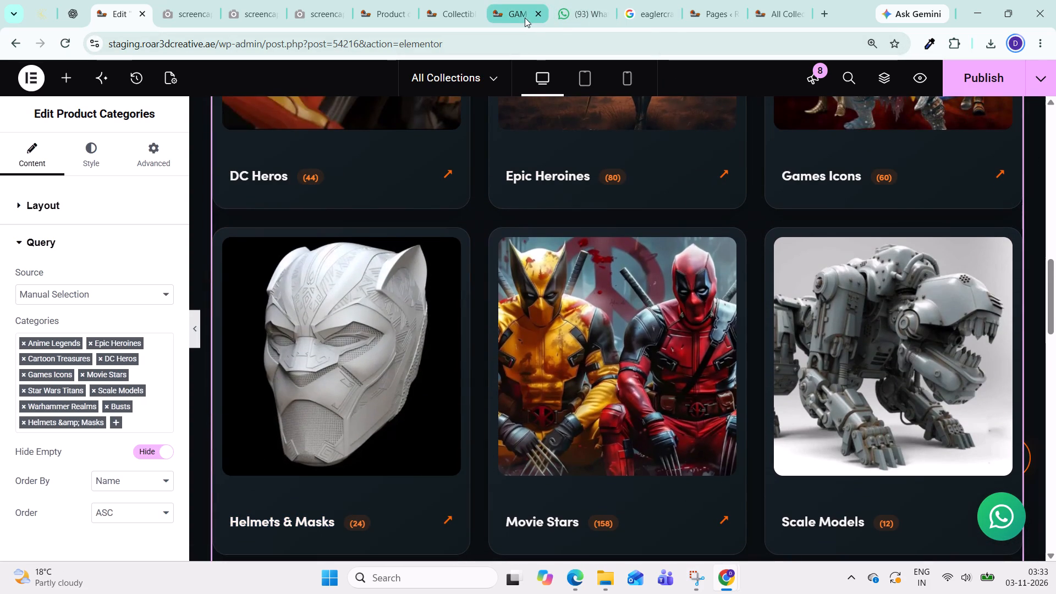
Check the product catalogue on the roar3dcreative.shop collectible figurines page for categories missing from the staging grid.
{"action": "left_click", "coordinate": [518, 20]}
{"action": "left_click", "coordinate": [431, 7]}
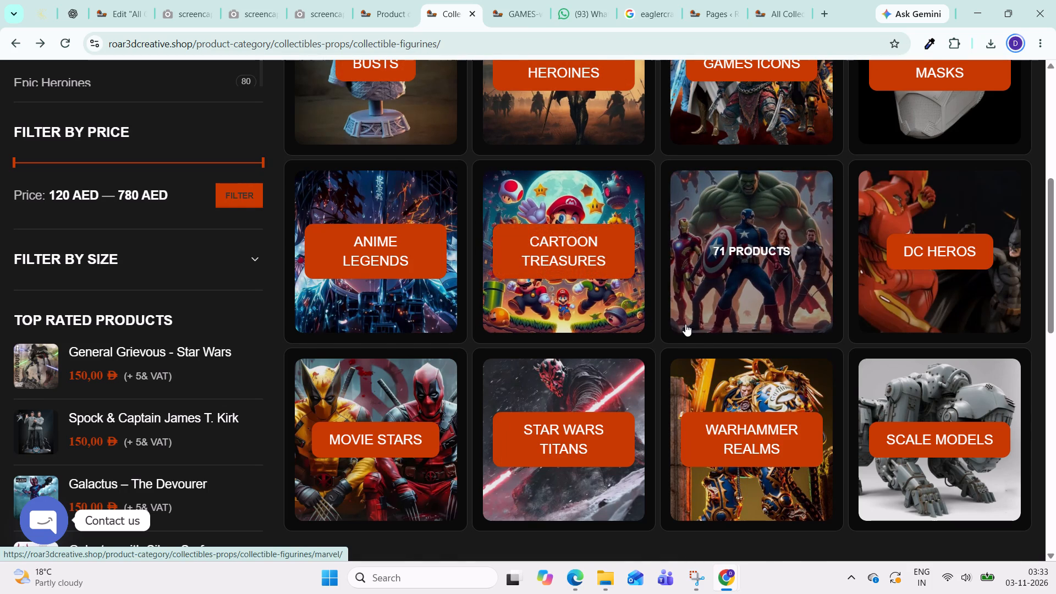
{"action": "scroll", "coordinate": [685, 324], "scroll_direction": "up", "scroll_amount": 1}
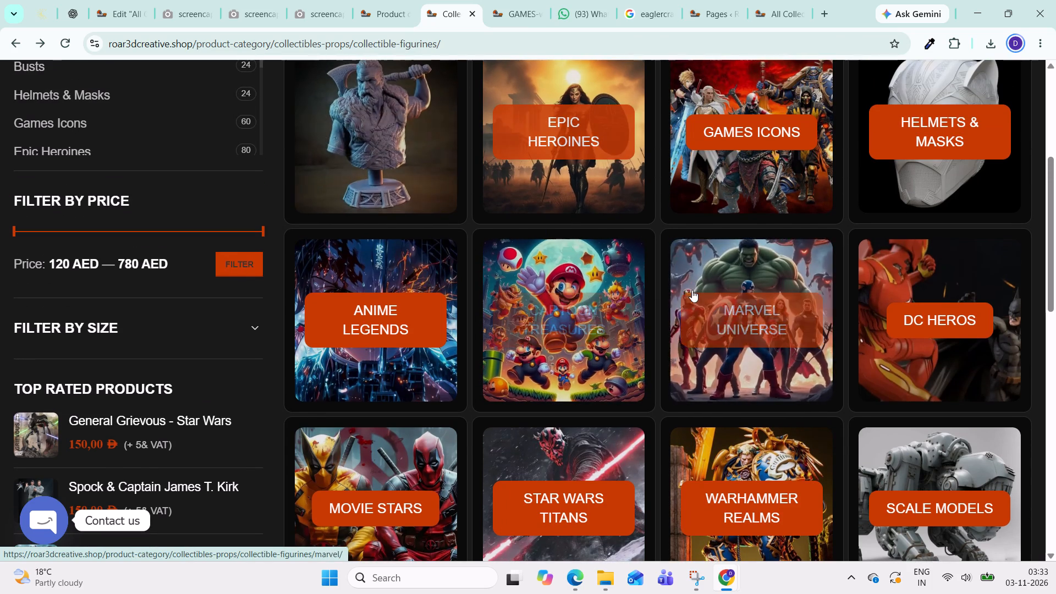
{"action": "scroll", "coordinate": [692, 290], "scroll_direction": "up", "scroll_amount": 1}
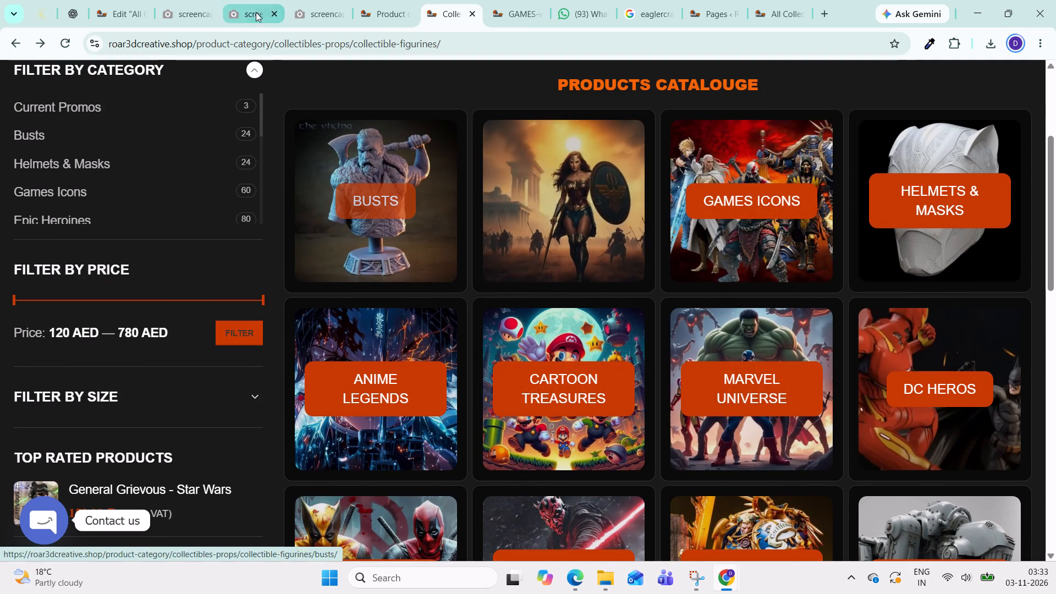
{"action": "left_click", "coordinate": [381, 22]}
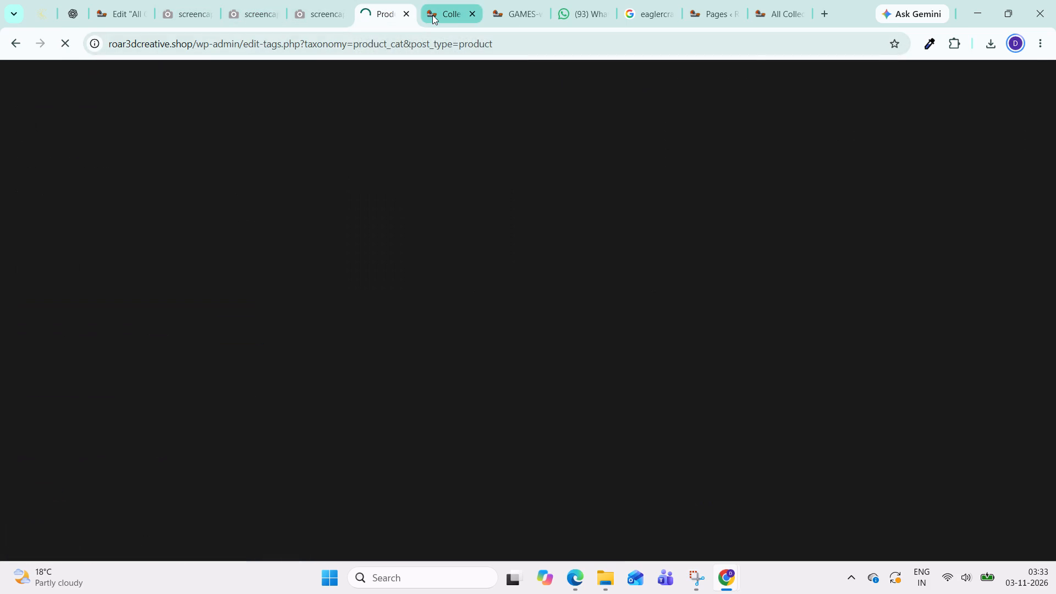
{"action": "left_click", "coordinate": [776, 25]}
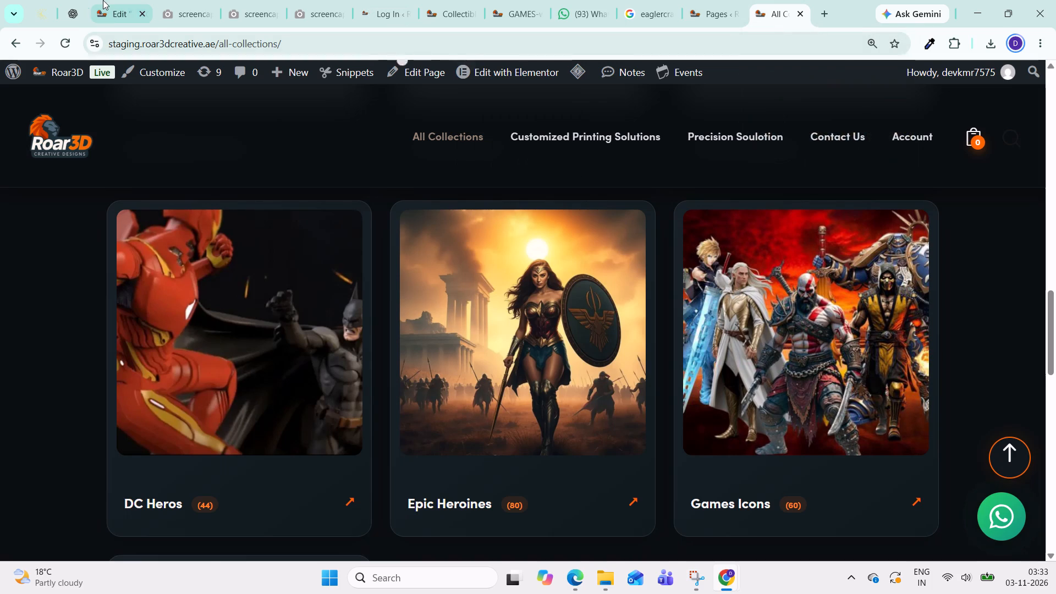
Return to the All Collections editor and compare its category cards with the shop's catalogue.
{"action": "left_click", "coordinate": [119, 10]}
{"action": "scroll", "coordinate": [608, 310], "scroll_direction": "down", "scroll_amount": 3}
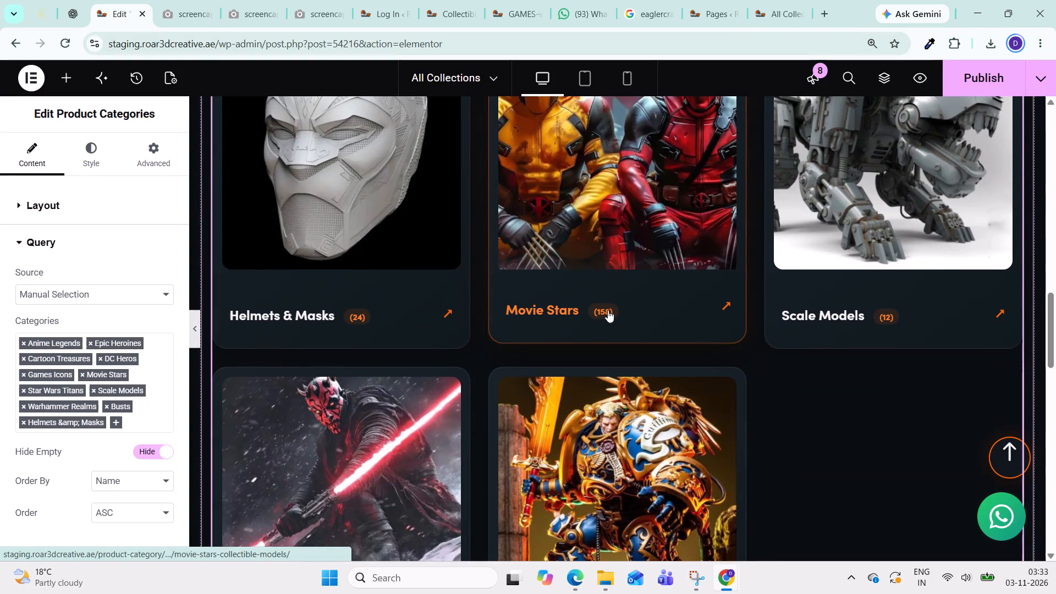
{"action": "scroll", "coordinate": [608, 310], "scroll_direction": "up", "scroll_amount": 1}
{"action": "scroll", "coordinate": [608, 310], "scroll_direction": "down", "scroll_amount": 1}
{"action": "scroll", "coordinate": [608, 310], "scroll_direction": "up", "scroll_amount": 5}
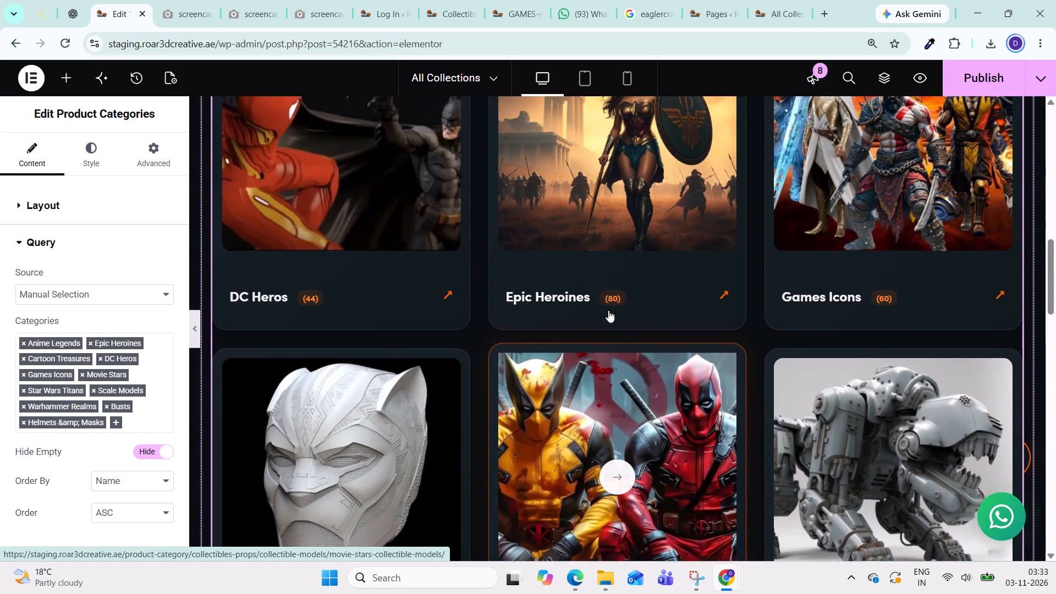
{"action": "scroll", "coordinate": [608, 310], "scroll_direction": "up", "scroll_amount": 7}
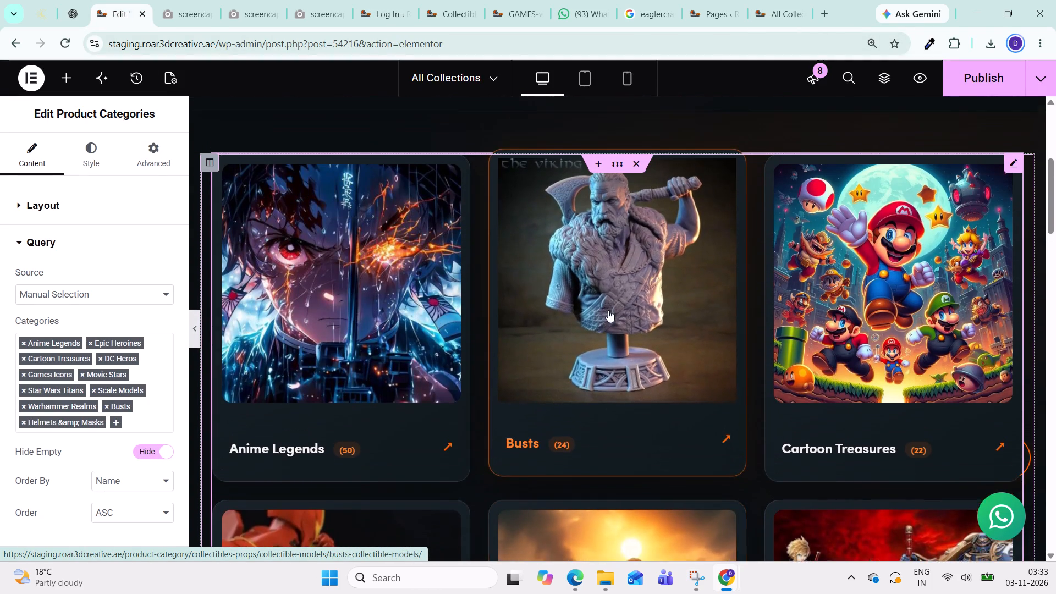
{"action": "scroll", "coordinate": [608, 310], "scroll_direction": "up", "scroll_amount": 1}
{"action": "scroll", "coordinate": [608, 310], "scroll_direction": "down", "scroll_amount": 3}
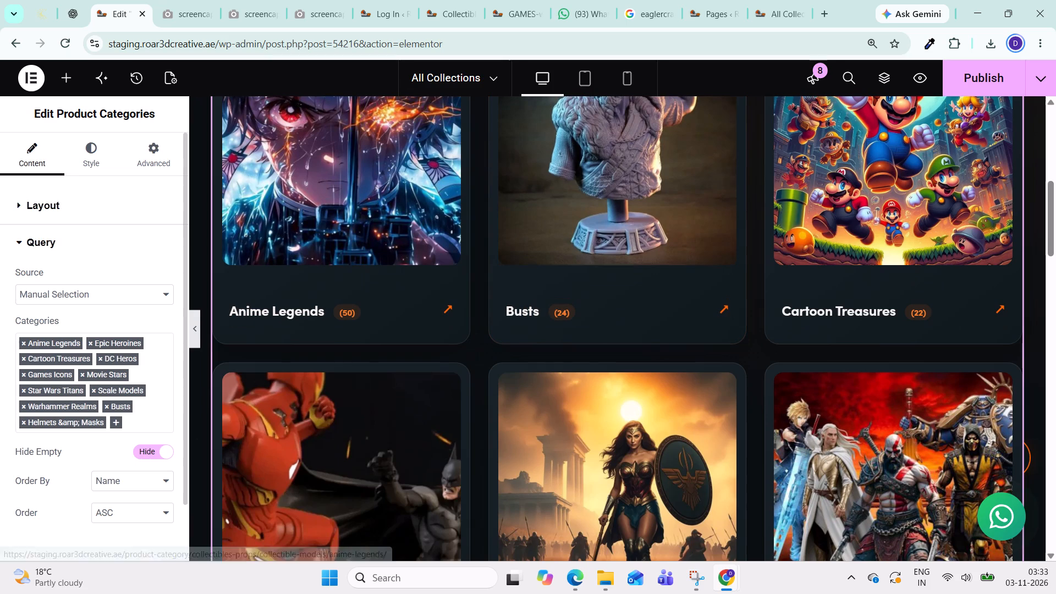
Add Marvel Universe to the Product Categories widget's manually selected categories.
{"action": "left_click", "coordinate": [117, 421]}
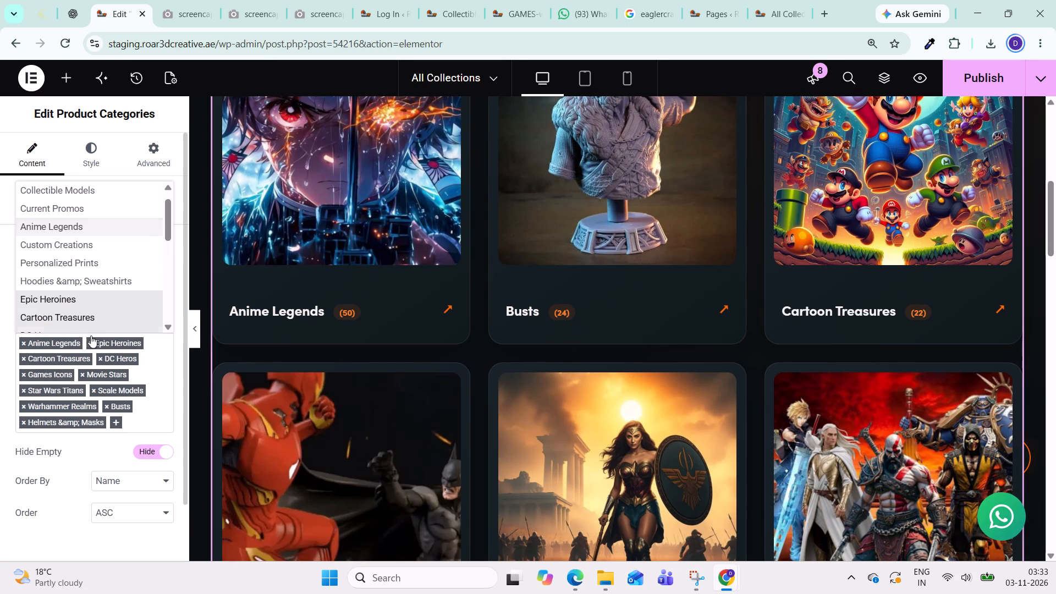
{"action": "scroll", "coordinate": [94, 296], "scroll_direction": "down", "scroll_amount": 8}
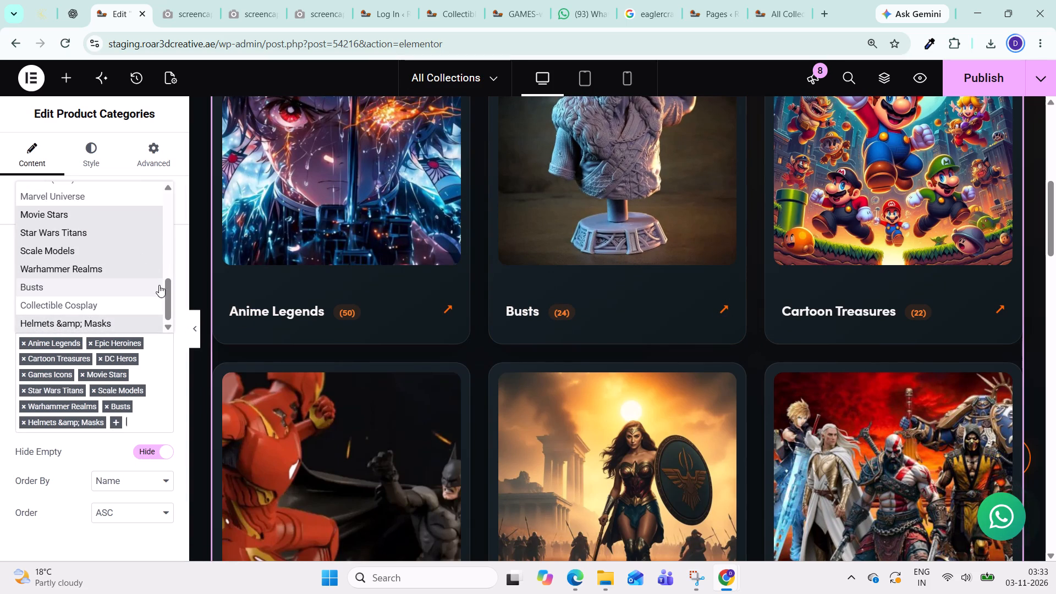
{"action": "left_click_drag", "start_coordinate": [166, 295], "coordinate": [168, 284]}
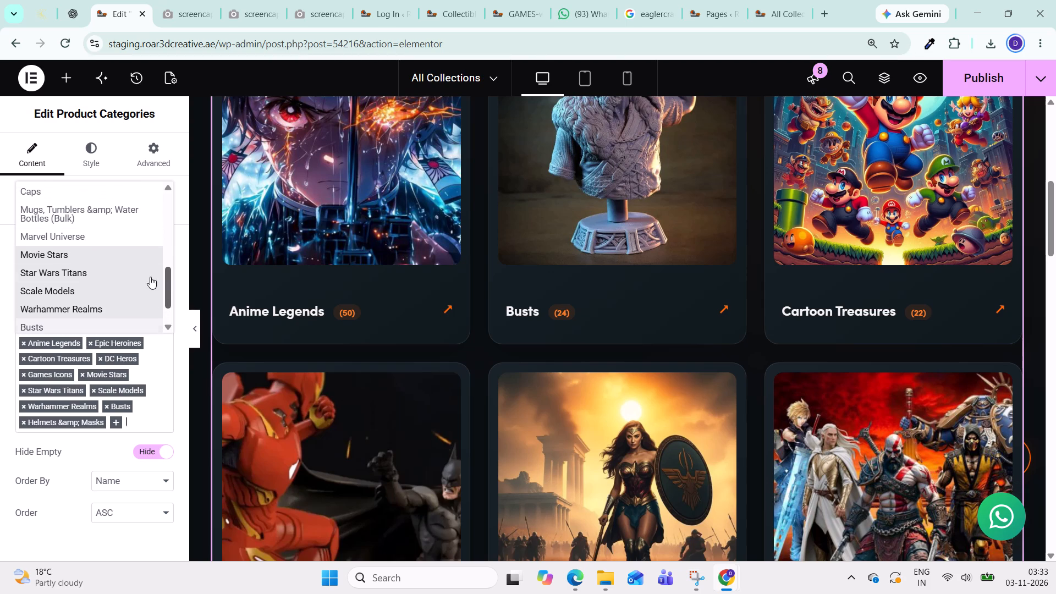
{"action": "left_click", "coordinate": [50, 232]}
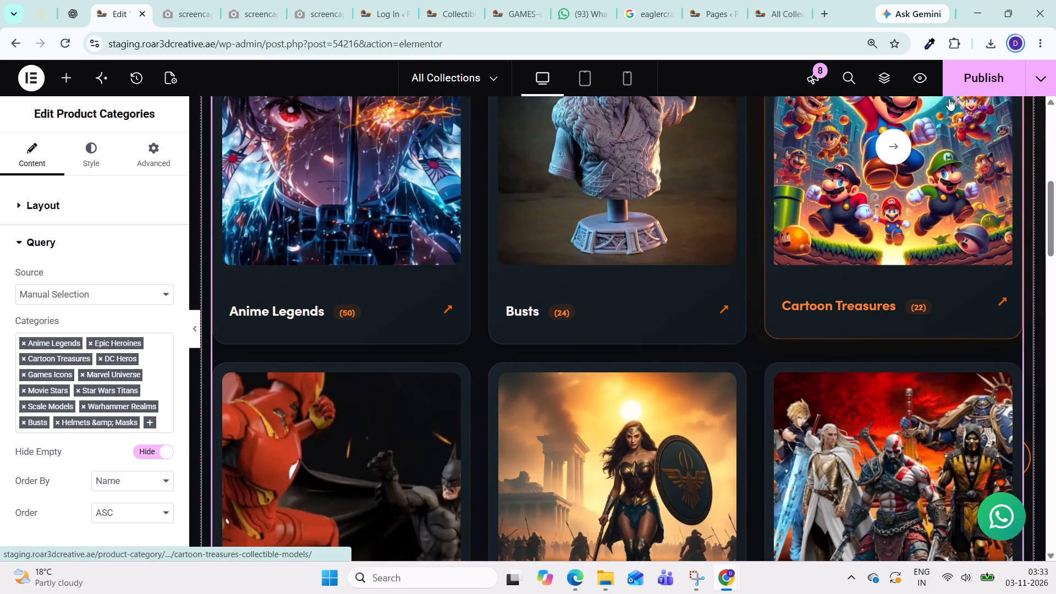
Publish the updated All Collections page and look over its category grid in the editor.
{"action": "left_click", "coordinate": [969, 85]}
{"action": "scroll", "coordinate": [721, 335], "scroll_direction": "down", "scroll_amount": 10}
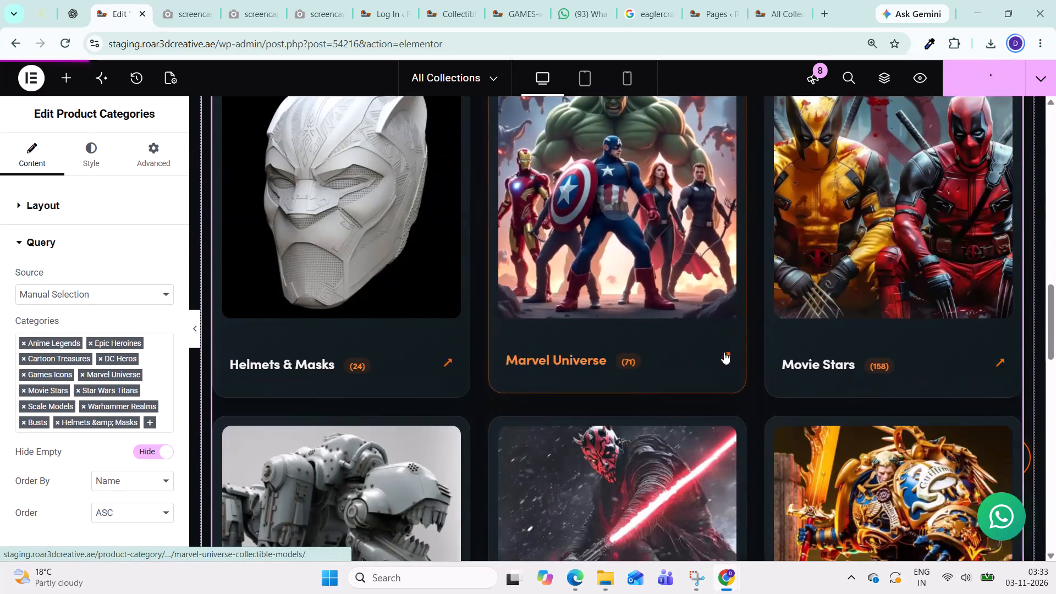
{"action": "scroll", "coordinate": [724, 352], "scroll_direction": "down", "scroll_amount": 5}
{"action": "scroll", "coordinate": [724, 352], "scroll_direction": "up", "scroll_amount": 5}
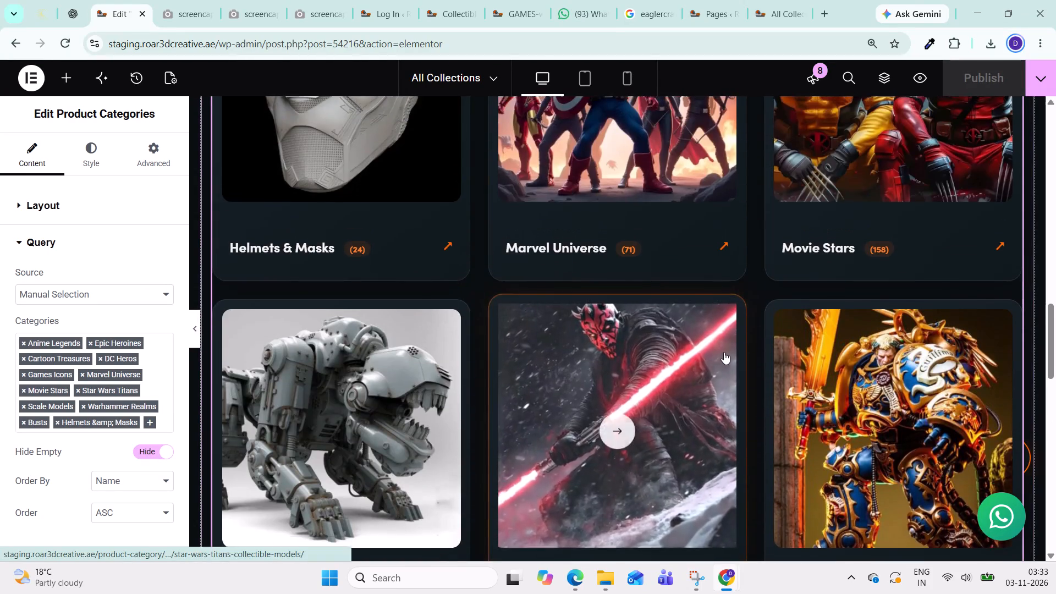
{"action": "scroll", "coordinate": [724, 352], "scroll_direction": "up", "scroll_amount": 12}
{"action": "scroll", "coordinate": [651, 196], "scroll_direction": "up", "scroll_amount": 1}
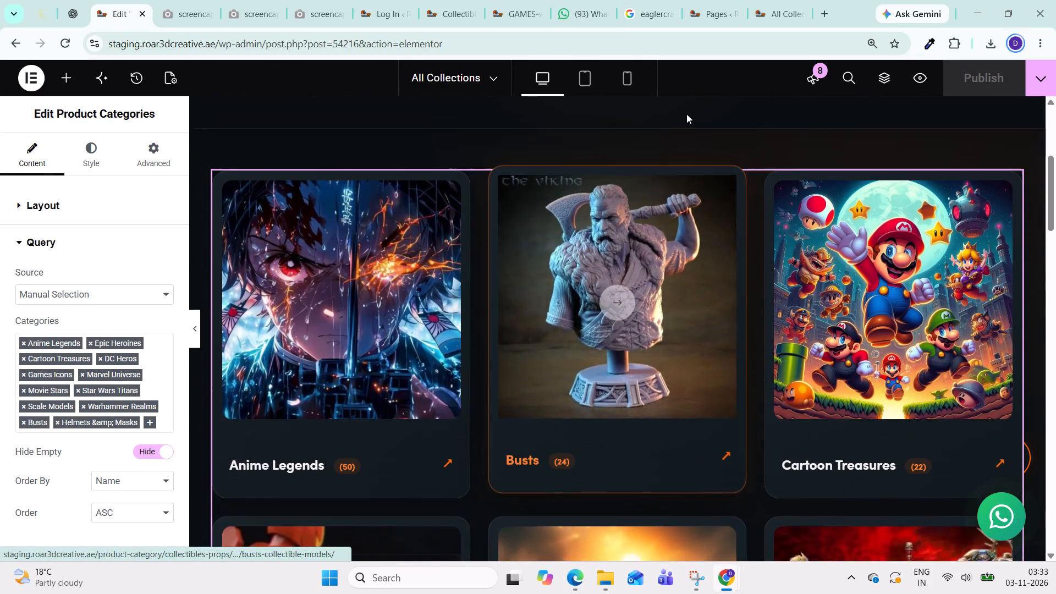
Reload the staging site's All Collections page and check all the category cards and thumbnails.
{"action": "left_click", "coordinate": [773, 15]}
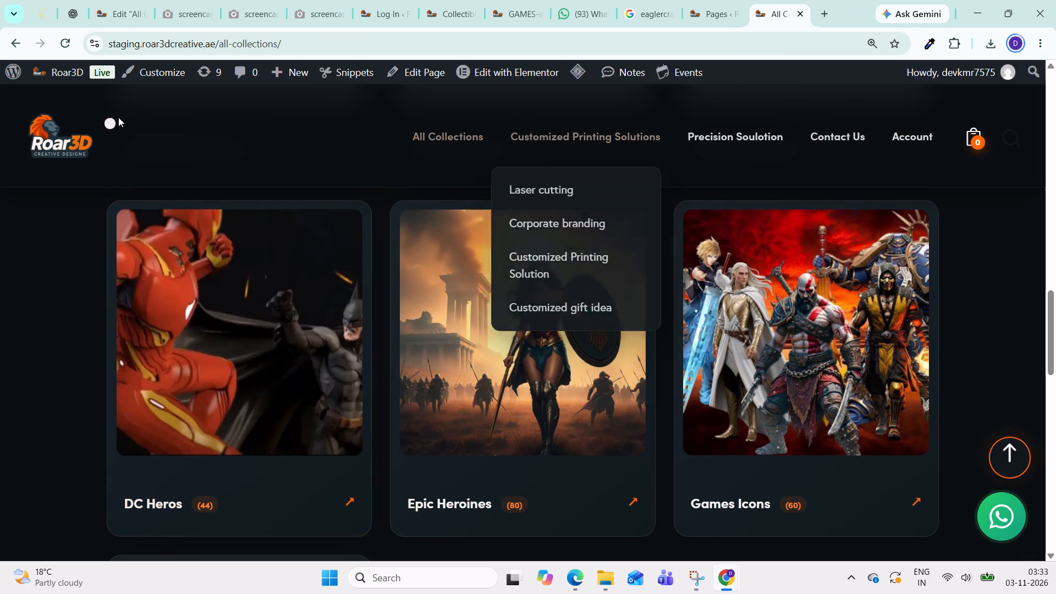
{"action": "left_click", "coordinate": [67, 51]}
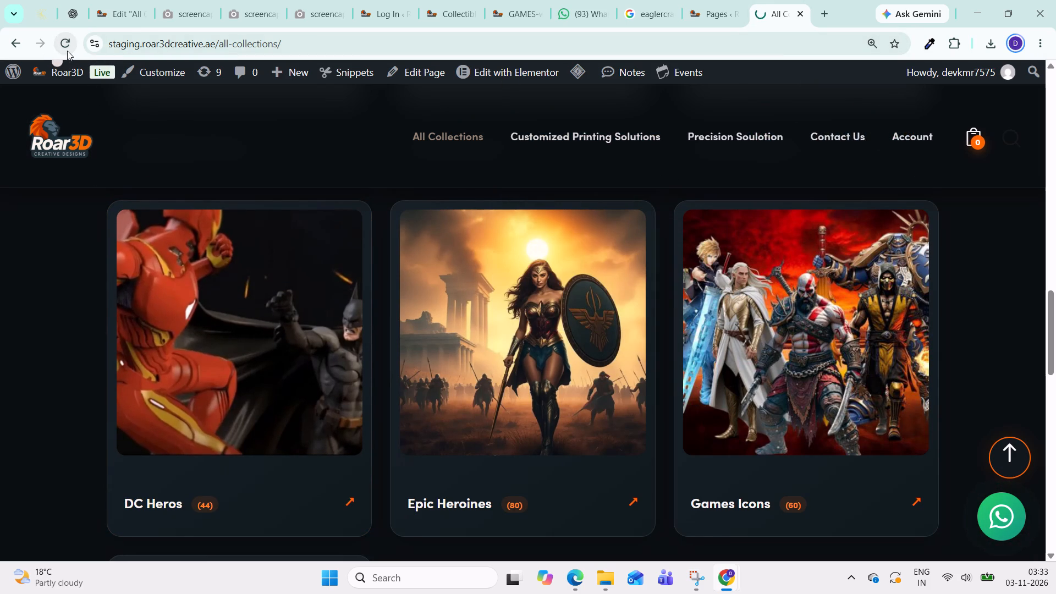
{"action": "scroll", "coordinate": [508, 321], "scroll_direction": "up", "scroll_amount": 6}
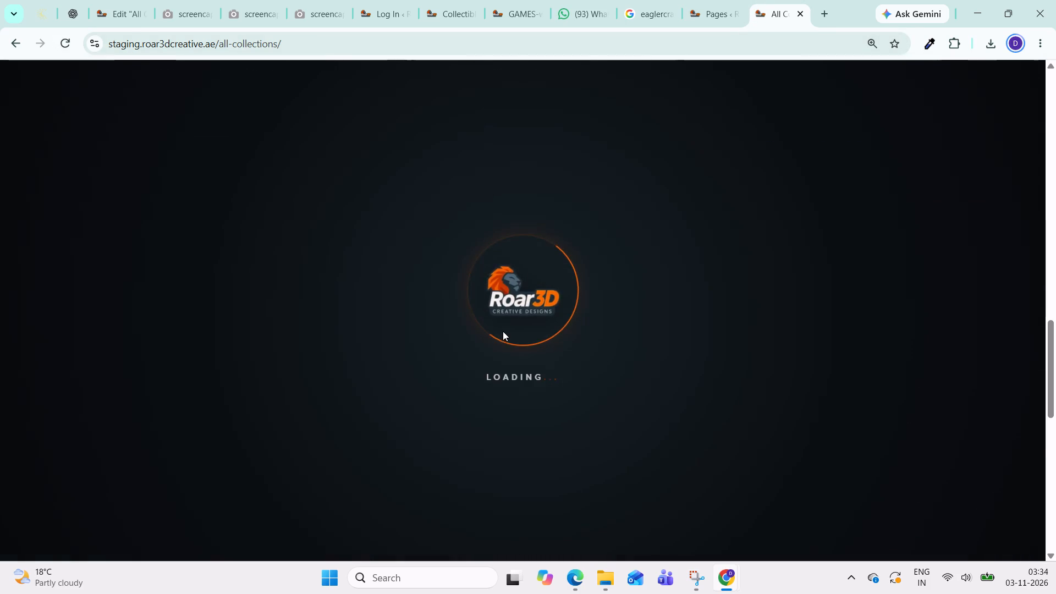
{"action": "scroll", "coordinate": [503, 331], "scroll_direction": "down", "scroll_amount": 7}
{"action": "scroll", "coordinate": [503, 331], "scroll_direction": "up", "scroll_amount": 6}
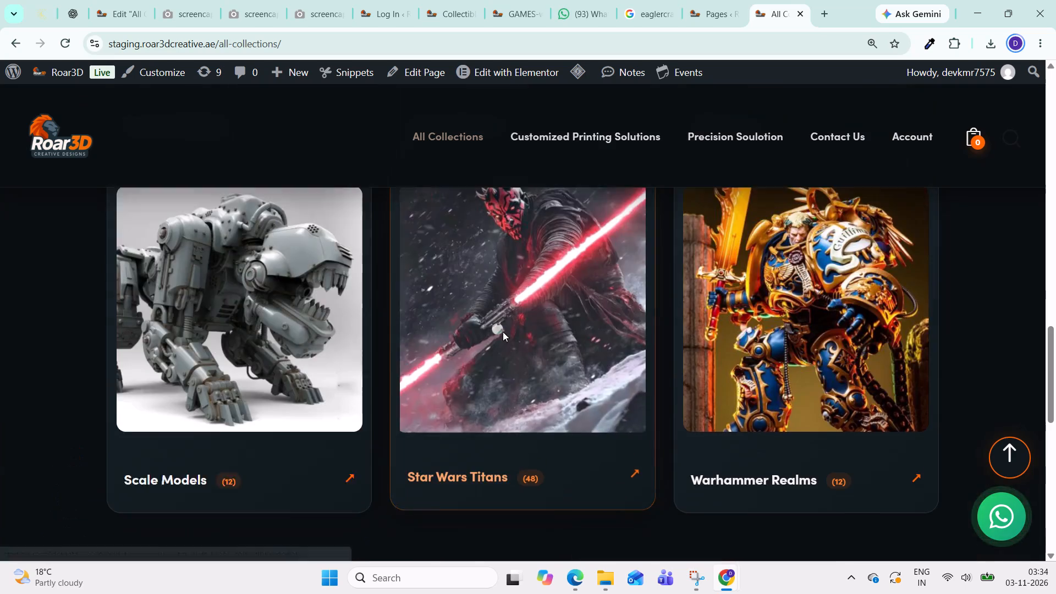
{"action": "scroll", "coordinate": [503, 332], "scroll_direction": "up", "scroll_amount": 15}
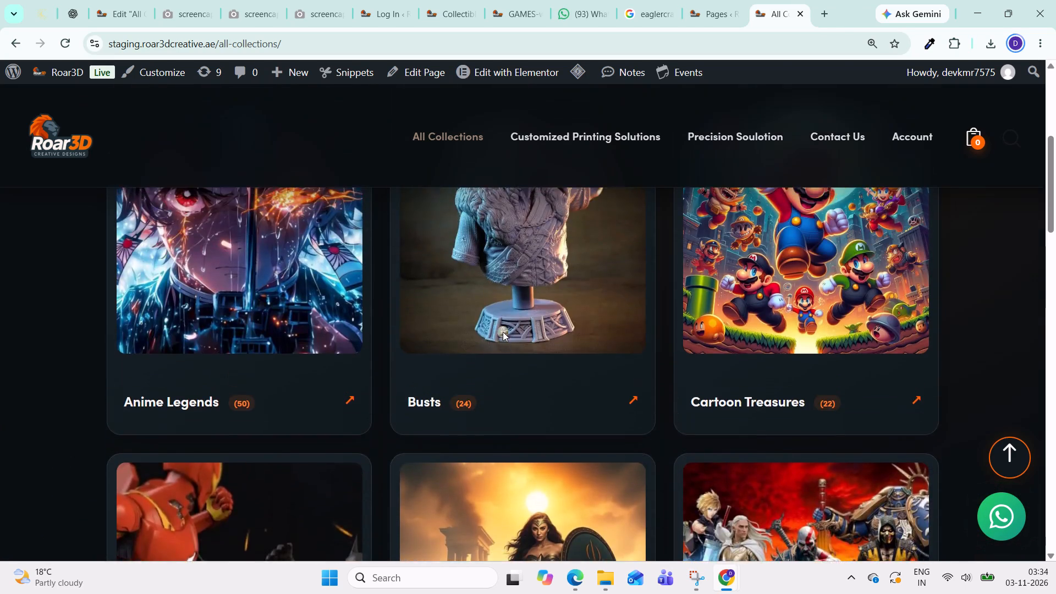
{"action": "scroll", "coordinate": [503, 332], "scroll_direction": "up", "scroll_amount": 4}
{"action": "scroll", "coordinate": [485, 346], "scroll_direction": "down", "scroll_amount": 3}
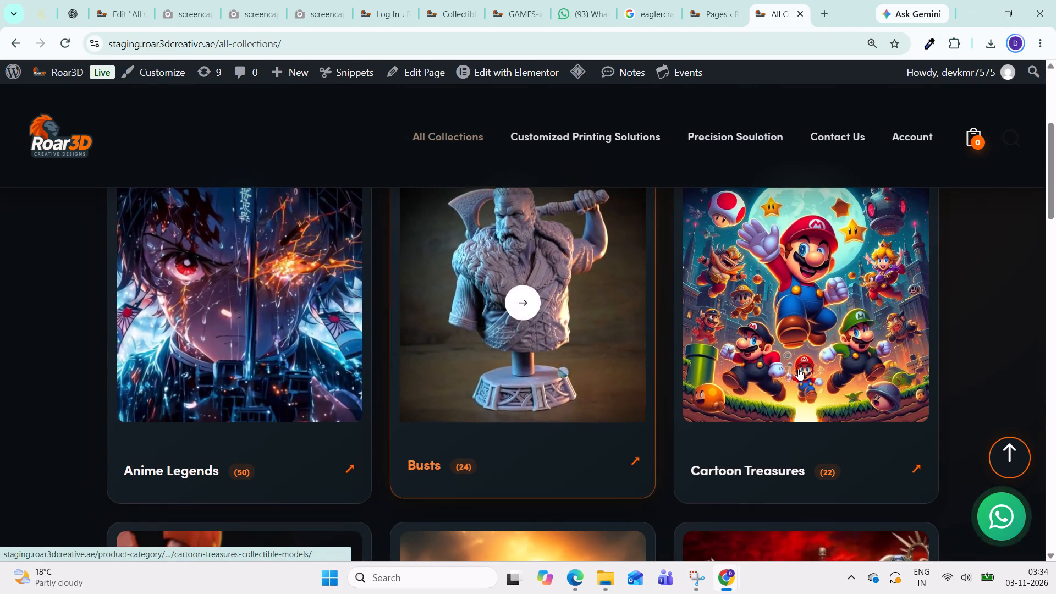
{"action": "scroll", "coordinate": [821, 364], "scroll_direction": "down", "scroll_amount": 2}
{"action": "scroll", "coordinate": [374, 444], "scroll_direction": "down", "scroll_amount": 2}
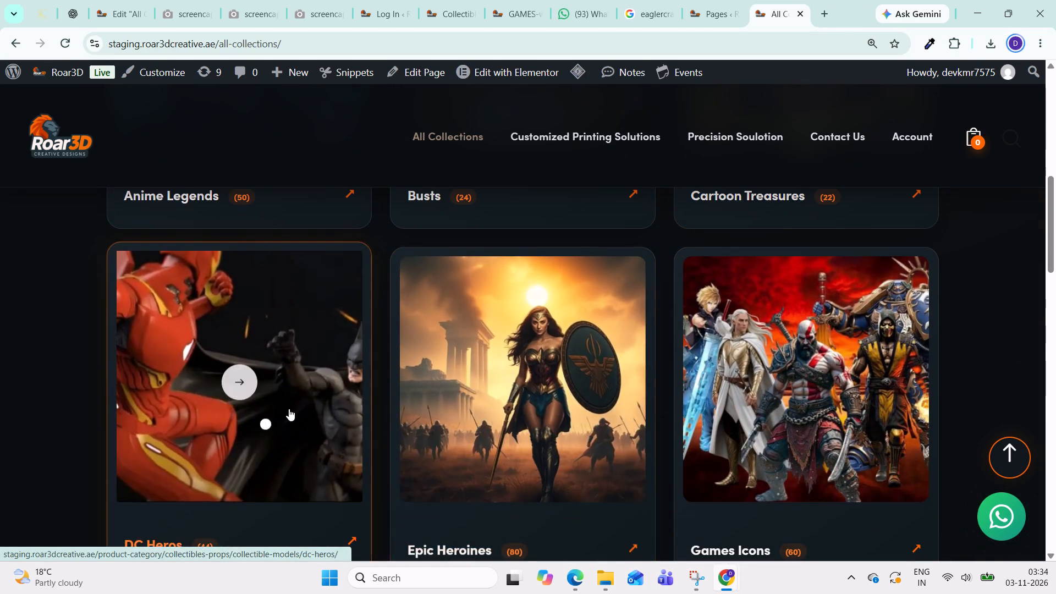
{"action": "scroll", "coordinate": [737, 433], "scroll_direction": "down", "scroll_amount": 3}
{"action": "scroll", "coordinate": [791, 411], "scroll_direction": "down", "scroll_amount": 2}
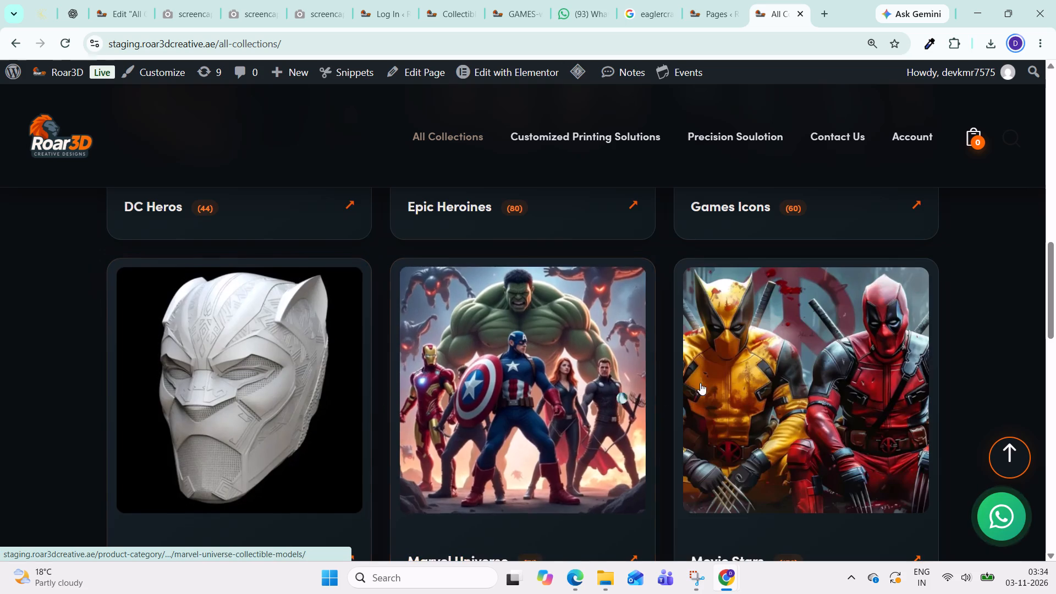
{"action": "scroll", "coordinate": [790, 384], "scroll_direction": "down", "scroll_amount": 2}
Open the Movie Stars category from the All Collections grid and look through its product listing.
{"action": "left_click", "coordinate": [839, 309]}
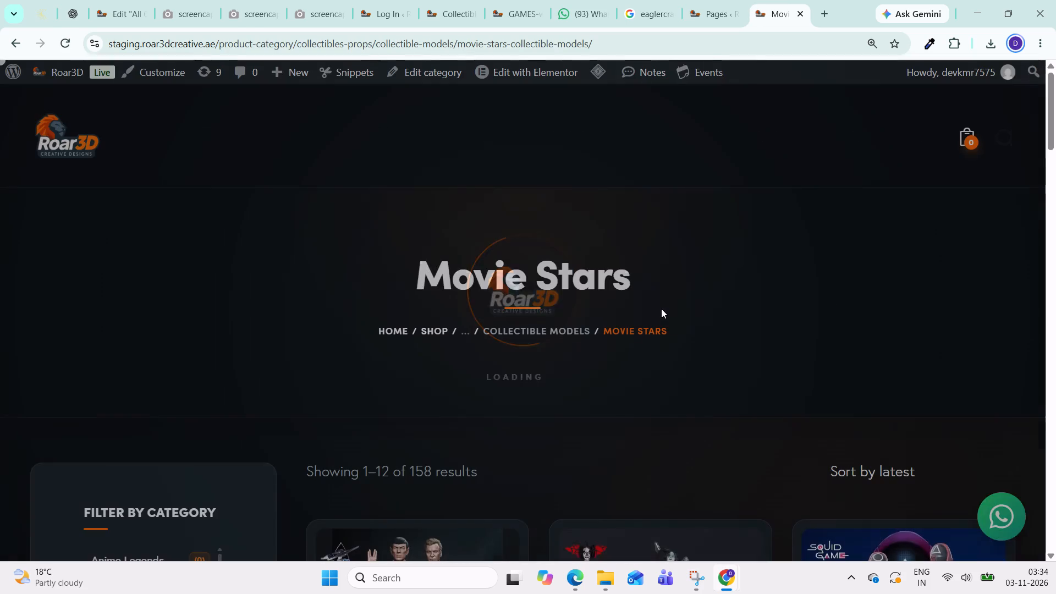
{"action": "scroll", "coordinate": [661, 309], "scroll_direction": "down", "scroll_amount": 3}
{"action": "scroll", "coordinate": [661, 309], "scroll_direction": "up", "scroll_amount": 1}
{"action": "scroll", "coordinate": [661, 309], "scroll_direction": "down", "scroll_amount": 3}
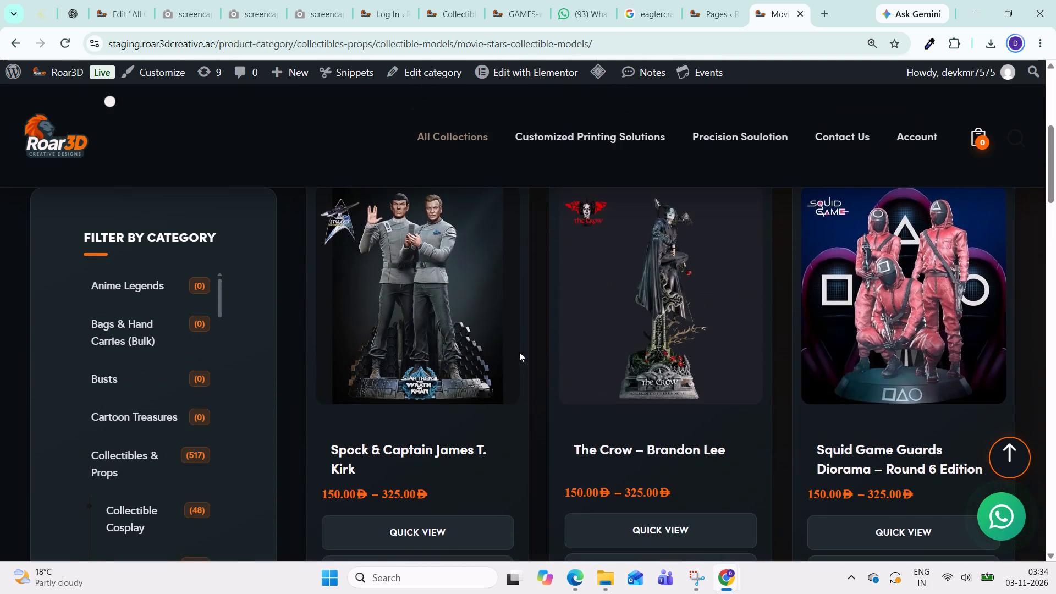
{"action": "scroll", "coordinate": [520, 354], "scroll_direction": "down", "scroll_amount": 2}
{"action": "scroll", "coordinate": [908, 356], "scroll_direction": "down", "scroll_amount": 2}
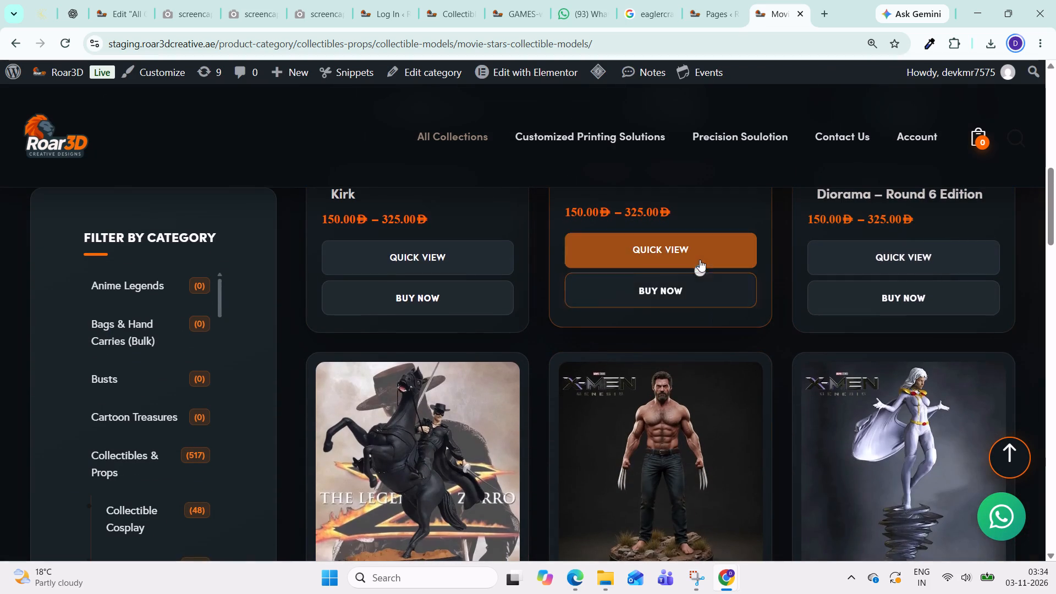
Open the quick view of The Crow – Brandon Lee and browse its gallery images.
{"action": "left_click", "coordinate": [675, 251]}
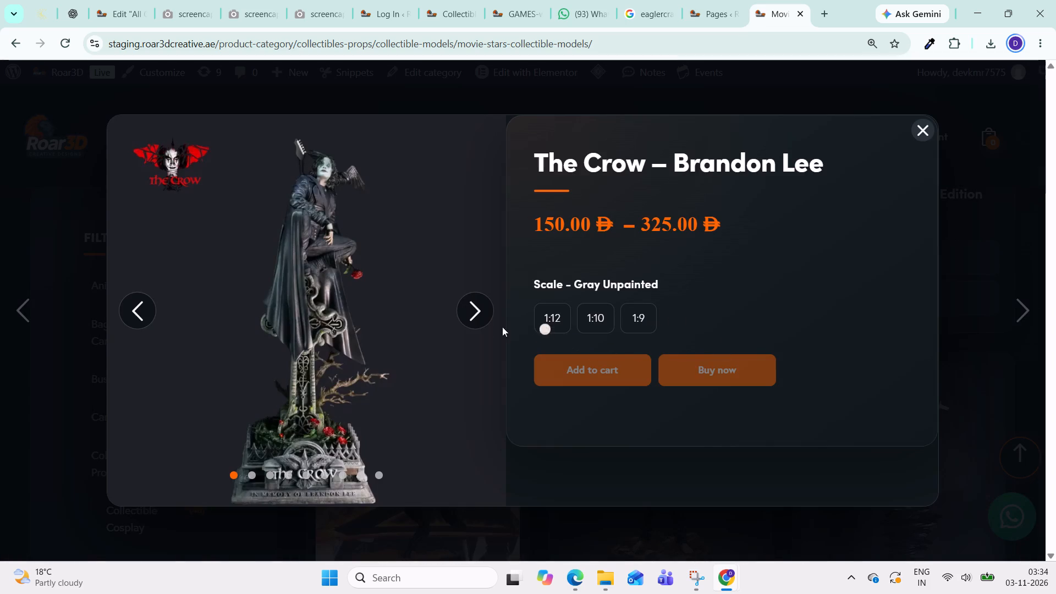
{"action": "left_click", "coordinate": [490, 316]}
{"action": "left_click", "coordinate": [481, 313]}
{"action": "left_click", "coordinate": [481, 313]}
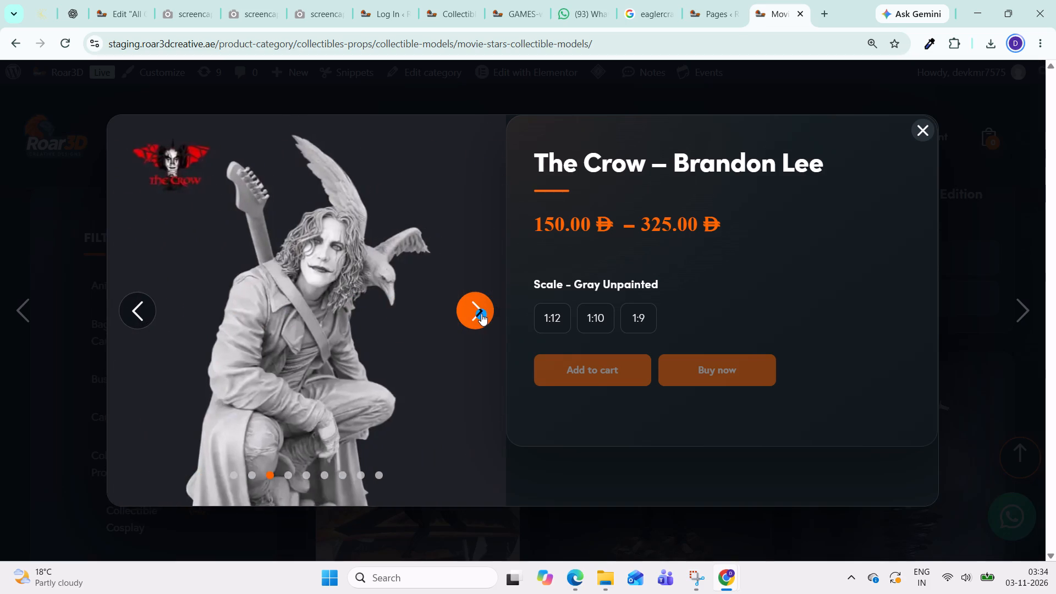
{"action": "left_click", "coordinate": [481, 313]}
{"action": "left_click", "coordinate": [481, 313]}
{"action": "left_click", "coordinate": [481, 313]}
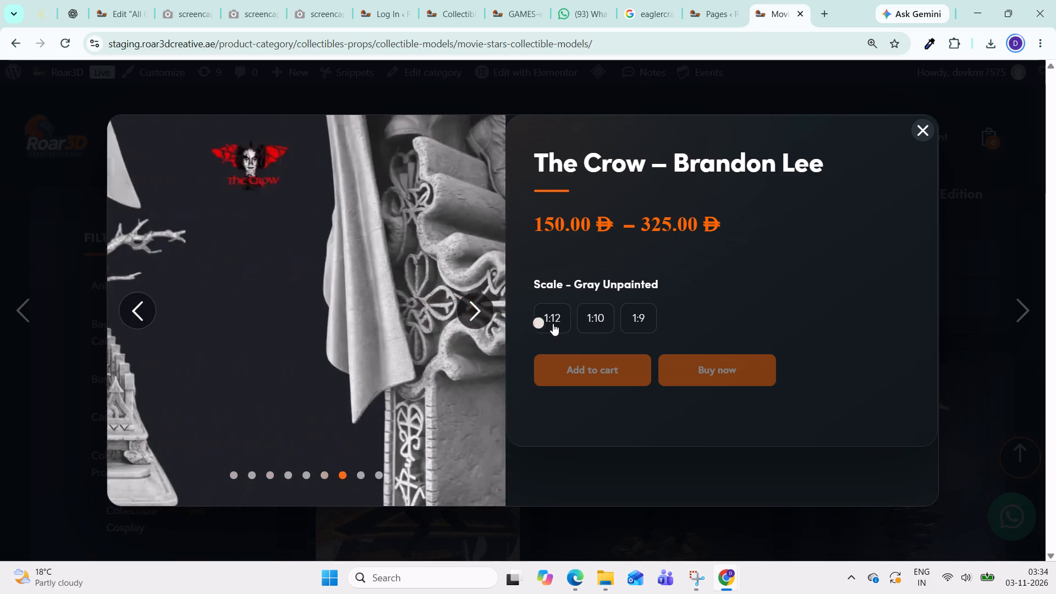
Choose the 1:12 scale in The Crow – Brandon Lee quick view to test the option, and close the quick view.
{"action": "left_click", "coordinate": [552, 322]}
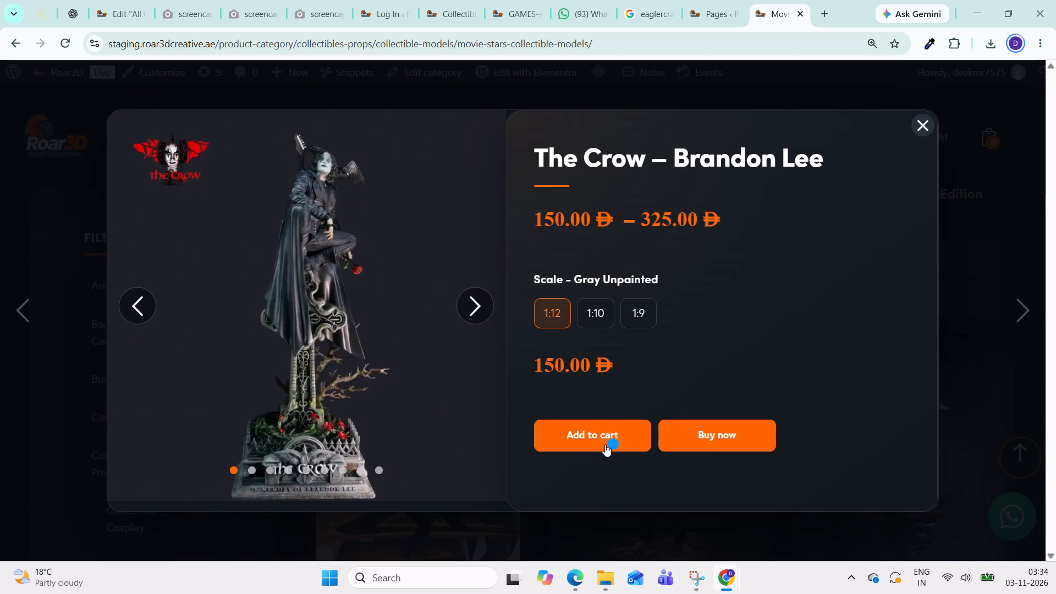
{"action": "left_click", "coordinate": [918, 129]}
Look through the Movie Stars category page, checking its product cards, filter sidebar and pagination.
{"action": "scroll", "coordinate": [679, 340], "scroll_direction": "down", "scroll_amount": 14}
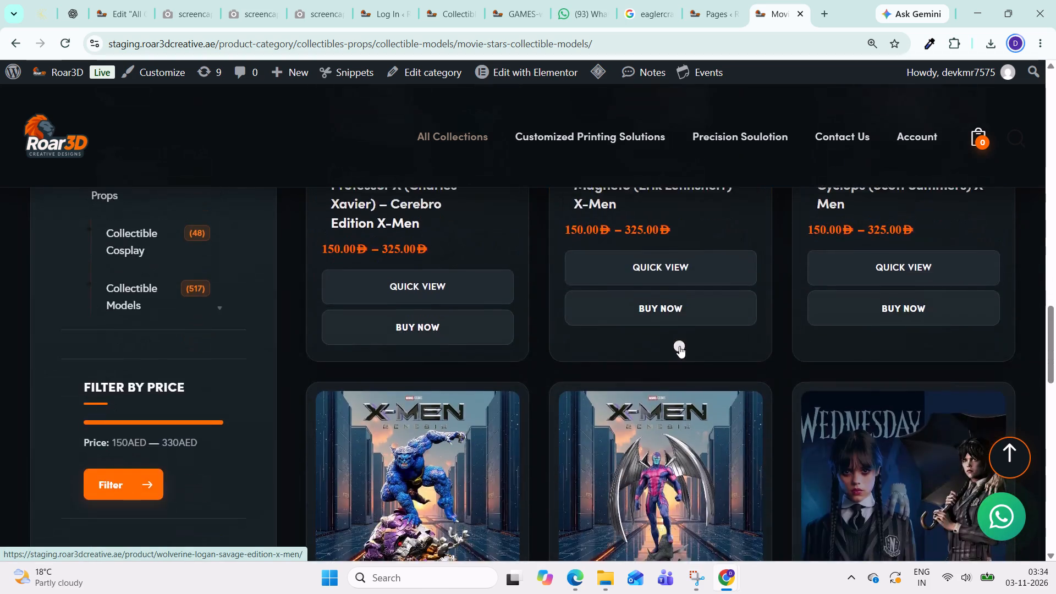
{"action": "scroll", "coordinate": [679, 346], "scroll_direction": "down", "scroll_amount": 11}
{"action": "scroll", "coordinate": [679, 346], "scroll_direction": "up", "scroll_amount": 4}
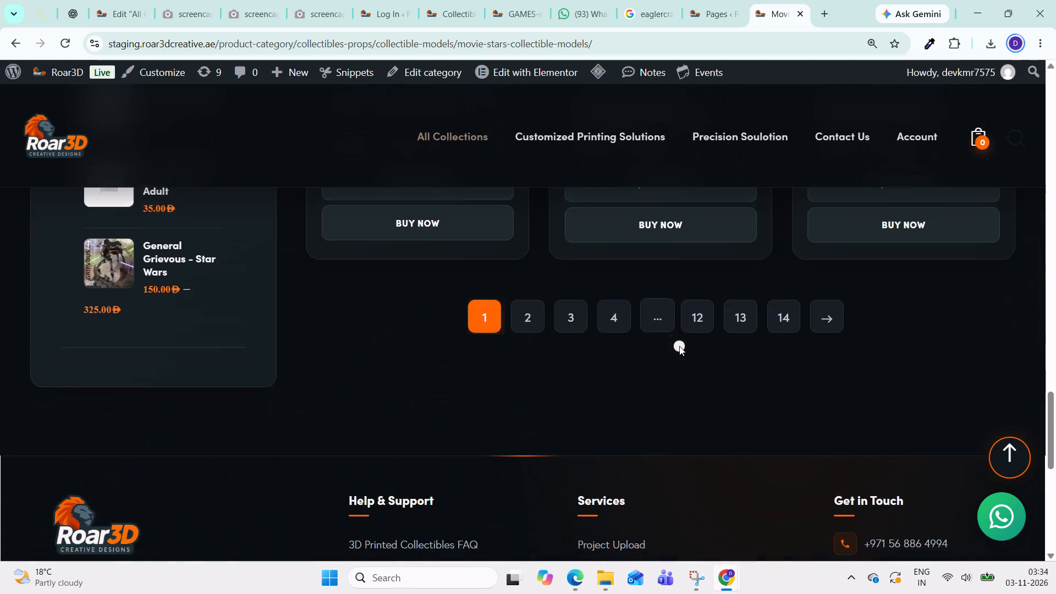
{"action": "scroll", "coordinate": [679, 346], "scroll_direction": "up", "scroll_amount": 15}
{"action": "scroll", "coordinate": [679, 346], "scroll_direction": "up", "scroll_amount": 7}
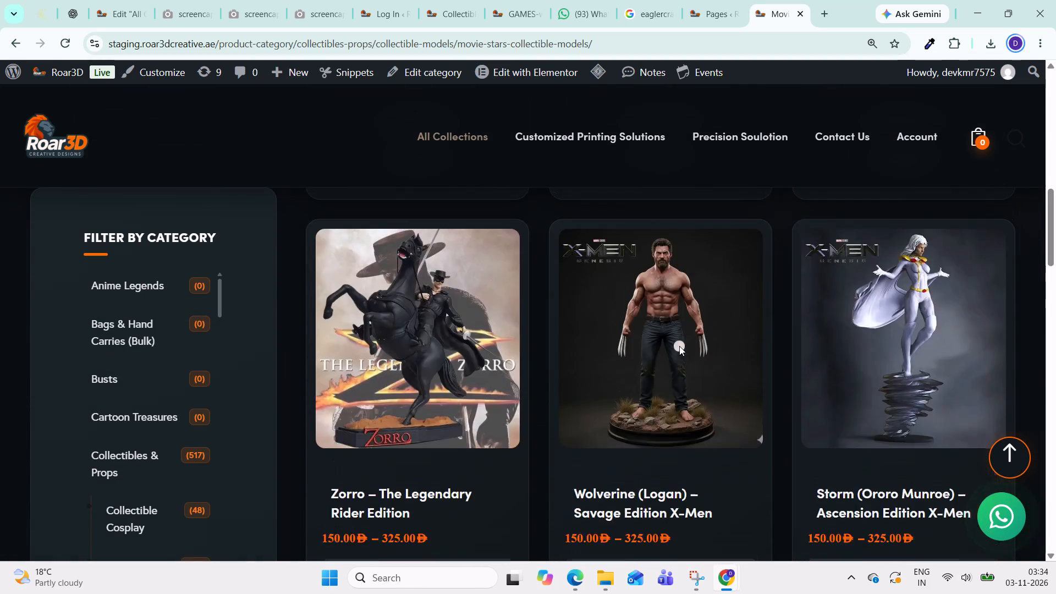
{"action": "scroll", "coordinate": [679, 346], "scroll_direction": "up", "scroll_amount": 15}
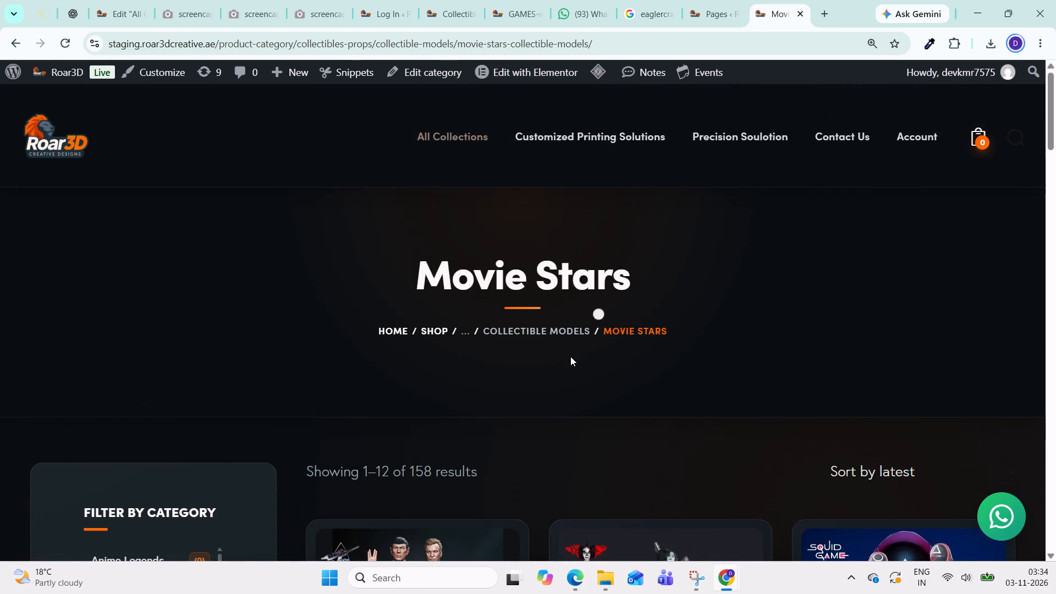
{"action": "scroll", "coordinate": [606, 408], "scroll_direction": "down", "scroll_amount": 3}
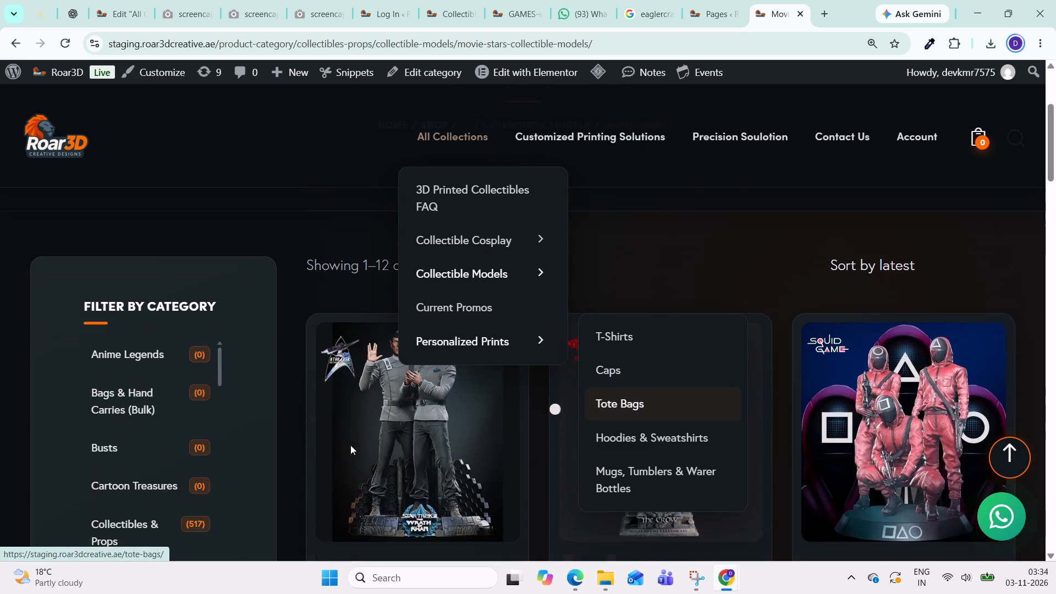
{"action": "scroll", "coordinate": [305, 434], "scroll_direction": "down", "scroll_amount": 3}
{"action": "scroll", "coordinate": [257, 447], "scroll_direction": "down", "scroll_amount": 5}
{"action": "scroll", "coordinate": [76, 468], "scroll_direction": "down", "scroll_amount": 3}
{"action": "scroll", "coordinate": [12, 462], "scroll_direction": "down", "scroll_amount": 3}
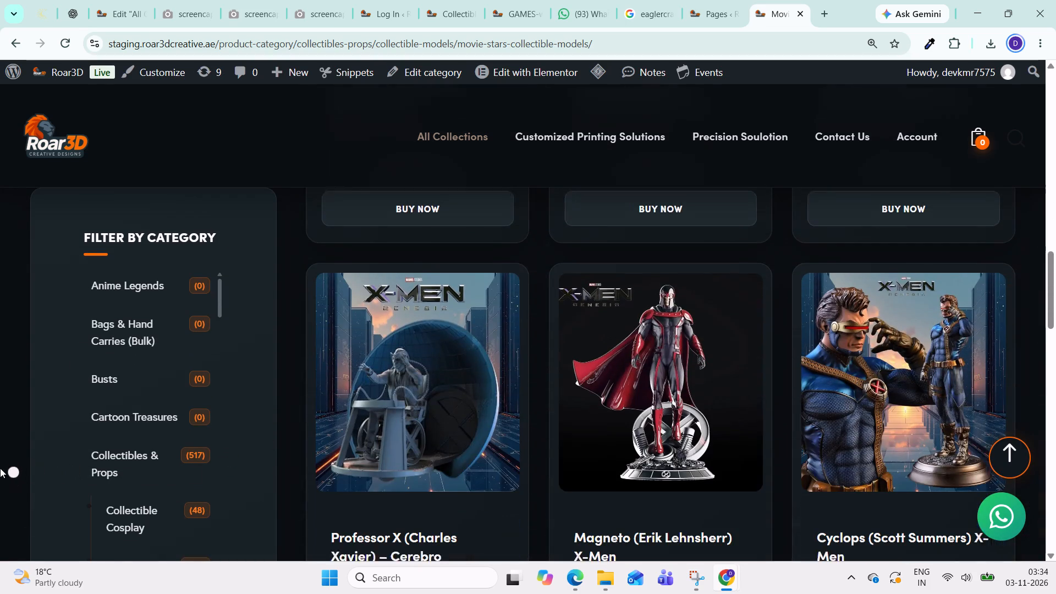
{"action": "scroll", "coordinate": [185, 483], "scroll_direction": "down", "scroll_amount": 1}
{"action": "scroll", "coordinate": [251, 460], "scroll_direction": "down", "scroll_amount": 9}
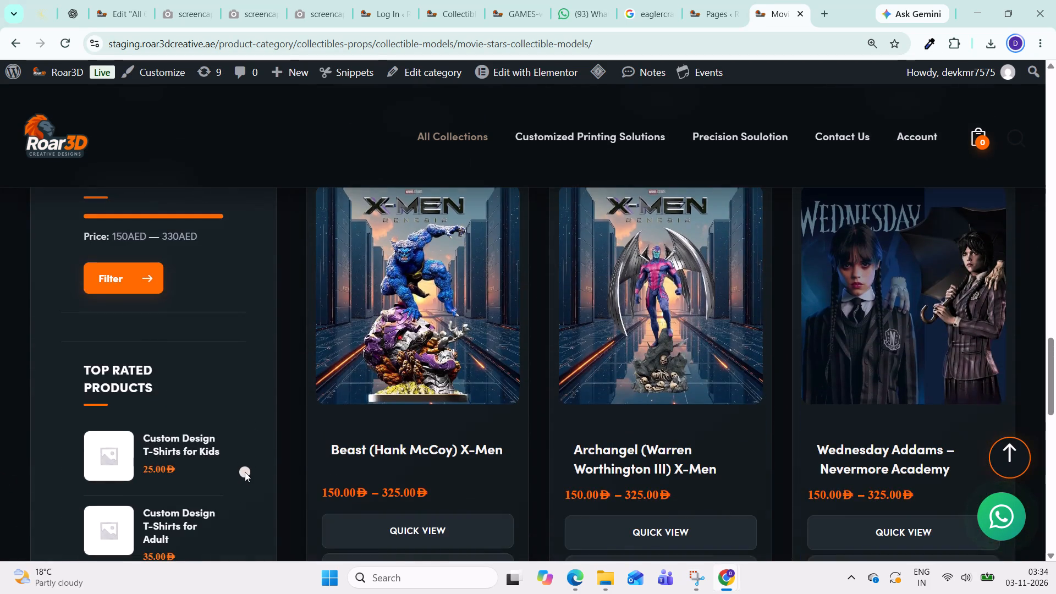
{"action": "scroll", "coordinate": [245, 472], "scroll_direction": "down", "scroll_amount": 1}
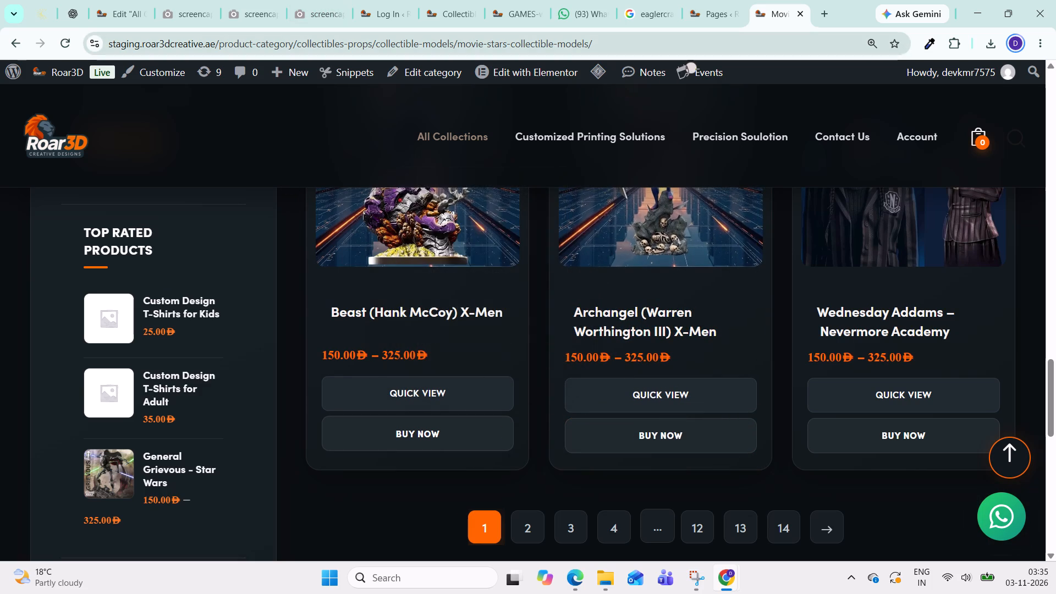
{"action": "left_click_drag", "start_coordinate": [217, 41], "coordinate": [104, 41]}
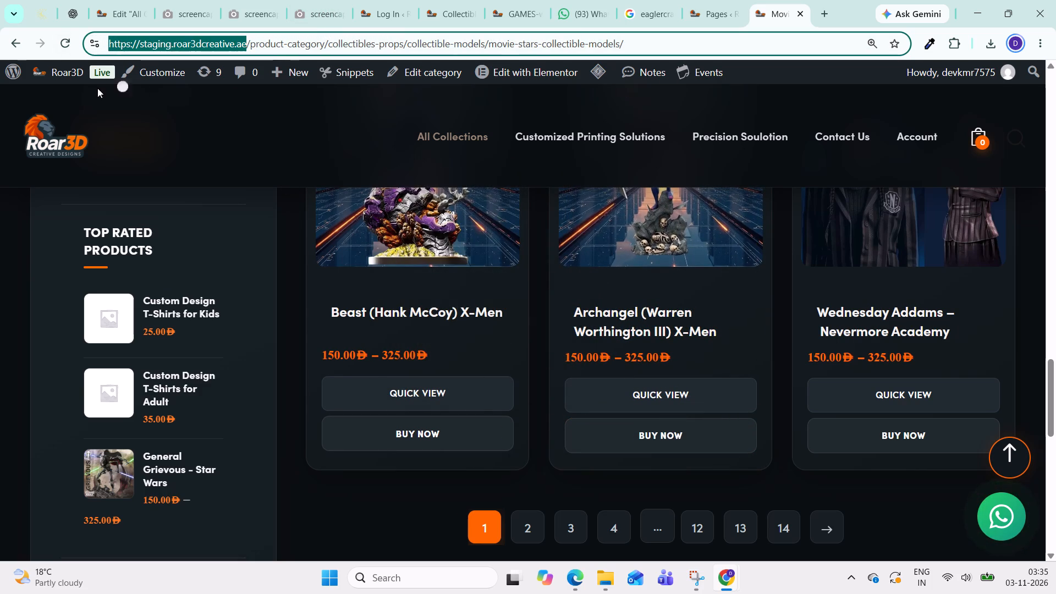
{"action": "key", "text": "ctrl+c"}
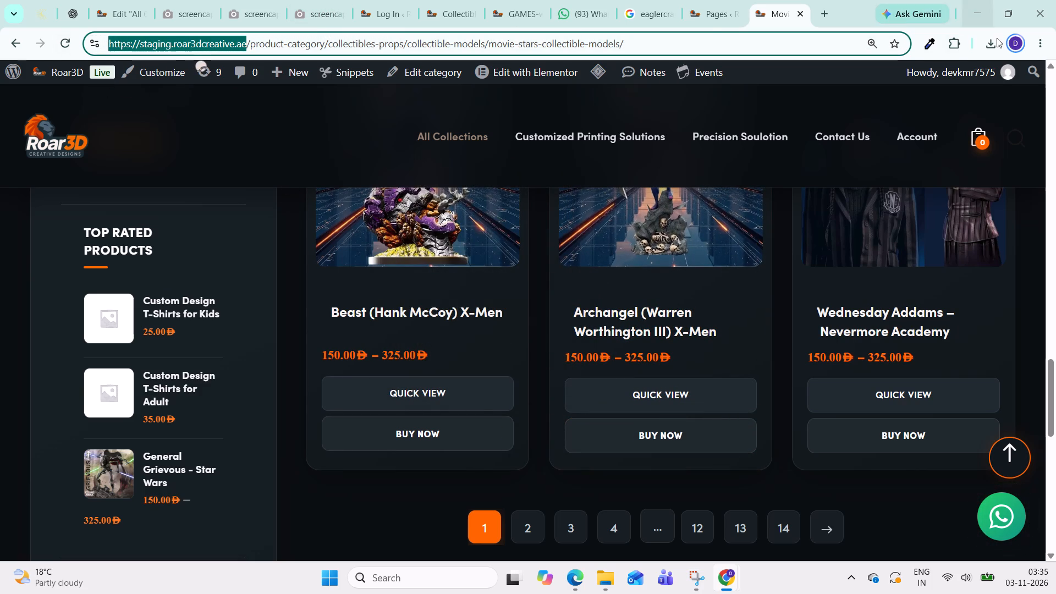
{"action": "left_click", "coordinate": [1037, 47]}
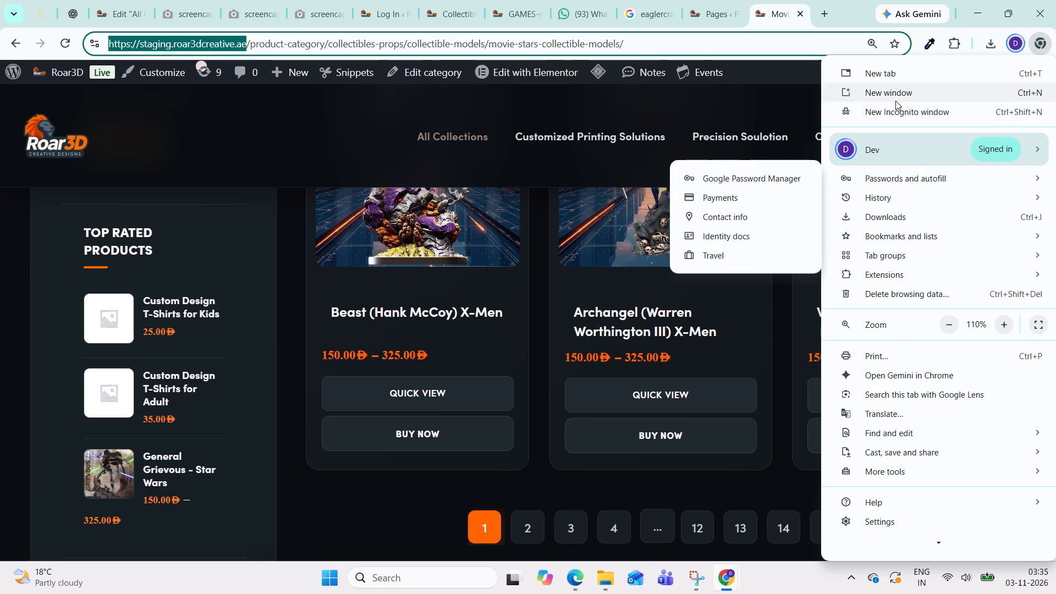
{"action": "left_click", "coordinate": [889, 113]}
{"action": "left_click", "coordinate": [324, 48], "text": "ctrl"}
{"action": "key", "text": "ctrl+v"}
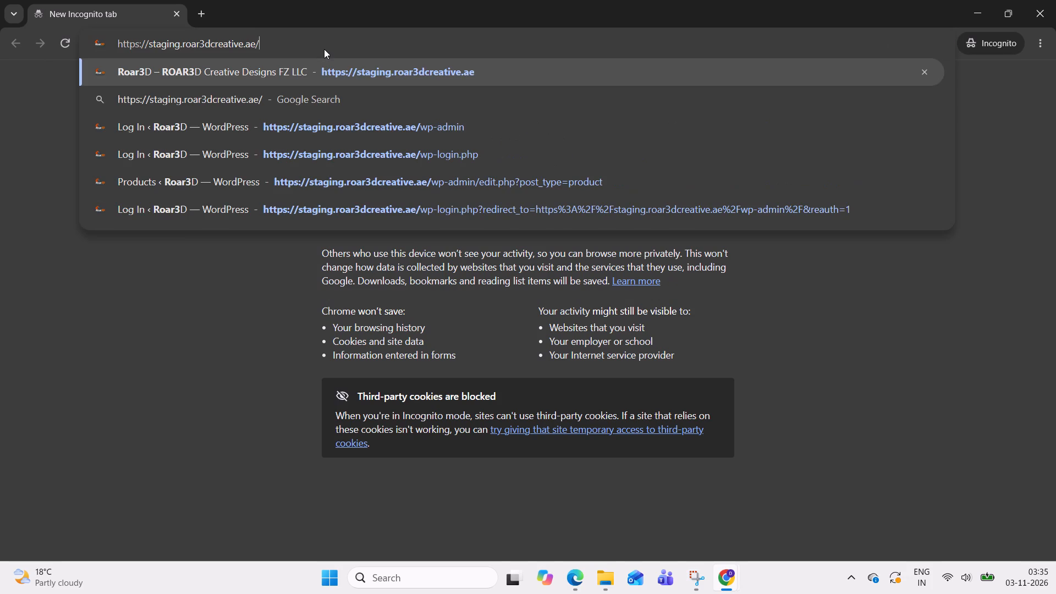
{"action": "key", "text": "Return"}
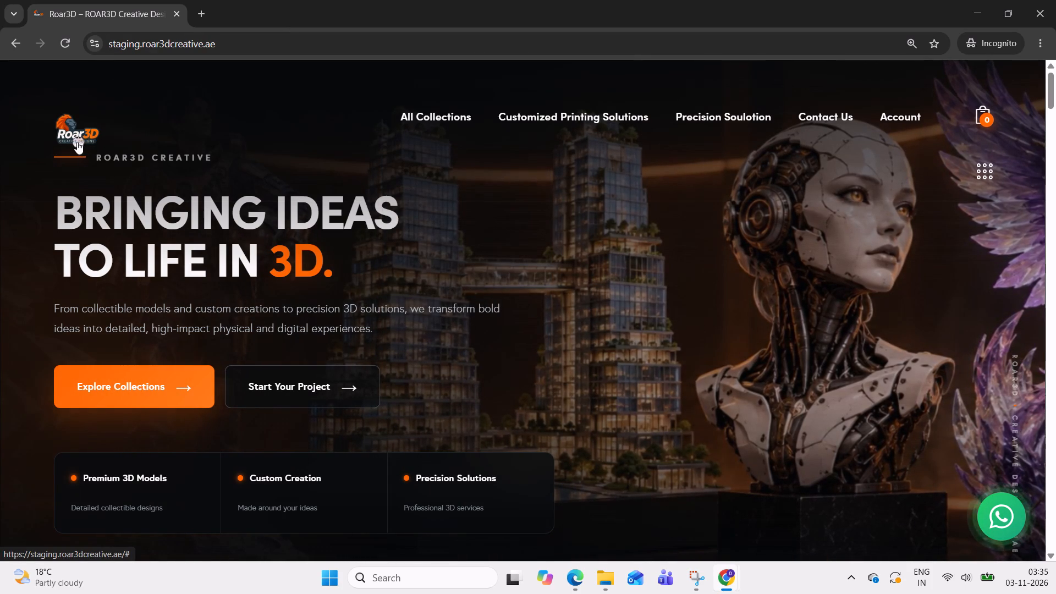
Look through the home page sections from the hero banner to the Featured Categories carousel.
{"action": "scroll", "coordinate": [381, 291], "scroll_direction": "down", "scroll_amount": 6}
{"action": "scroll", "coordinate": [395, 340], "scroll_direction": "down", "scroll_amount": 5}
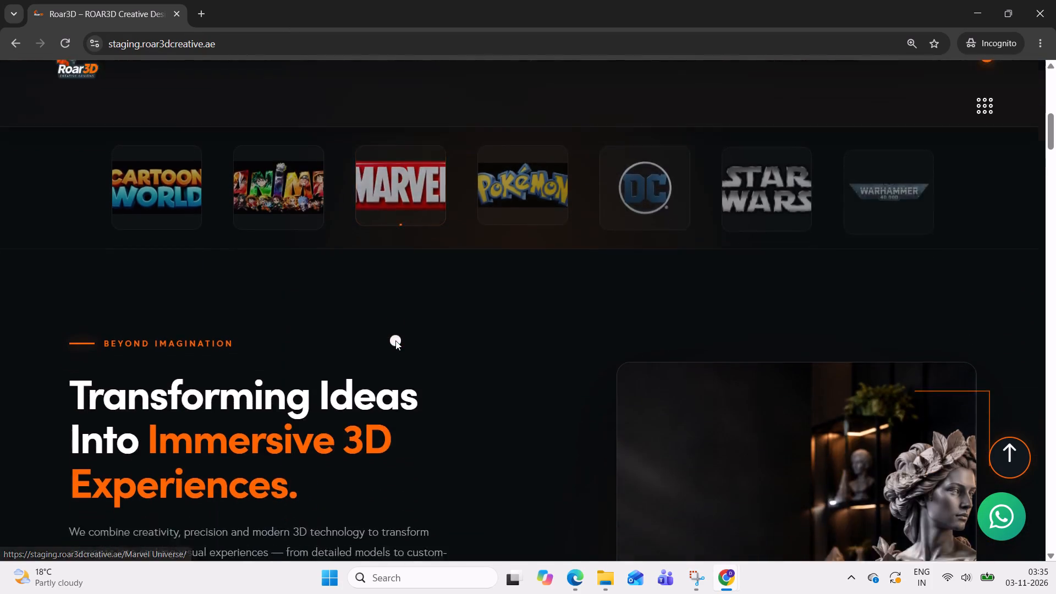
{"action": "scroll", "coordinate": [395, 340], "scroll_direction": "down", "scroll_amount": 18}
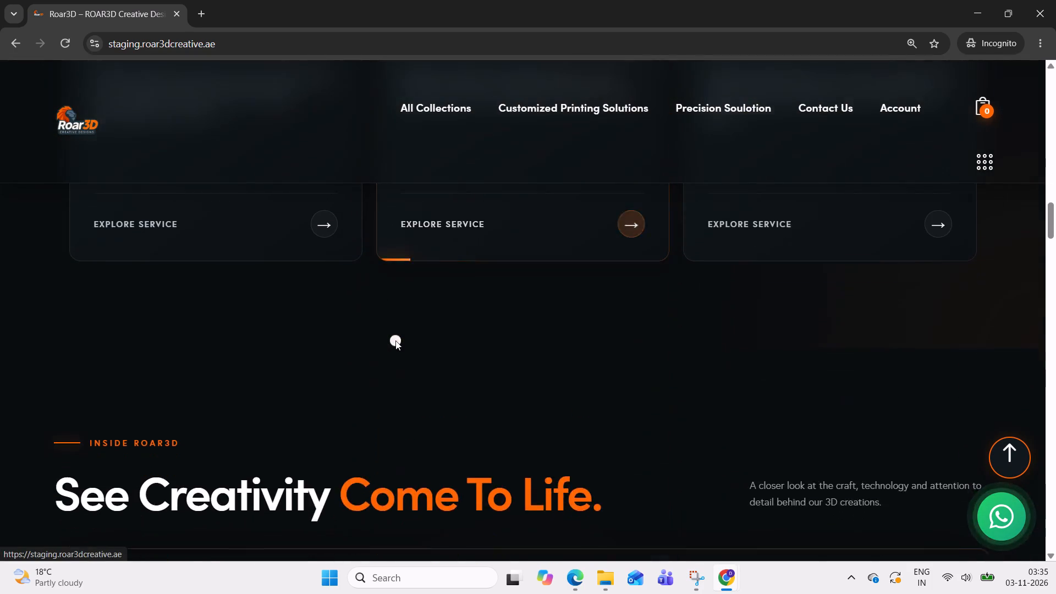
{"action": "scroll", "coordinate": [395, 340], "scroll_direction": "down", "scroll_amount": 16}
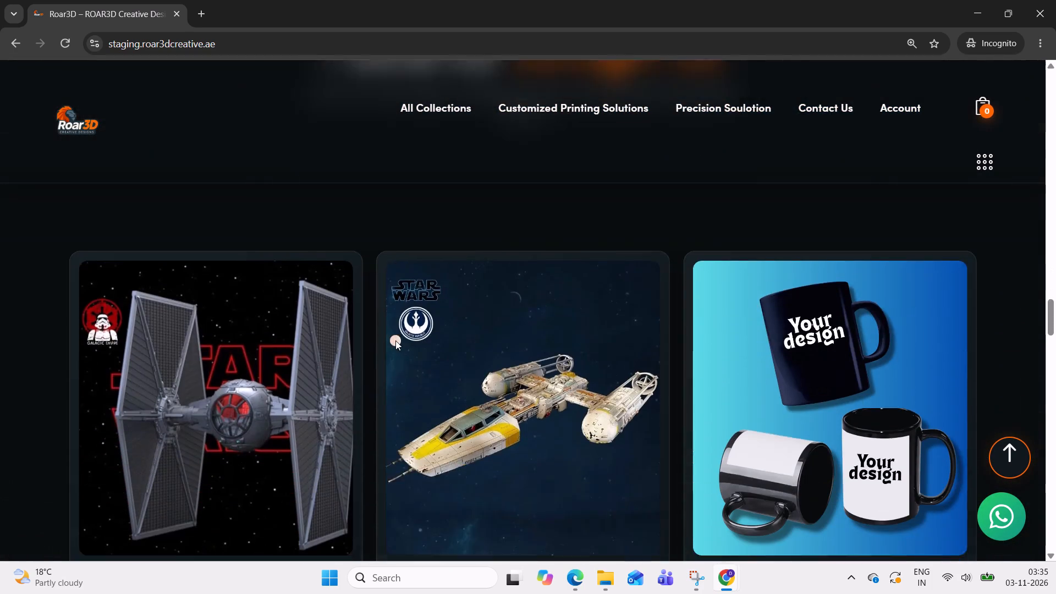
{"action": "scroll", "coordinate": [395, 340], "scroll_direction": "down", "scroll_amount": 4}
Test the Featured Categories carousel in both directions and browse its category cards through Cartoon Treasures.
{"action": "left_click", "coordinate": [560, 453]}
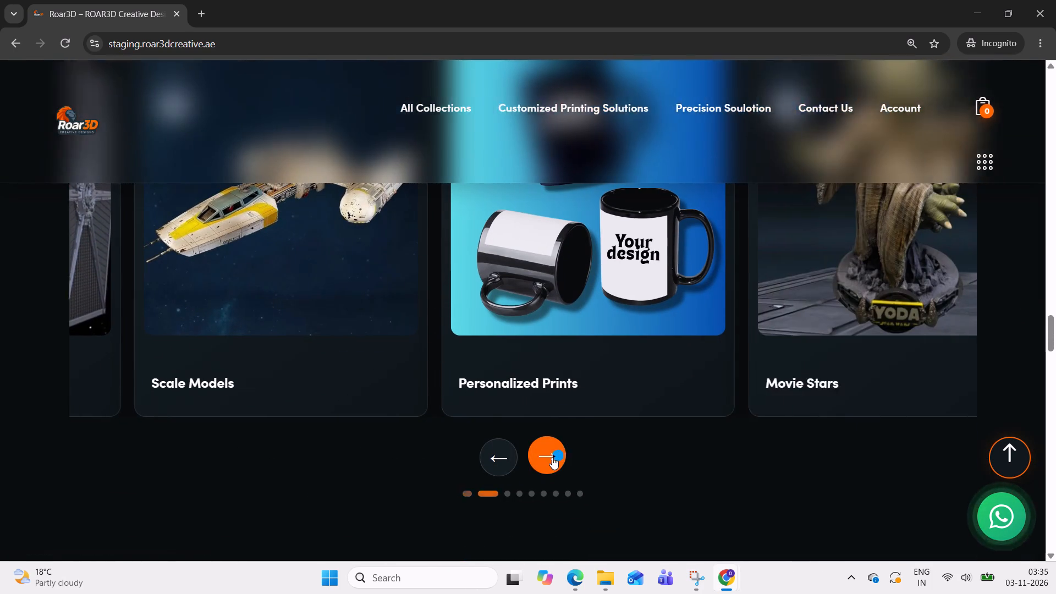
{"action": "left_click", "coordinate": [503, 455]}
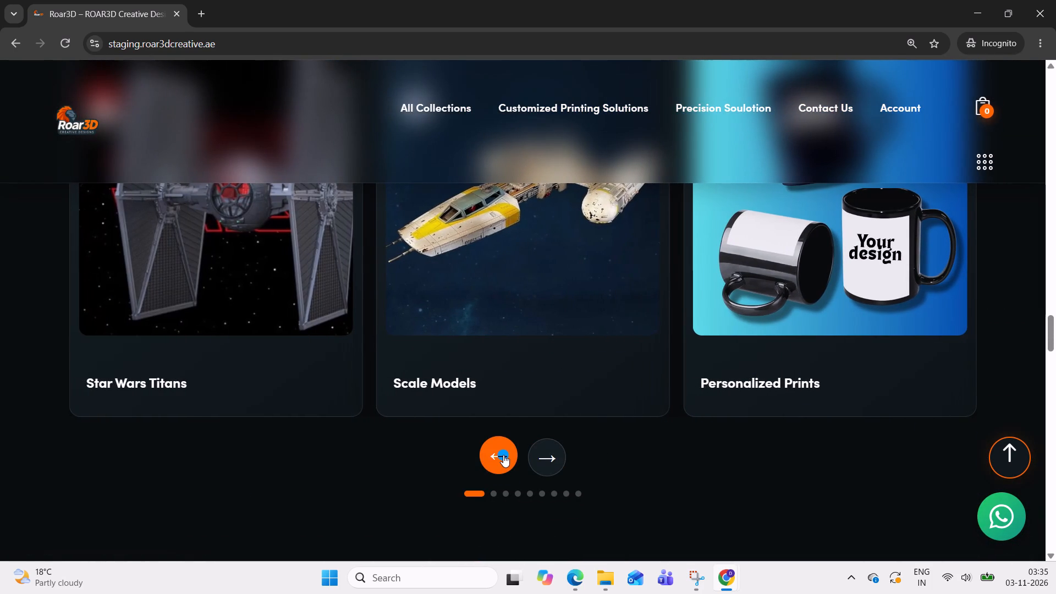
{"action": "left_click", "coordinate": [546, 453]}
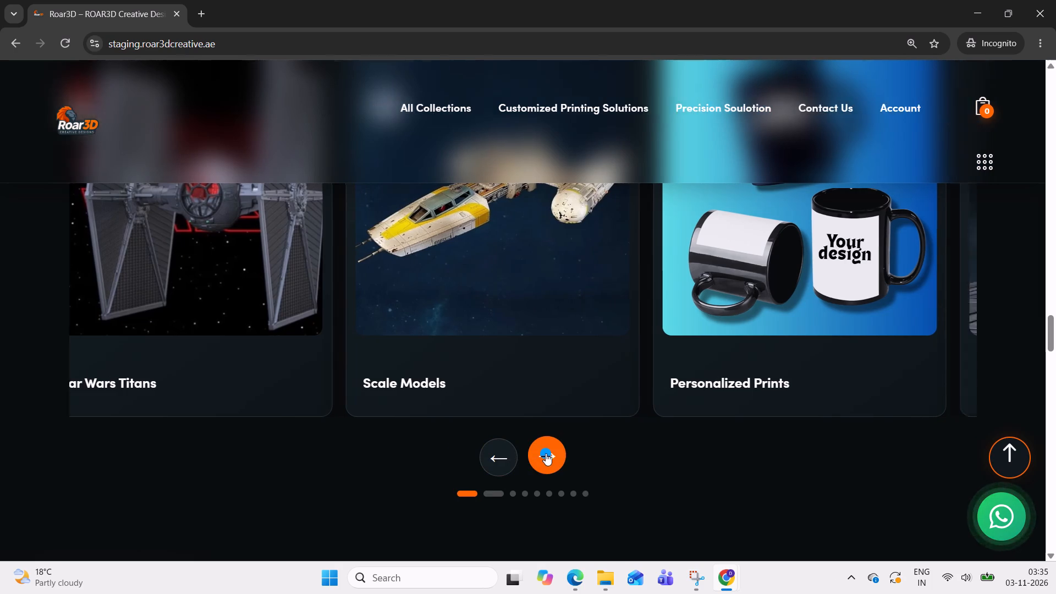
{"action": "left_click", "coordinate": [546, 452]}
{"action": "double_click", "coordinate": [546, 452]}
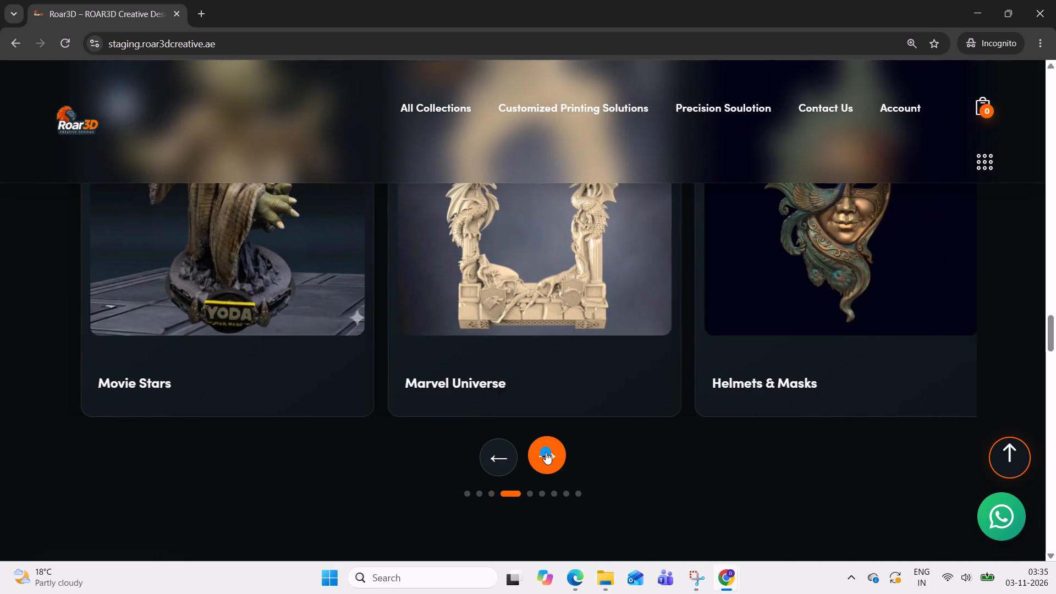
{"action": "left_click", "coordinate": [546, 452]}
{"action": "left_click", "coordinate": [546, 452]}
{"action": "left_click", "coordinate": [546, 452]}
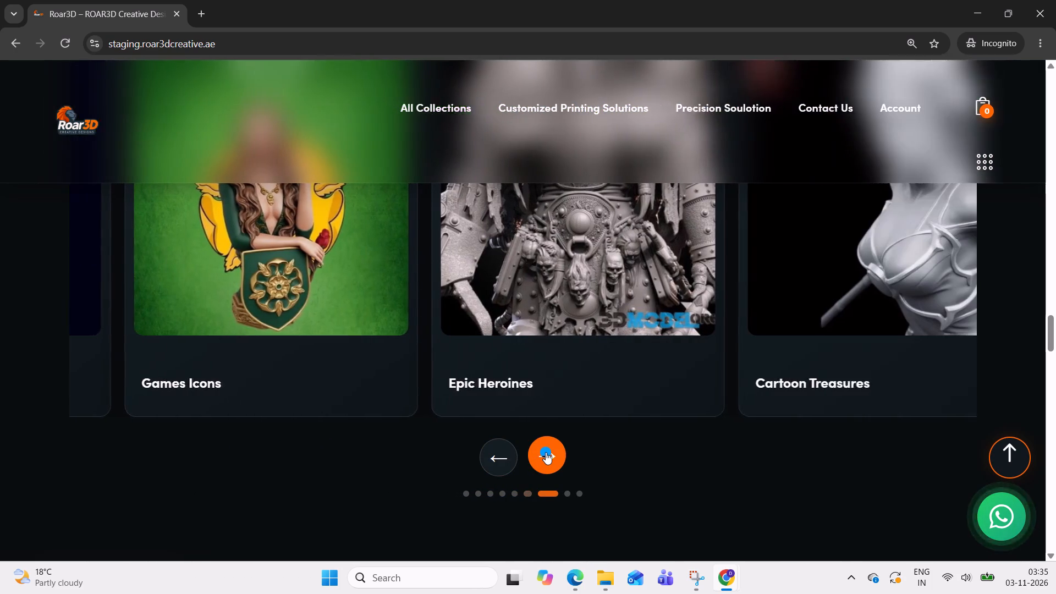
{"action": "double_click", "coordinate": [546, 452]}
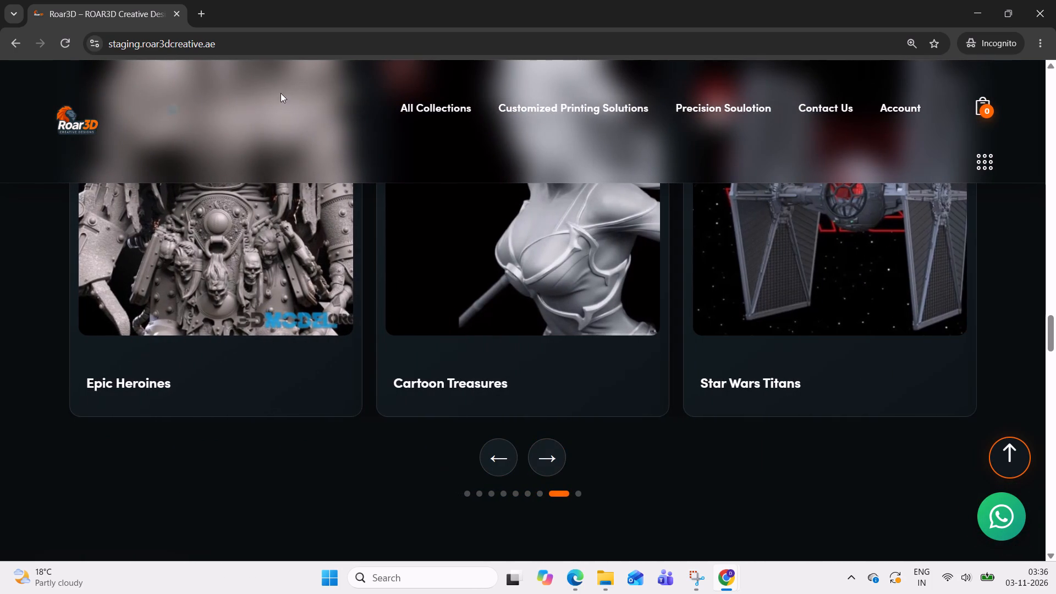
Dismiss the Join the Roar3D Creative World contact popup and check the Customized Printing Solutions submenu in the header.
{"action": "scroll", "coordinate": [491, 235], "scroll_direction": "up", "scroll_amount": 5}
{"action": "scroll", "coordinate": [551, 125], "scroll_direction": "up", "scroll_amount": 1}
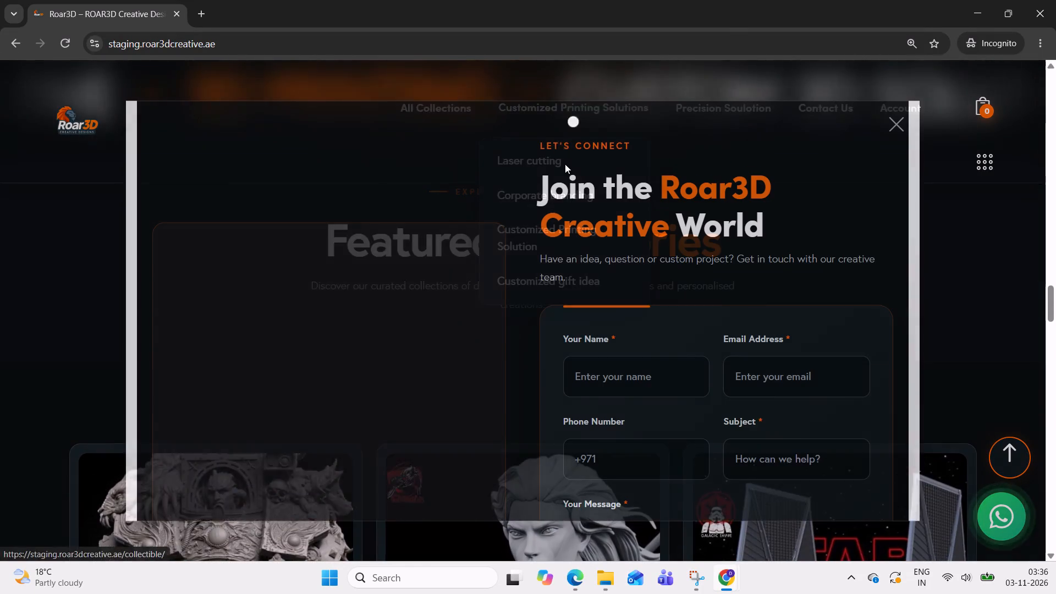
{"action": "left_click", "coordinate": [886, 124]}
{"action": "scroll", "coordinate": [494, 149], "scroll_direction": "up", "scroll_amount": 1}
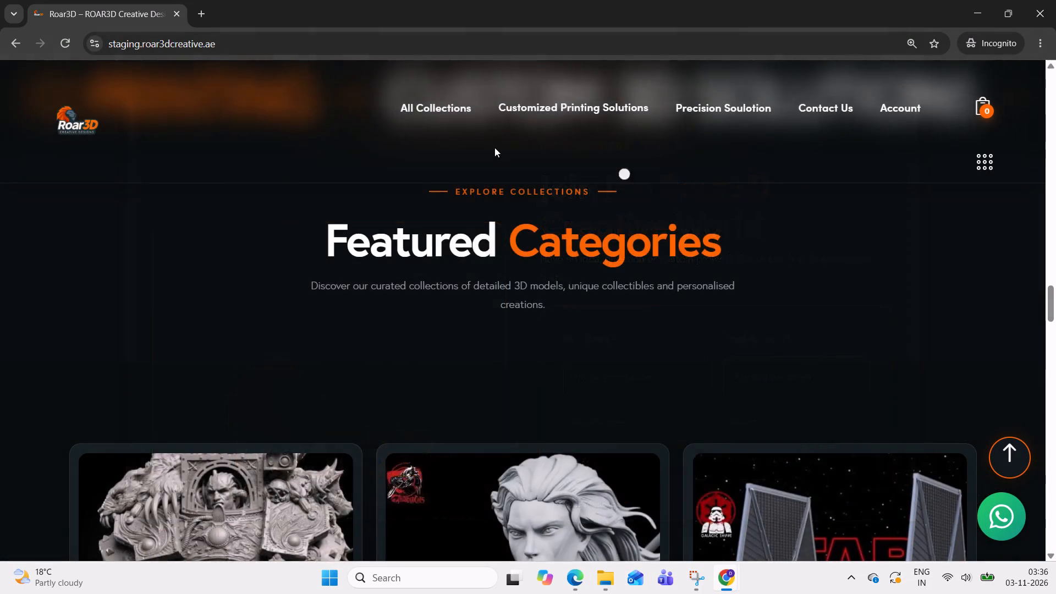
{"action": "scroll", "coordinate": [494, 147], "scroll_direction": "up", "scroll_amount": 1}
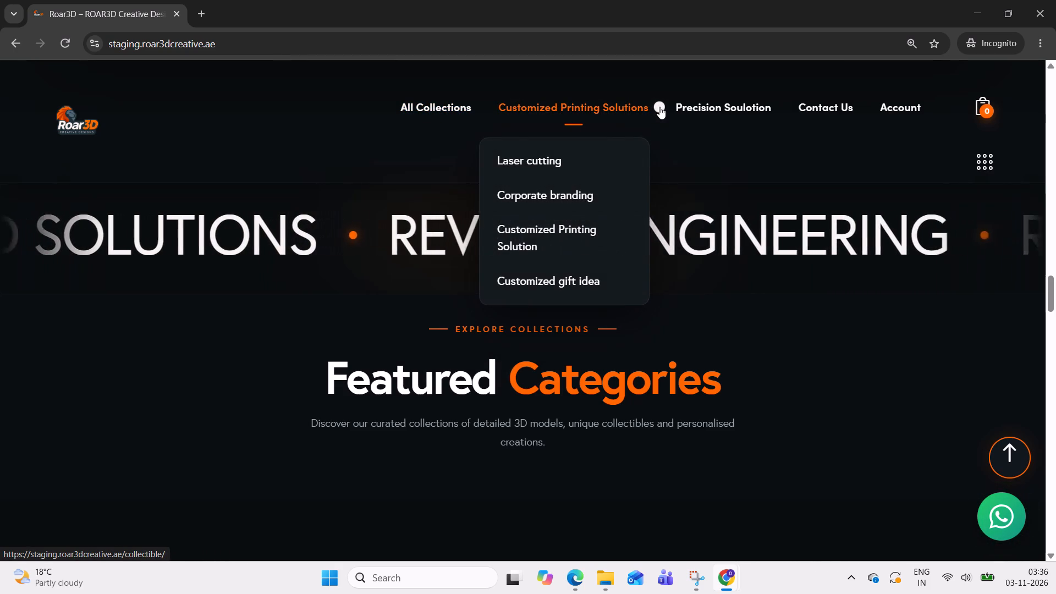
Review the rest of the home page from Featured Categories to the footer, and return to the Why Choose Us section.
{"action": "scroll", "coordinate": [616, 332], "scroll_direction": "down", "scroll_amount": 7}
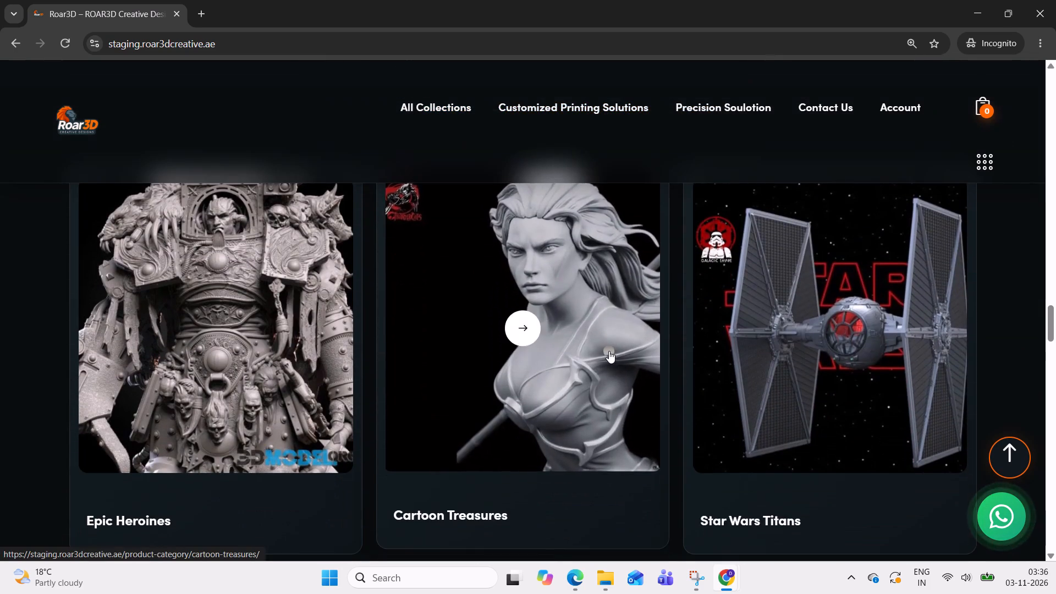
{"action": "scroll", "coordinate": [609, 351], "scroll_direction": "down", "scroll_amount": 18}
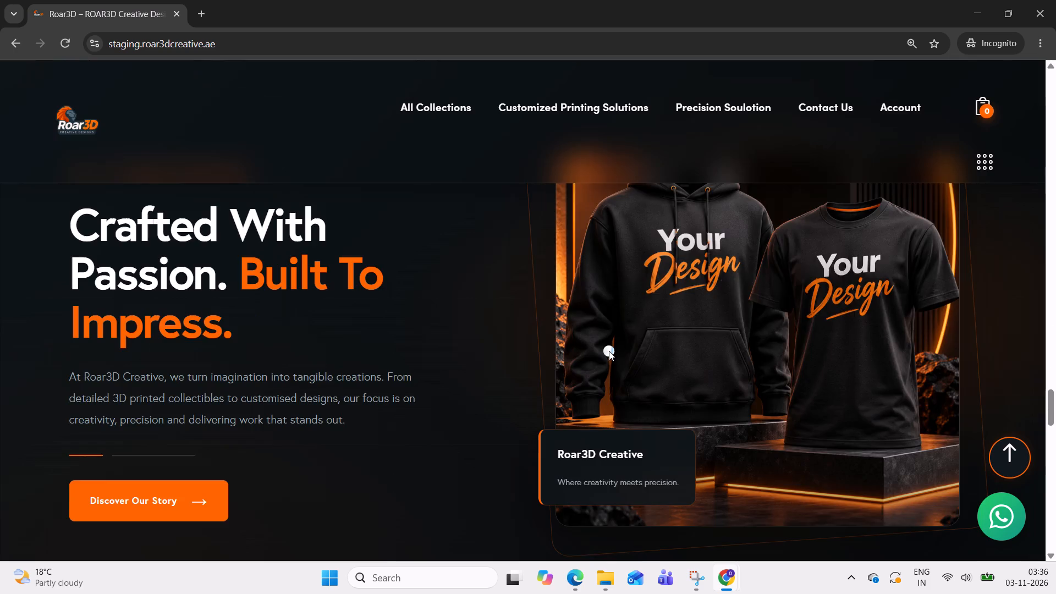
{"action": "scroll", "coordinate": [609, 351], "scroll_direction": "down", "scroll_amount": 13}
{"action": "scroll", "coordinate": [493, 354], "scroll_direction": "down", "scroll_amount": 2}
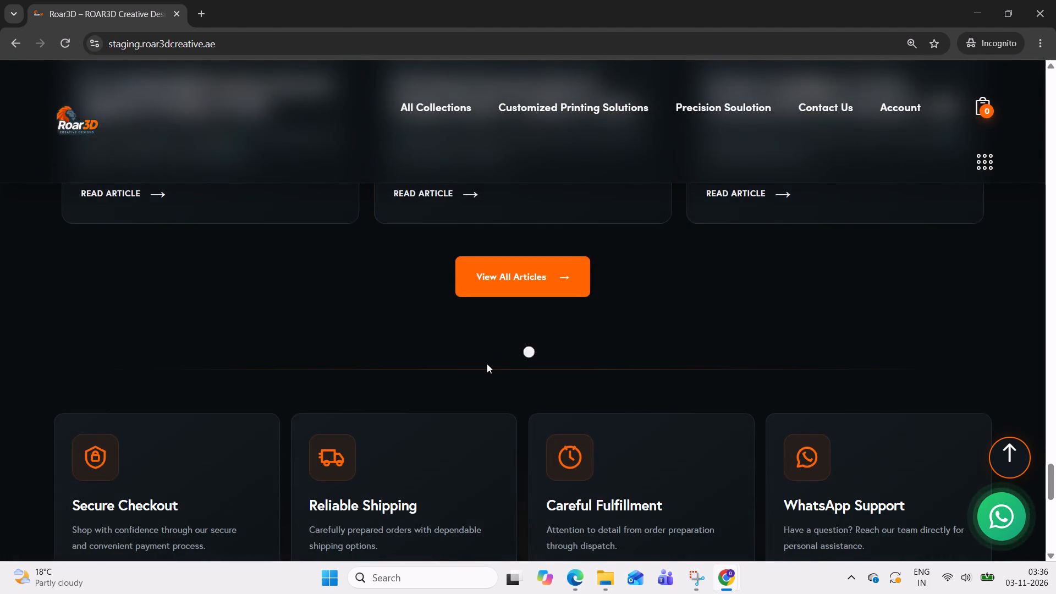
{"action": "scroll", "coordinate": [487, 364], "scroll_direction": "down", "scroll_amount": 1}
{"action": "scroll", "coordinate": [741, 324], "scroll_direction": "down", "scroll_amount": 2}
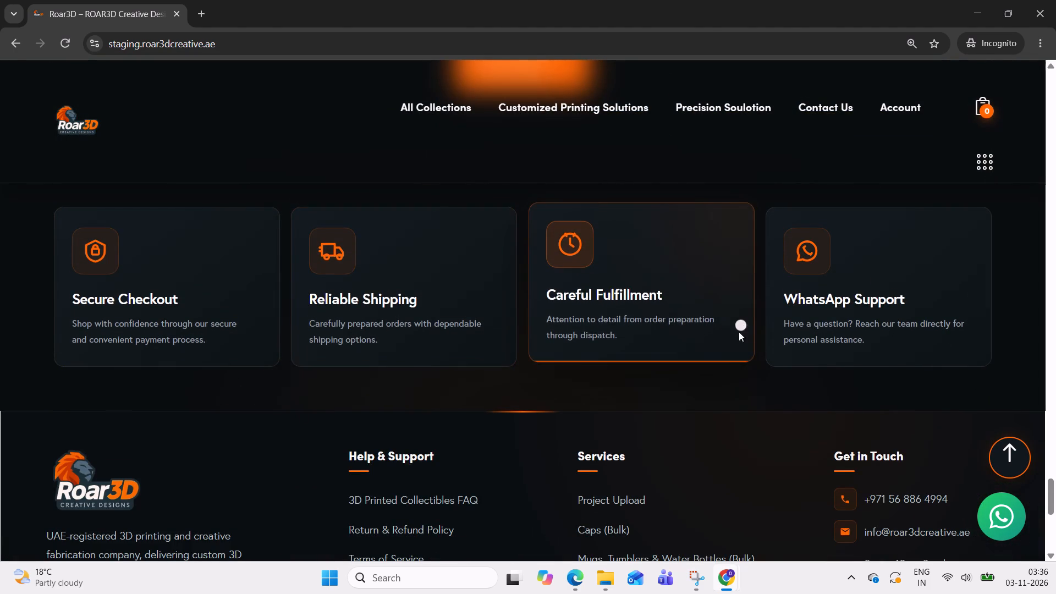
{"action": "scroll", "coordinate": [739, 332], "scroll_direction": "down", "scroll_amount": 1}
{"action": "scroll", "coordinate": [602, 500], "scroll_direction": "down", "scroll_amount": 3}
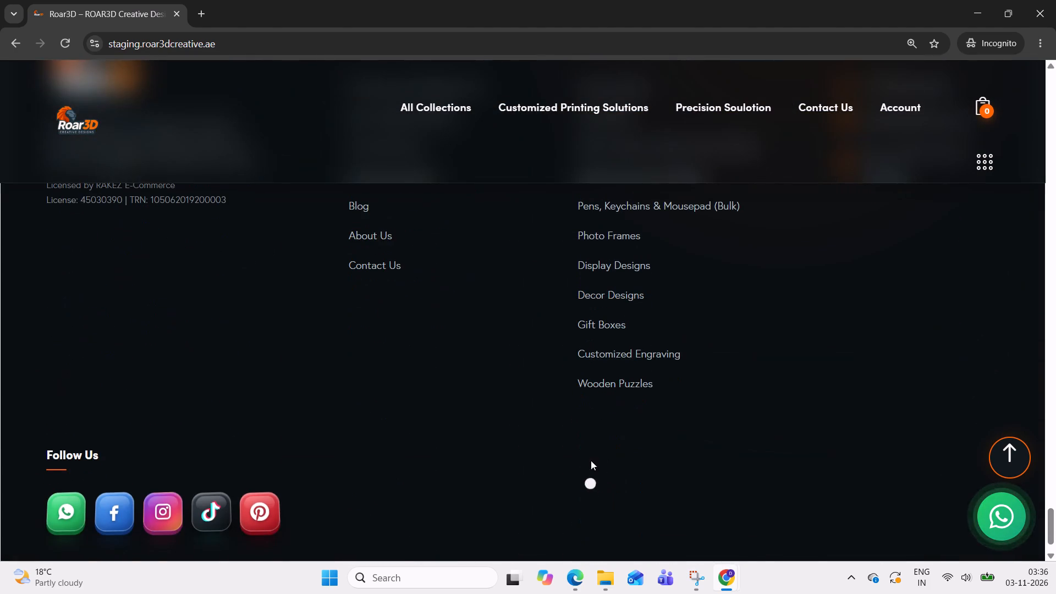
{"action": "scroll", "coordinate": [593, 448], "scroll_direction": "up", "scroll_amount": 3}
{"action": "scroll", "coordinate": [599, 421], "scroll_direction": "down", "scroll_amount": 7}
{"action": "scroll", "coordinate": [640, 425], "scroll_direction": "up", "scroll_amount": 3}
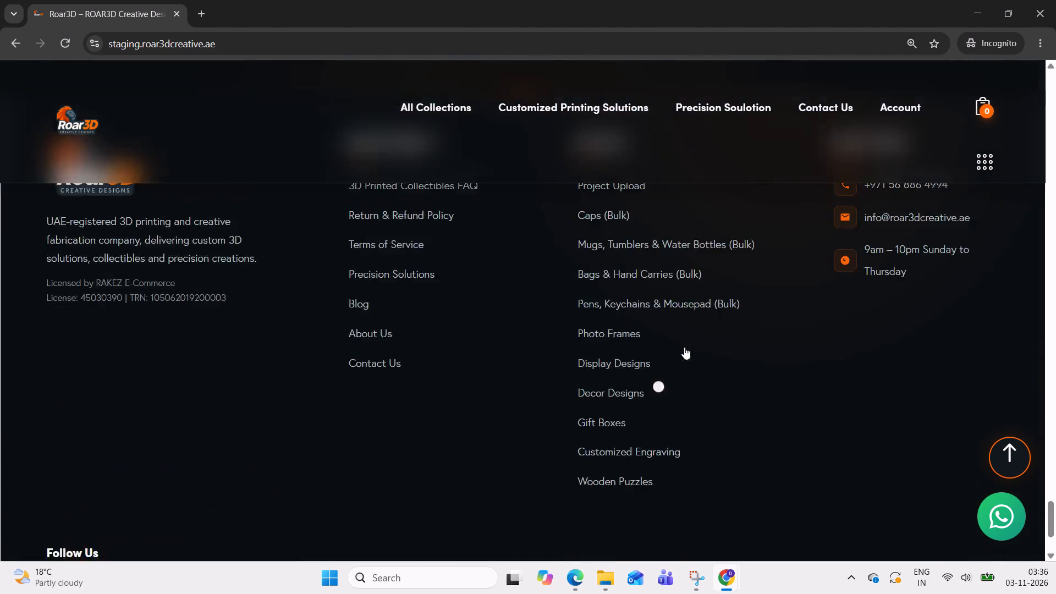
{"action": "scroll", "coordinate": [684, 347], "scroll_direction": "up", "scroll_amount": 20}
{"action": "scroll", "coordinate": [684, 347], "scroll_direction": "up", "scroll_amount": 1}
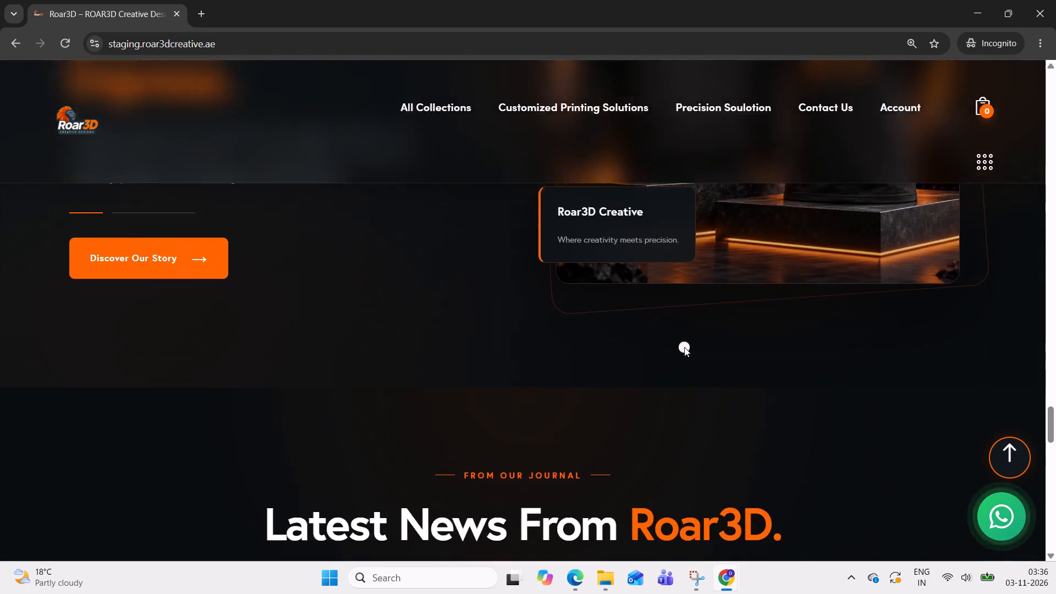
{"action": "scroll", "coordinate": [684, 347], "scroll_direction": "up", "scroll_amount": 7}
{"action": "scroll", "coordinate": [943, 222], "scroll_direction": "up", "scroll_amount": 4}
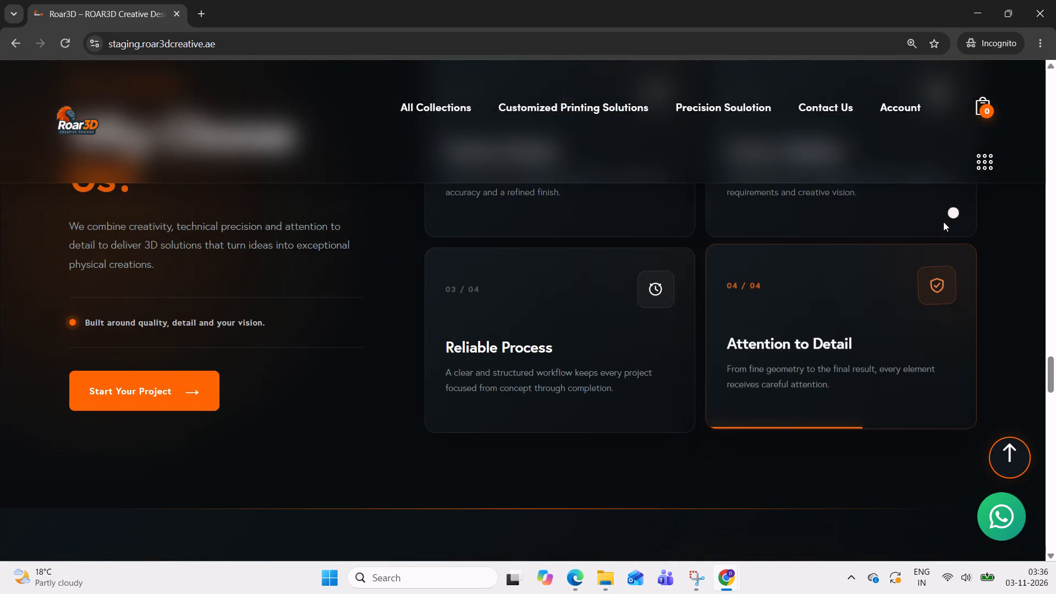
Return to the home page hero and check the contact side panel by opening and closing it.
{"action": "scroll", "coordinate": [943, 222], "scroll_direction": "up", "scroll_amount": 17}
{"action": "scroll", "coordinate": [943, 222], "scroll_direction": "up", "scroll_amount": 4}
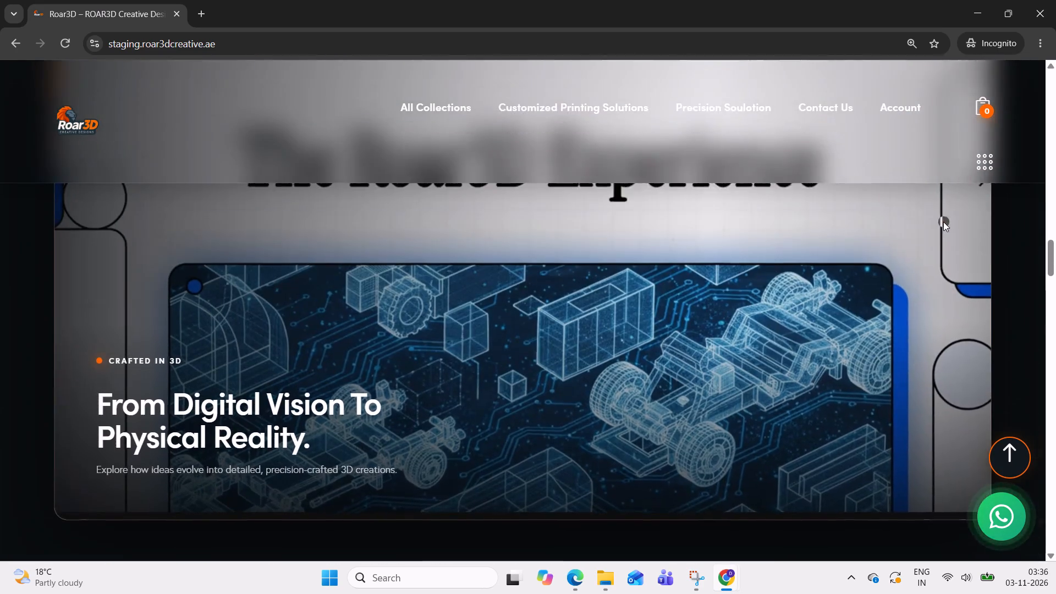
{"action": "scroll", "coordinate": [943, 222], "scroll_direction": "up", "scroll_amount": 17}
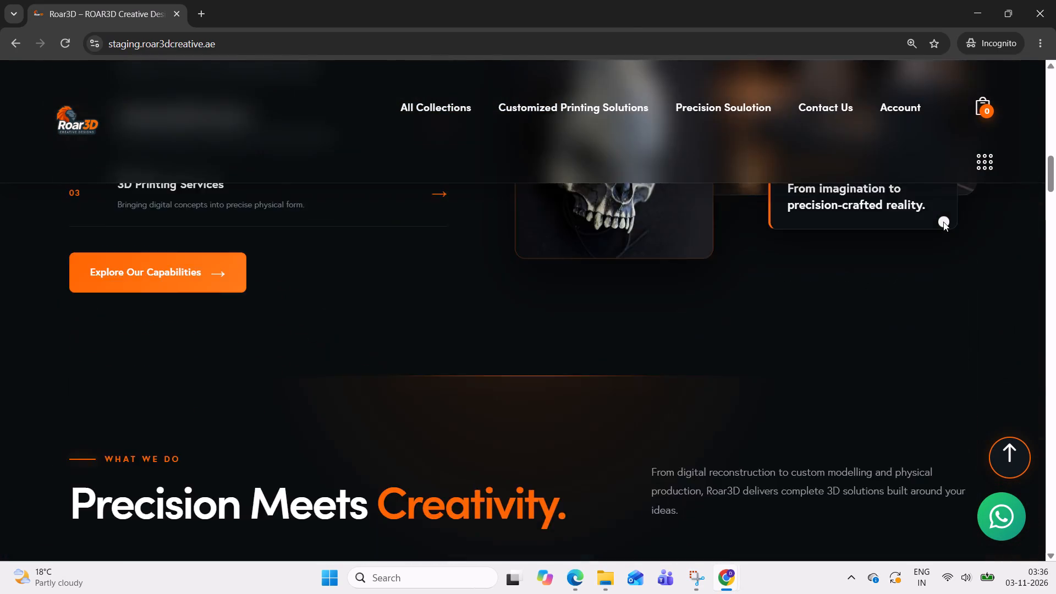
{"action": "scroll", "coordinate": [943, 222], "scroll_direction": "up", "scroll_amount": 19}
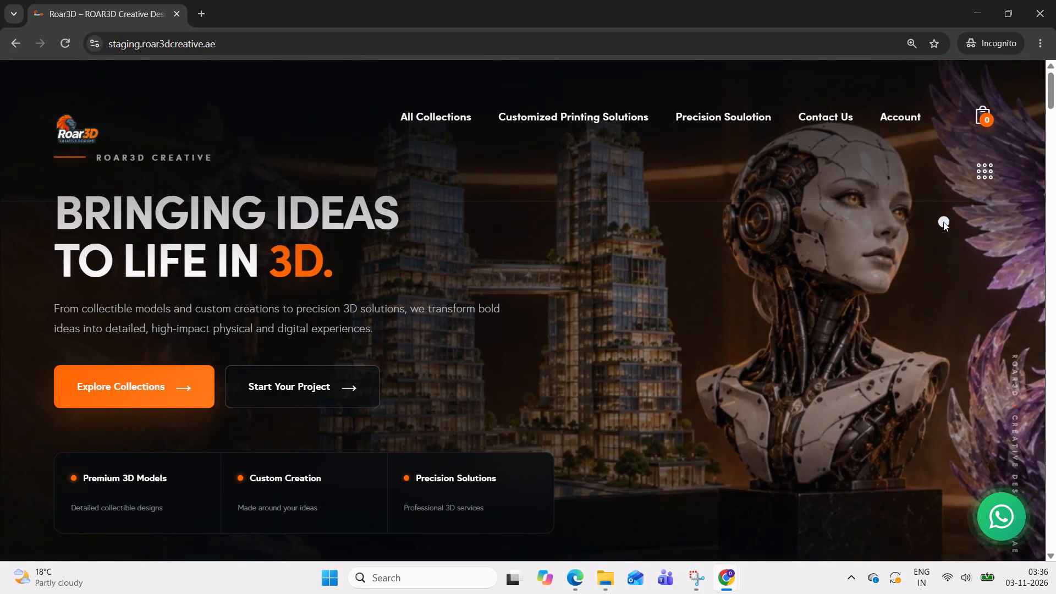
{"action": "left_click", "coordinate": [983, 168]}
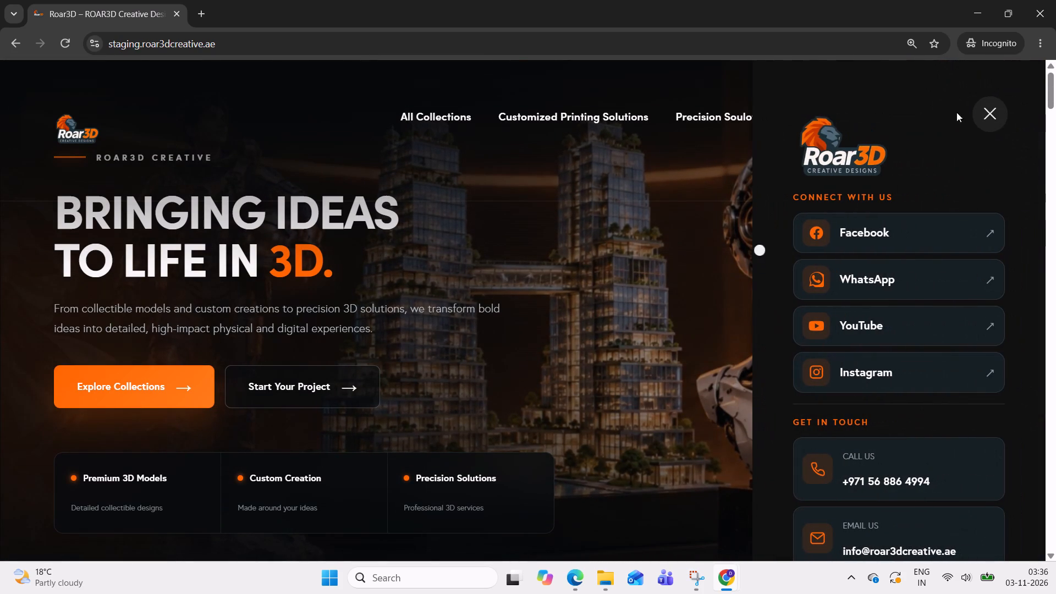
{"action": "scroll", "coordinate": [983, 234], "scroll_direction": "down", "scroll_amount": 2}
{"action": "scroll", "coordinate": [972, 229], "scroll_direction": "up", "scroll_amount": 1}
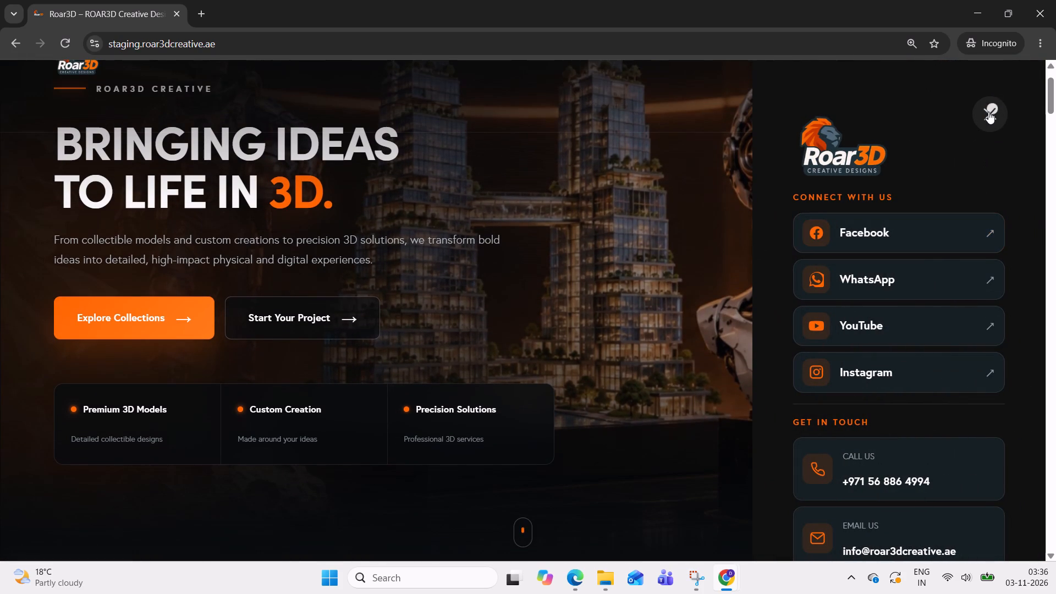
{"action": "left_click", "coordinate": [988, 112]}
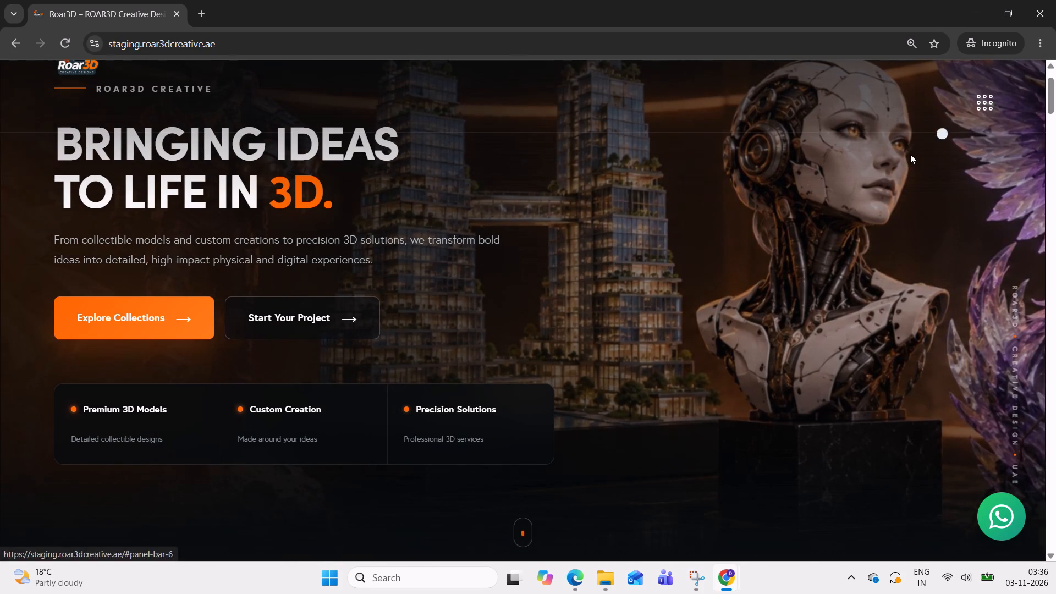
{"action": "scroll", "coordinate": [910, 154], "scroll_direction": "up", "scroll_amount": 5}
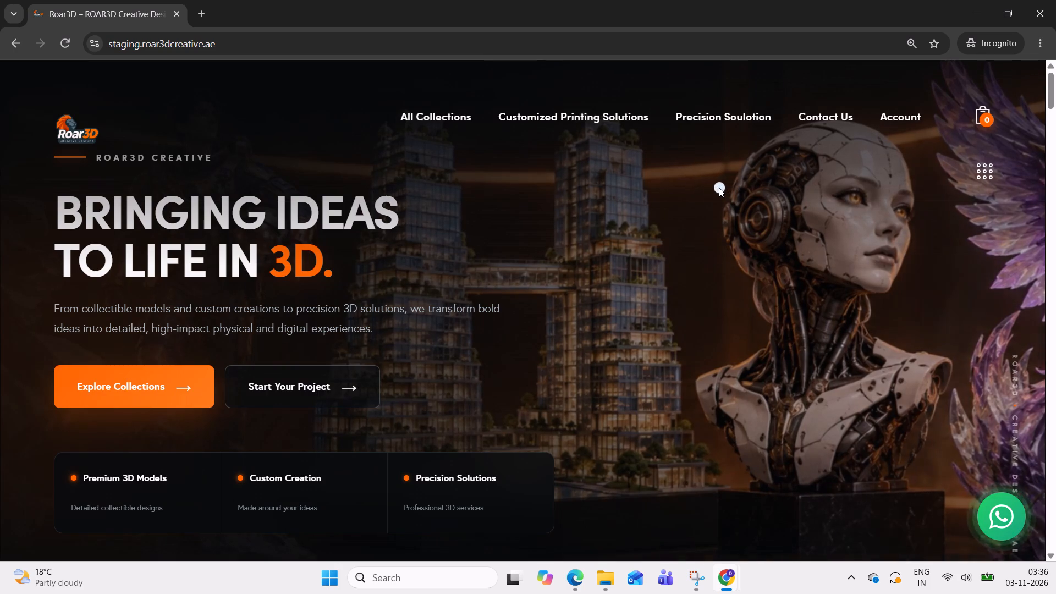
Check how the contact side panel displays at 100% and 110% browser zoom, and close it.
{"action": "scroll", "coordinate": [719, 188], "scroll_direction": "down", "scroll_amount": 1, "text": "ctrl"}
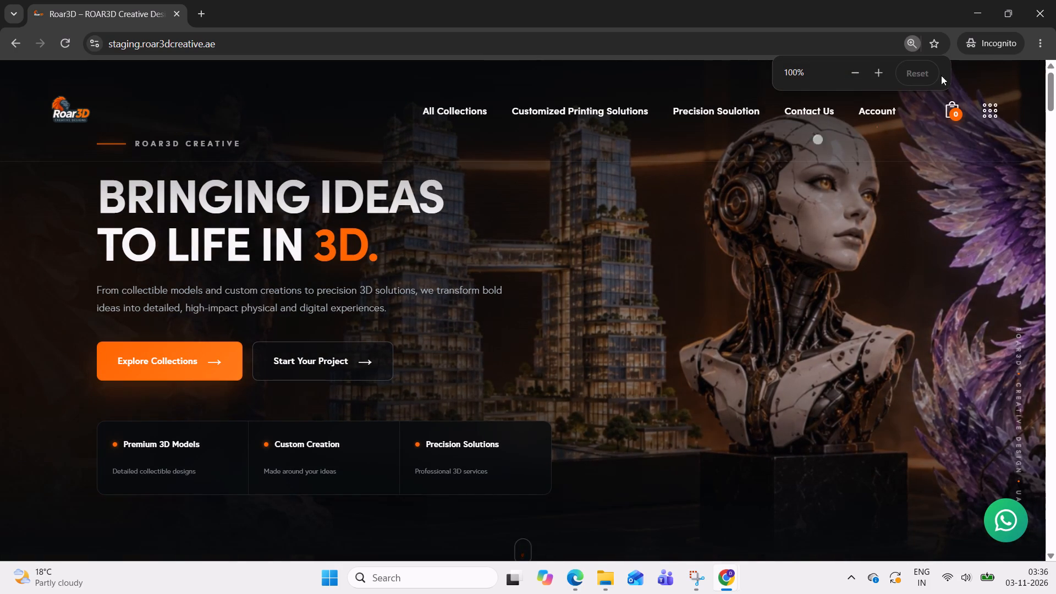
{"action": "left_click", "coordinate": [989, 106]}
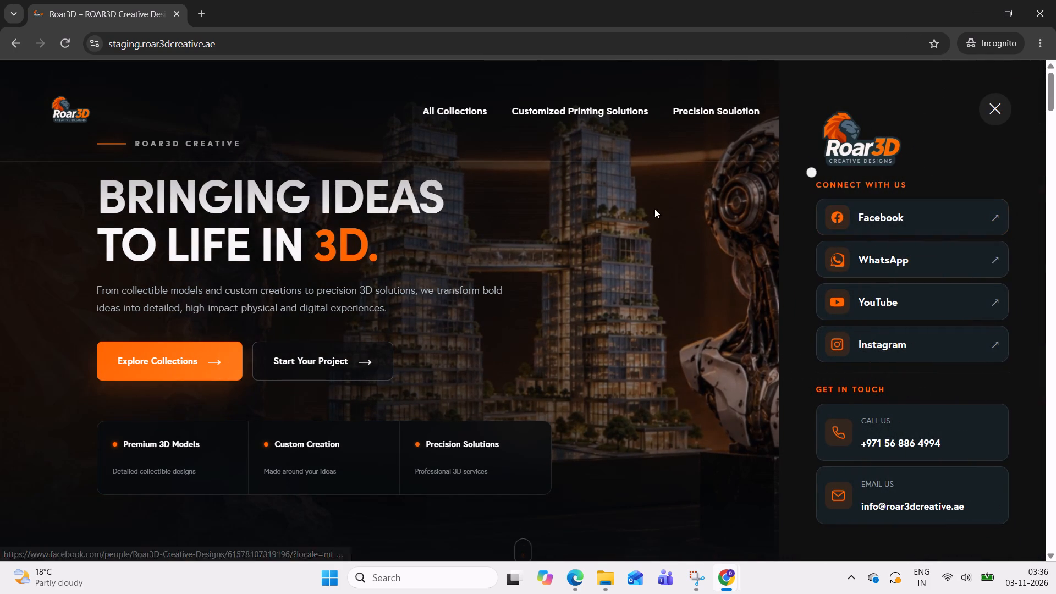
{"action": "scroll", "coordinate": [621, 204], "scroll_direction": "up", "scroll_amount": 2}
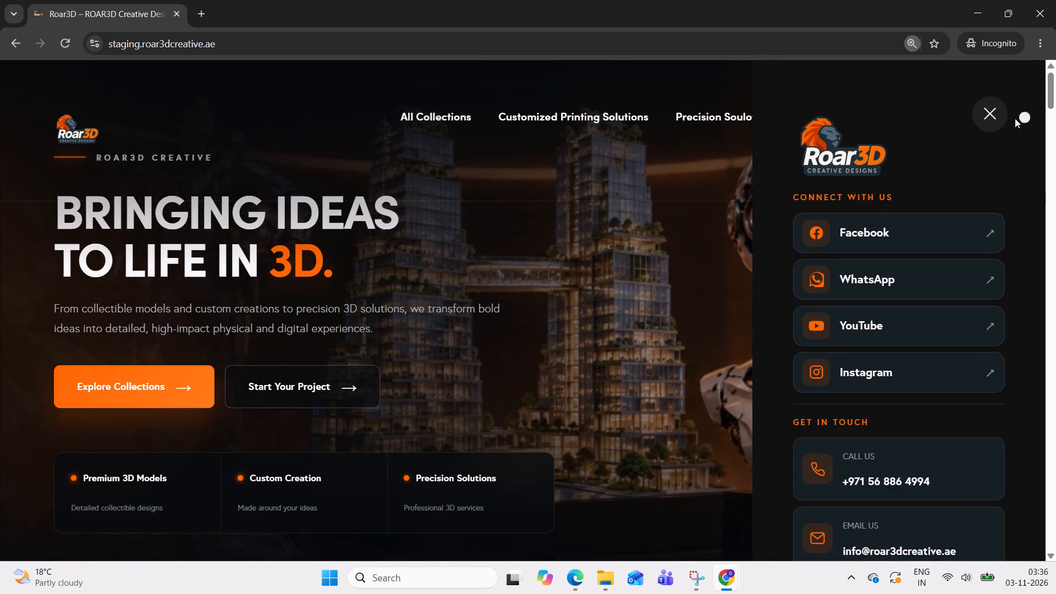
{"action": "left_click", "coordinate": [995, 119]}
Compare the hero and header layout at zoom levels from 150% to 90%, set 100%, and recheck the contact side panel.
{"action": "scroll", "coordinate": [712, 258], "scroll_direction": "up", "scroll_amount": 2, "text": "ctrl"}
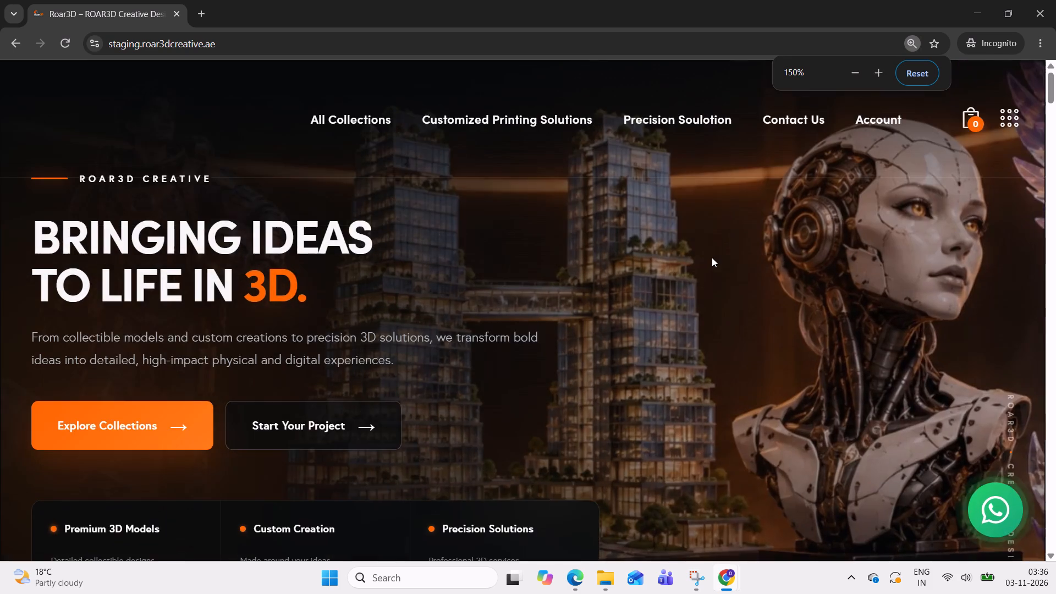
{"action": "scroll", "coordinate": [712, 257], "scroll_direction": "down", "scroll_amount": 1, "text": "ctrl"}
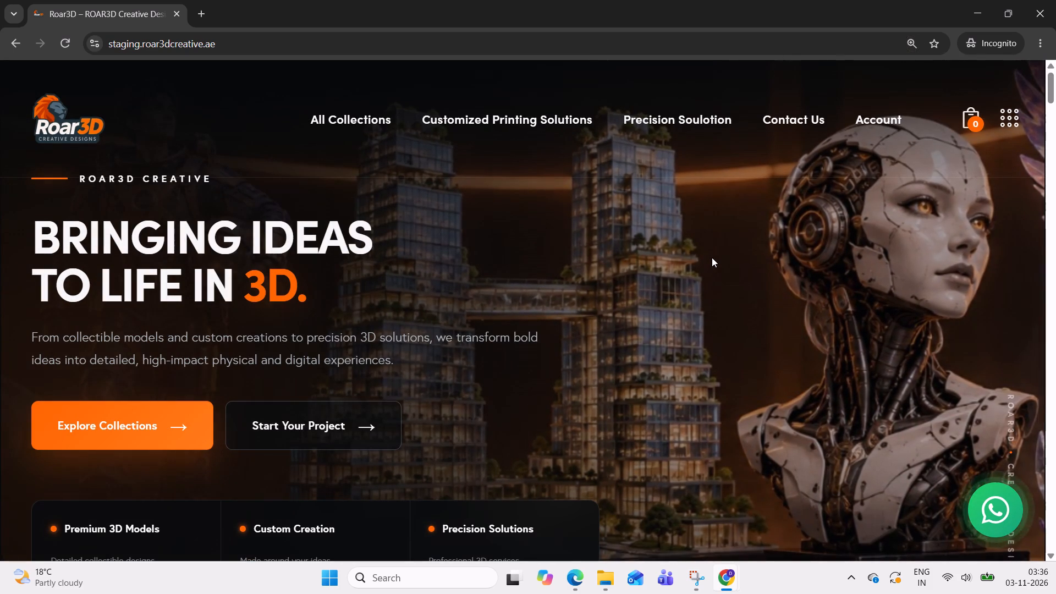
{"action": "scroll", "coordinate": [712, 257], "scroll_direction": "down", "scroll_amount": 1, "text": "ctrl"}
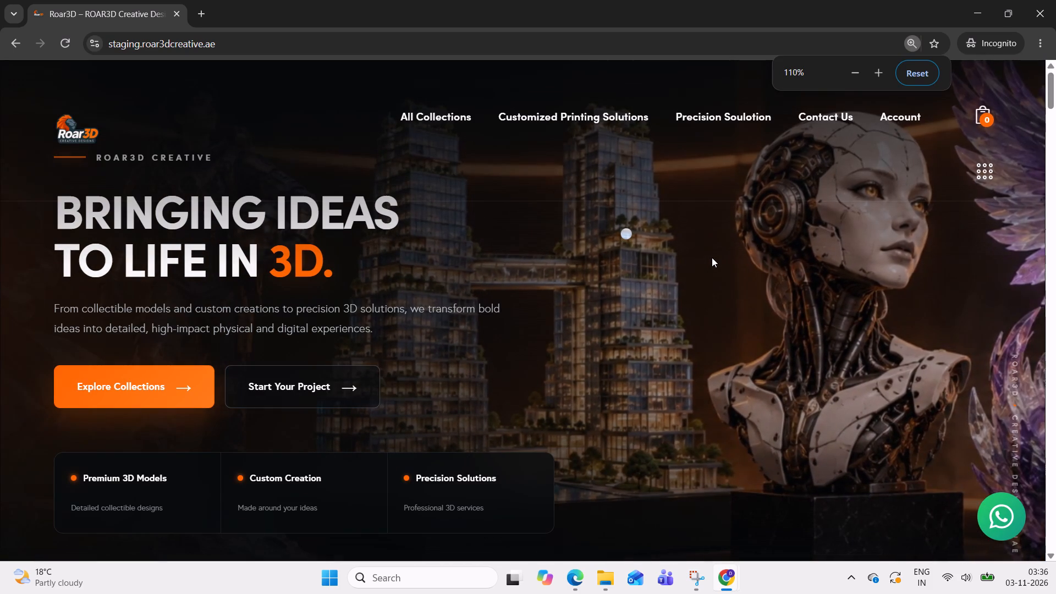
{"action": "scroll", "coordinate": [712, 257], "scroll_direction": "down", "scroll_amount": 2, "text": "ctrl"}
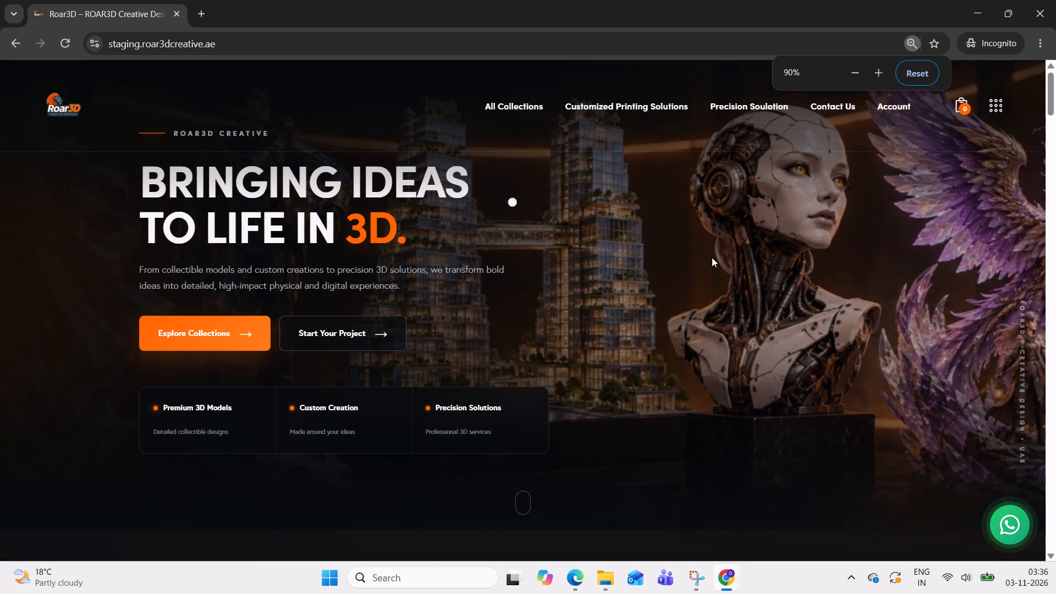
{"action": "scroll", "coordinate": [712, 257], "scroll_direction": "up", "scroll_amount": 1, "text": "ctrl"}
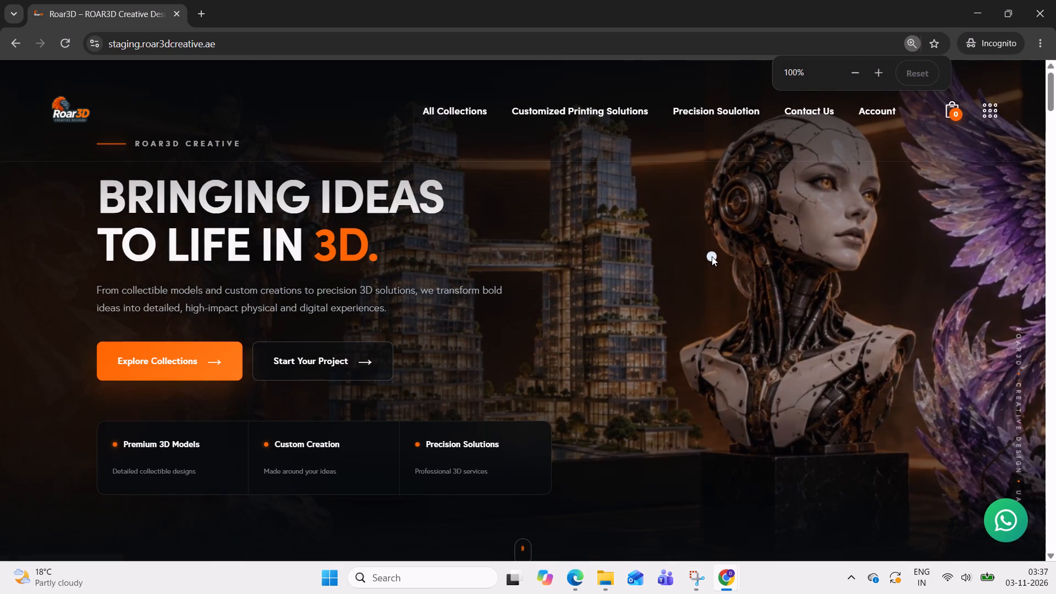
{"action": "left_click", "coordinate": [991, 109]}
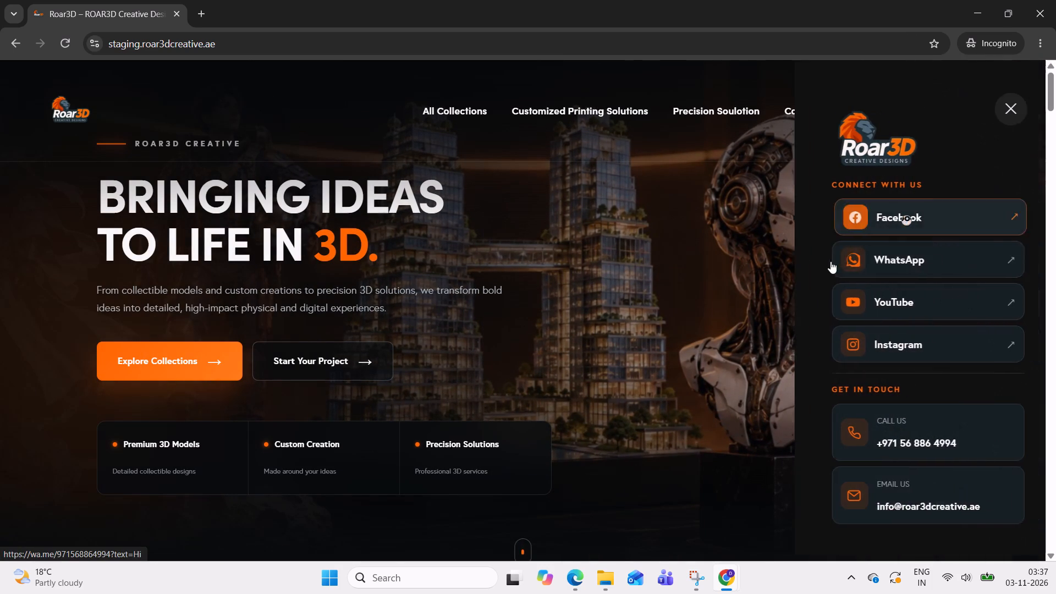
{"action": "left_click", "coordinate": [991, 116]}
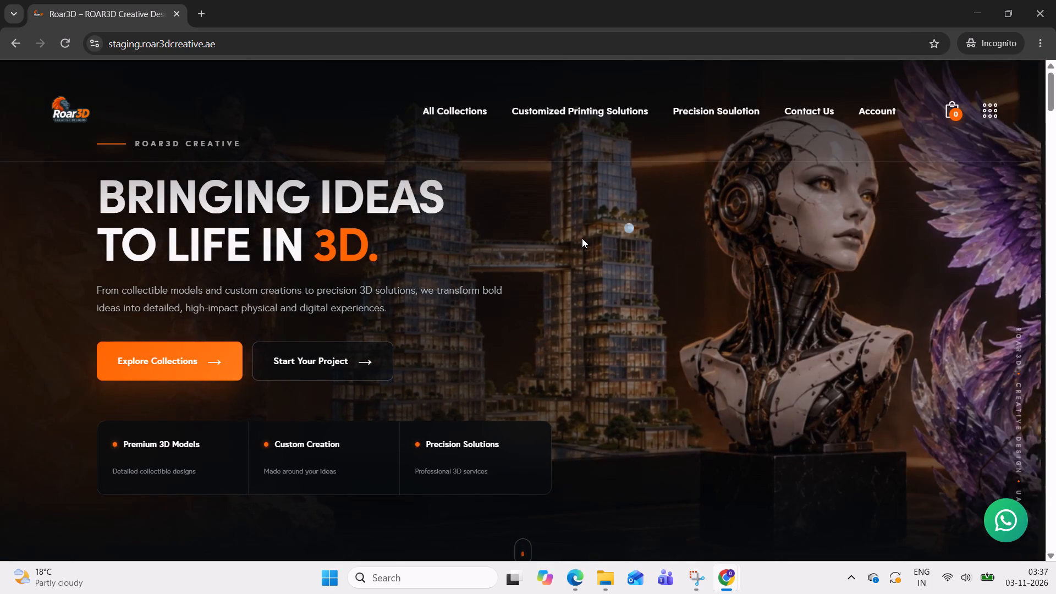
Review the home page at 100% zoom from the hero banner down to the Featured Categories carousel.
{"action": "scroll", "coordinate": [581, 238], "scroll_direction": "down", "scroll_amount": 4}
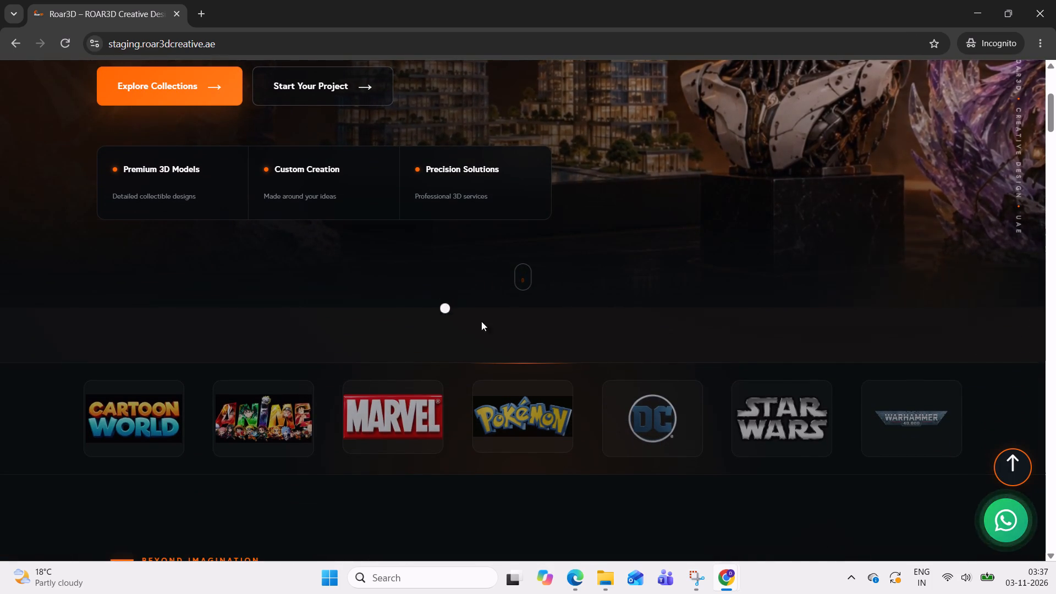
{"action": "scroll", "coordinate": [602, 349], "scroll_direction": "up", "scroll_amount": 7}
{"action": "scroll", "coordinate": [567, 331], "scroll_direction": "down", "scroll_amount": 2}
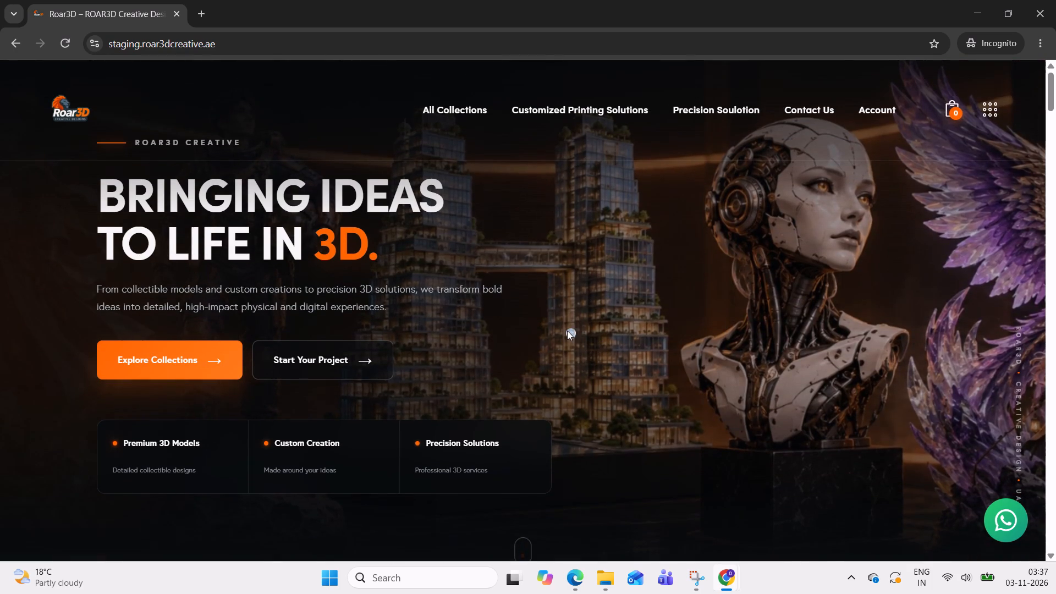
{"action": "scroll", "coordinate": [567, 331], "scroll_direction": "down", "scroll_amount": 20}
{"action": "scroll", "coordinate": [567, 331], "scroll_direction": "down", "scroll_amount": 1}
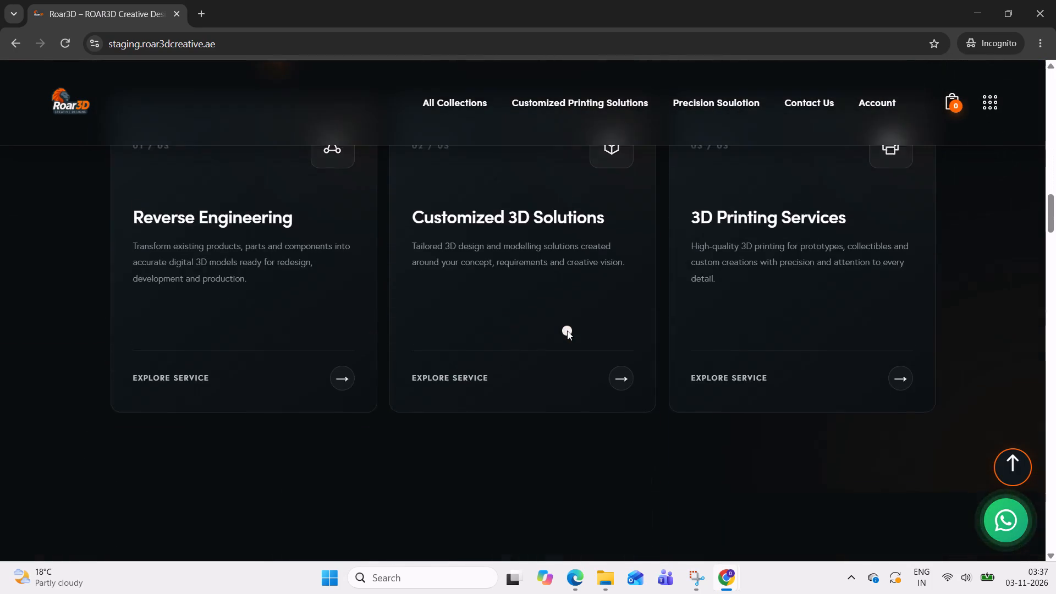
{"action": "scroll", "coordinate": [567, 331], "scroll_direction": "down", "scroll_amount": 17}
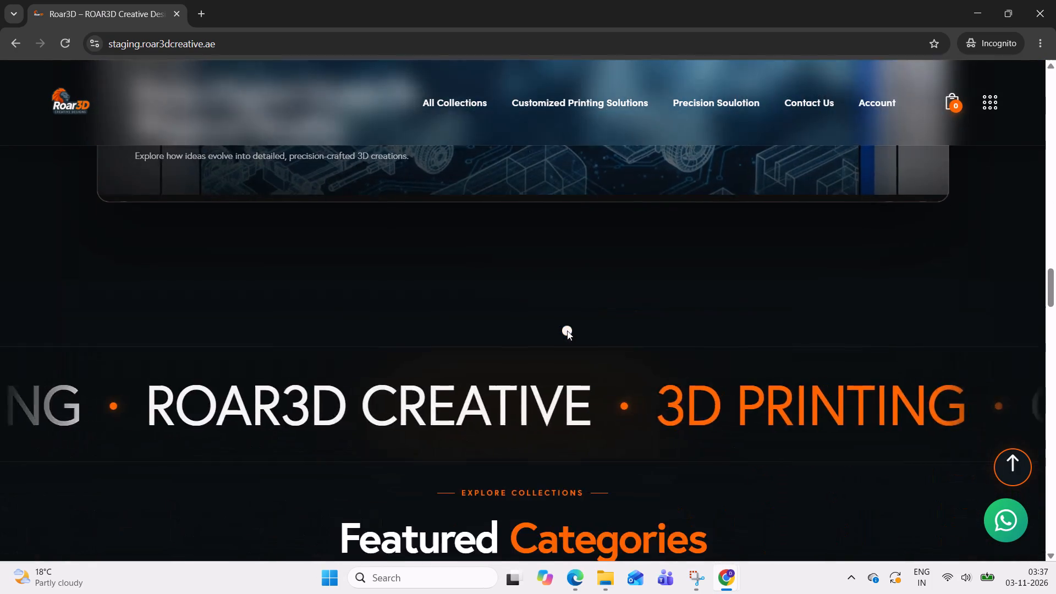
{"action": "scroll", "coordinate": [567, 331], "scroll_direction": "down", "scroll_amount": 9}
{"action": "scroll", "coordinate": [567, 331], "scroll_direction": "up", "scroll_amount": 2}
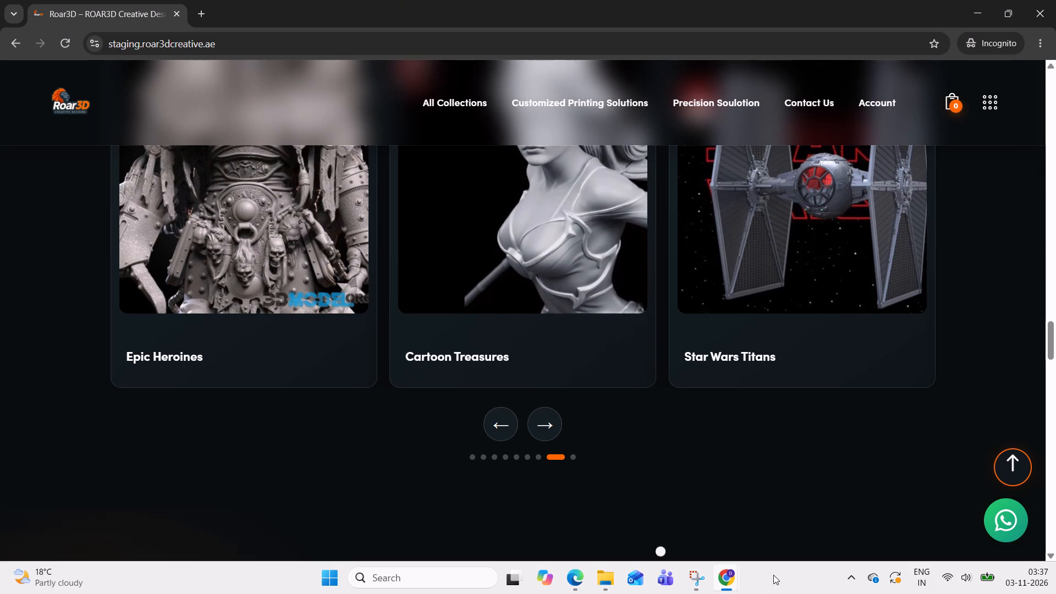
Open Helmets & Masks under Collectible Cosplay in All Collections and review the first page of products down to the pagination.
{"action": "left_click", "coordinate": [731, 578]}
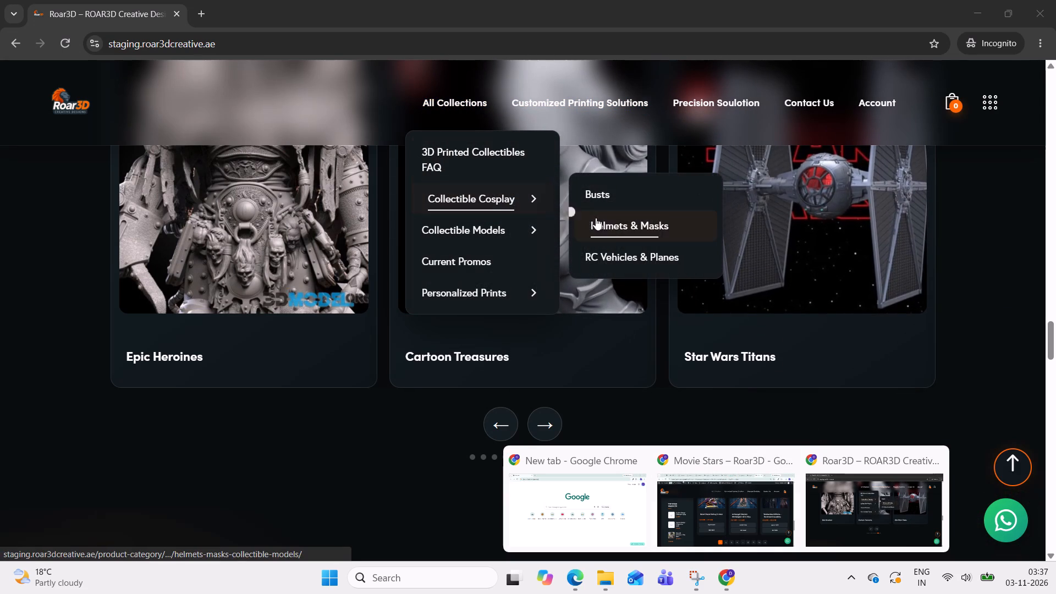
{"action": "left_click", "coordinate": [616, 227]}
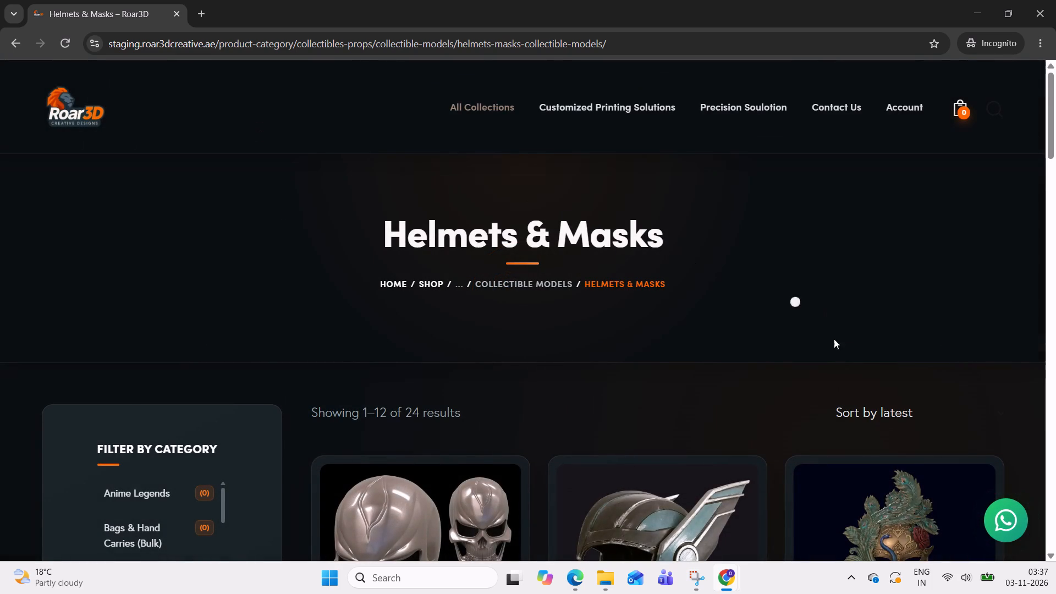
{"action": "scroll", "coordinate": [735, 378], "scroll_direction": "down", "scroll_amount": 5}
{"action": "scroll", "coordinate": [394, 380], "scroll_direction": "down", "scroll_amount": 2}
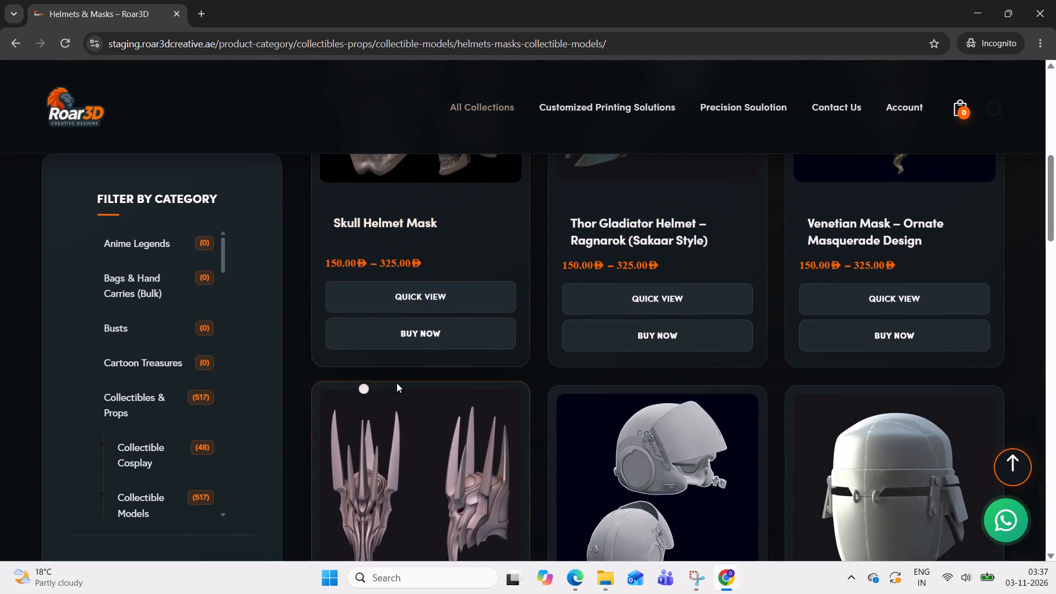
{"action": "scroll", "coordinate": [398, 383], "scroll_direction": "down", "scroll_amount": 8}
{"action": "scroll", "coordinate": [182, 464], "scroll_direction": "down", "scroll_amount": 2}
{"action": "scroll", "coordinate": [332, 475], "scroll_direction": "down", "scroll_amount": 7}
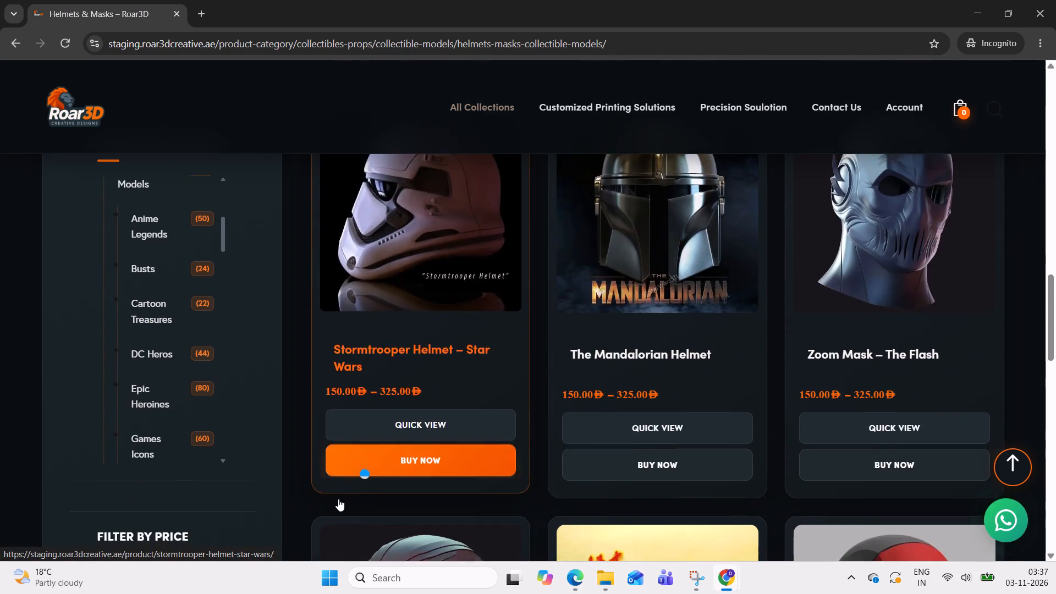
{"action": "scroll", "coordinate": [302, 501], "scroll_direction": "down", "scroll_amount": 5}
{"action": "scroll", "coordinate": [302, 476], "scroll_direction": "up", "scroll_amount": 3}
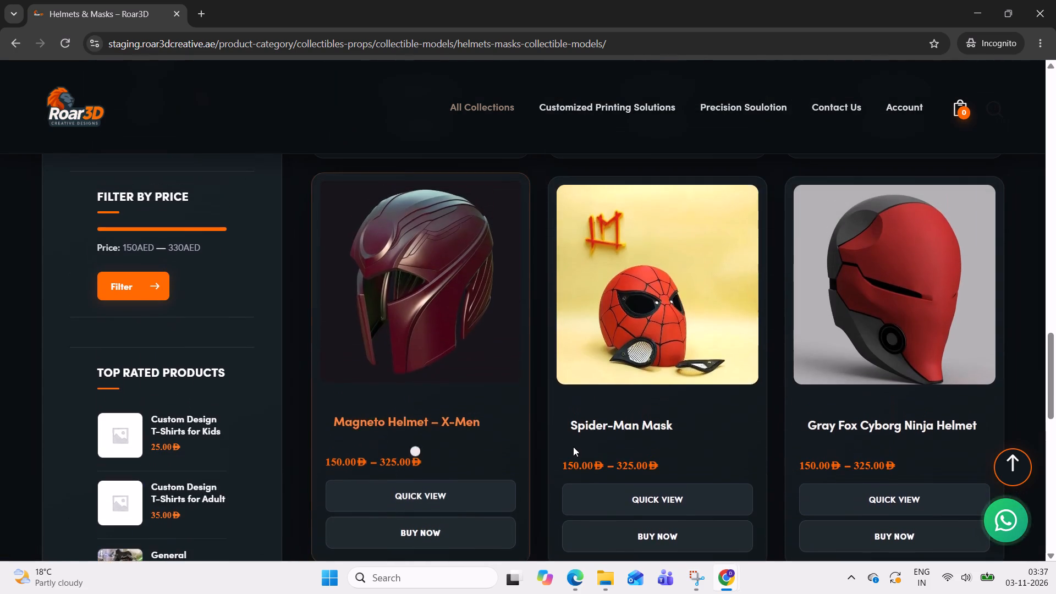
{"action": "scroll", "coordinate": [661, 501], "scroll_direction": "down", "scroll_amount": 2}
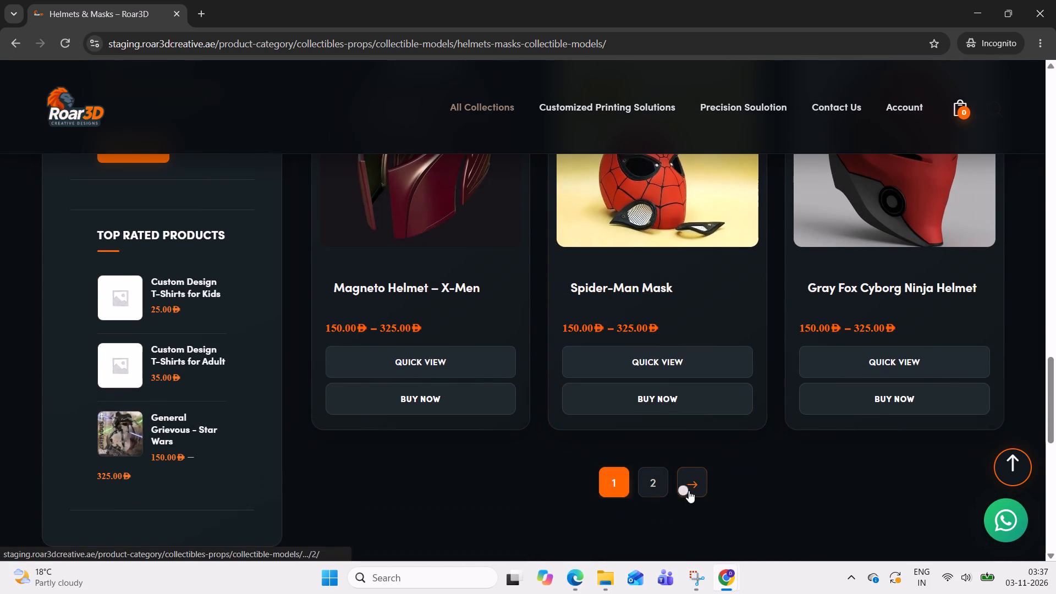
Open page 2 of the Helmets & Masks category and view its first row of products.
{"action": "left_click", "coordinate": [654, 487]}
{"action": "scroll", "coordinate": [824, 441], "scroll_direction": "up", "scroll_amount": 1}
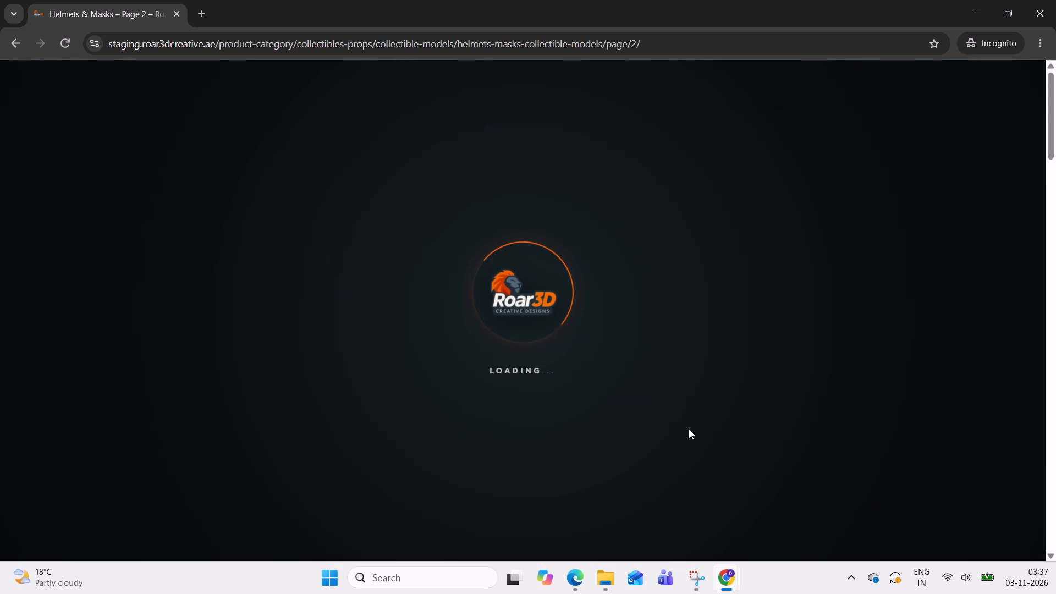
{"action": "scroll", "coordinate": [688, 429], "scroll_direction": "down", "scroll_amount": 3}
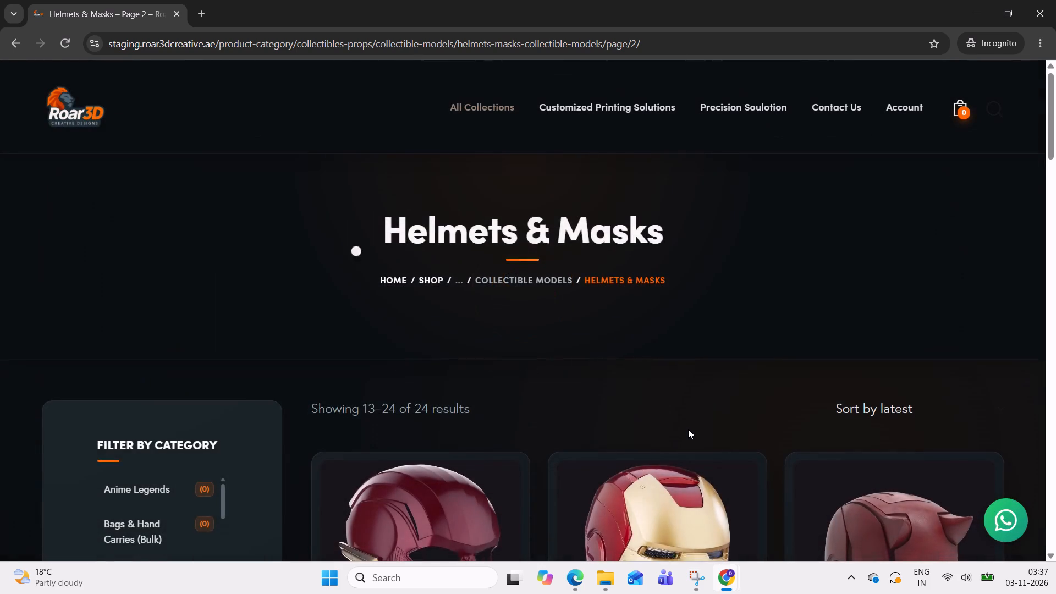
{"action": "scroll", "coordinate": [688, 429], "scroll_direction": "down", "scroll_amount": 2}
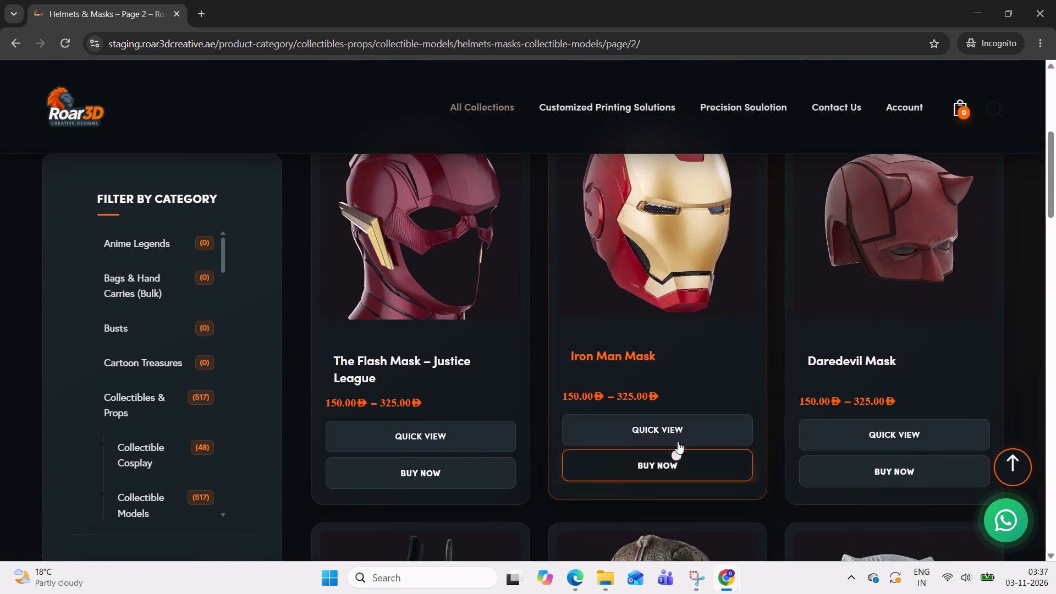
Test the Iron Man Mask quick view by browsing its images and selecting the 1:12 scale, and close it.
{"action": "left_click", "coordinate": [678, 432]}
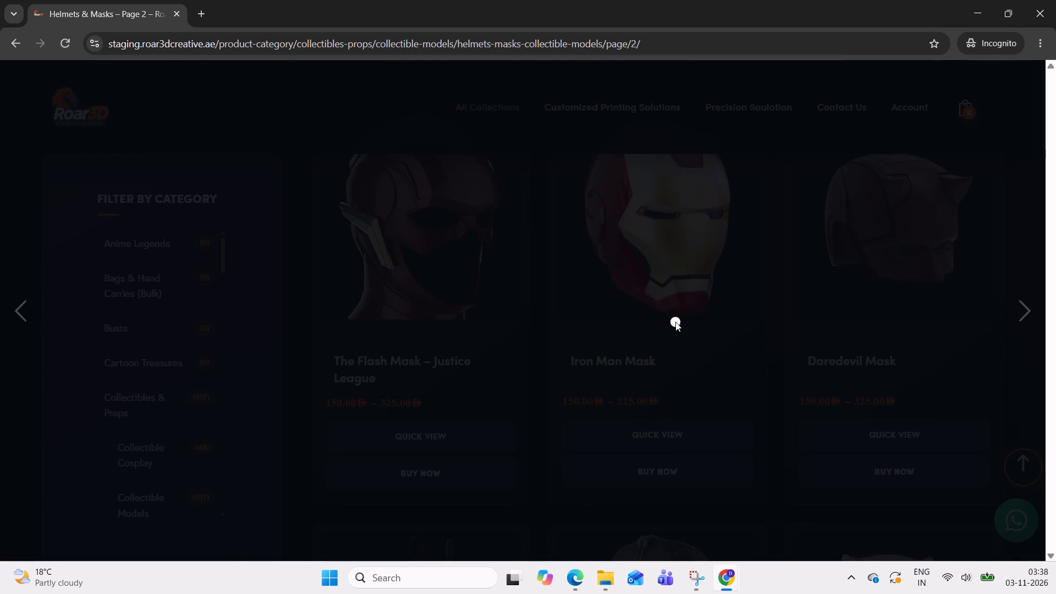
{"action": "left_click", "coordinate": [488, 317]}
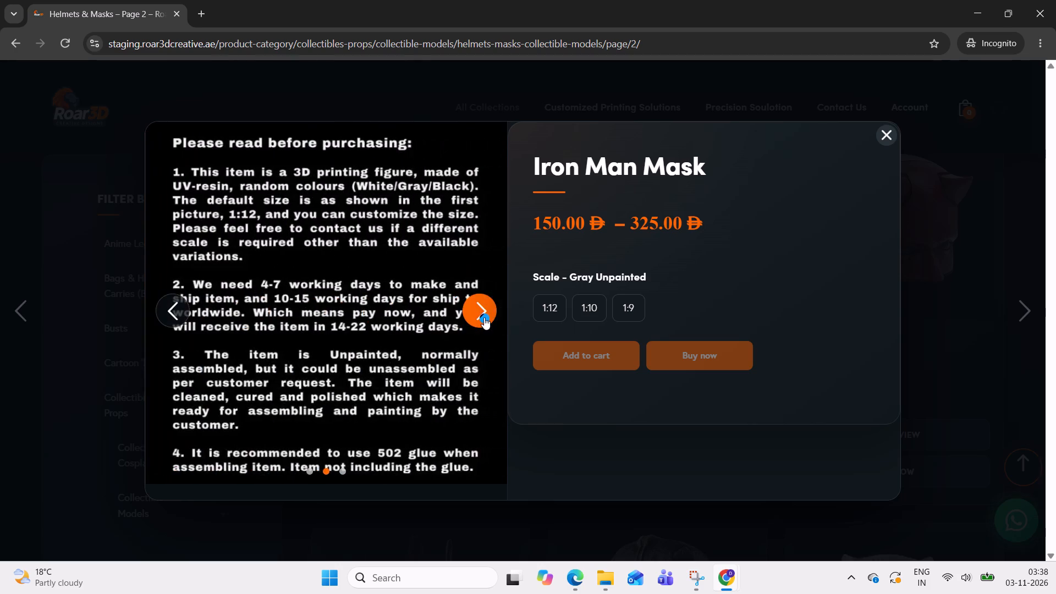
{"action": "left_click", "coordinate": [484, 317]}
{"action": "left_click", "coordinate": [546, 307]}
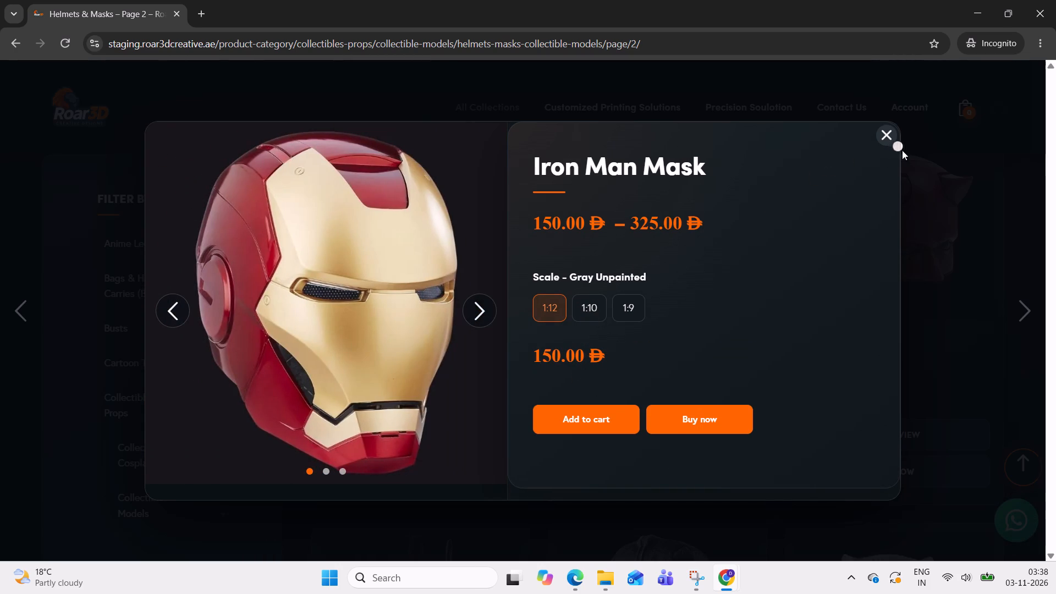
{"action": "left_click", "coordinate": [884, 141]}
Open the Iron Man Mask product page from the Helmets & Masks listing and select the 1:12 scale.
{"action": "scroll", "coordinate": [791, 344], "scroll_direction": "down", "scroll_amount": 3}
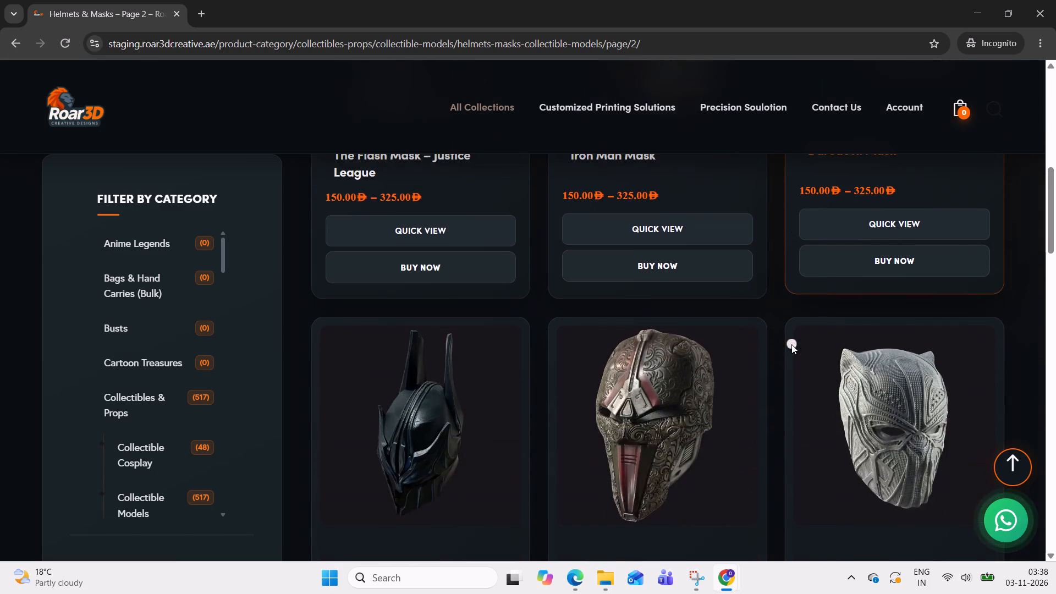
{"action": "scroll", "coordinate": [790, 344], "scroll_direction": "down", "scroll_amount": 1}
{"action": "left_click", "coordinate": [679, 195]}
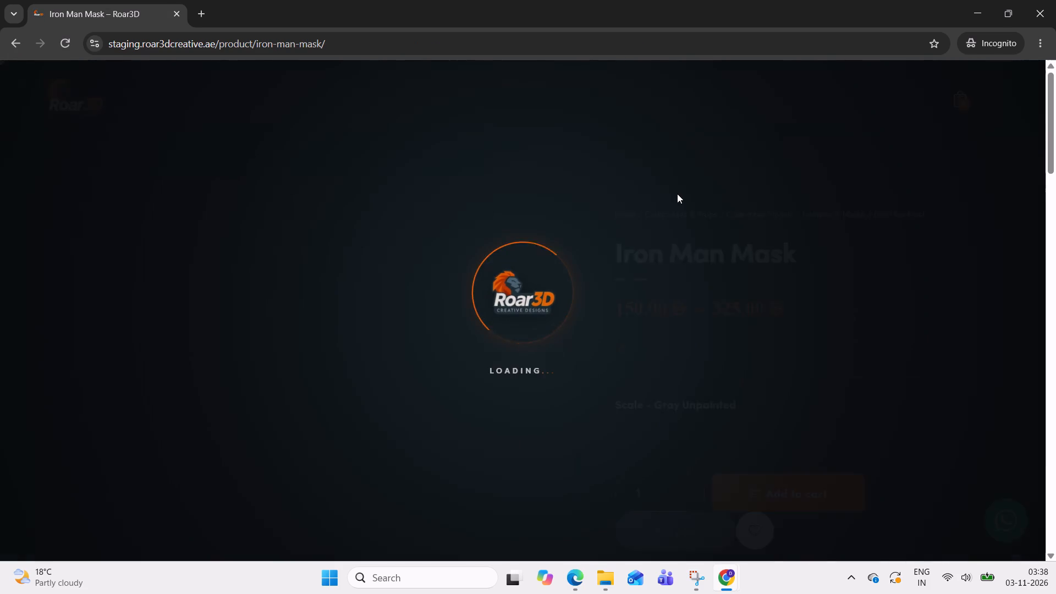
{"action": "scroll", "coordinate": [790, 409], "scroll_direction": "down", "scroll_amount": 3}
{"action": "scroll", "coordinate": [687, 387], "scroll_direction": "up", "scroll_amount": 2}
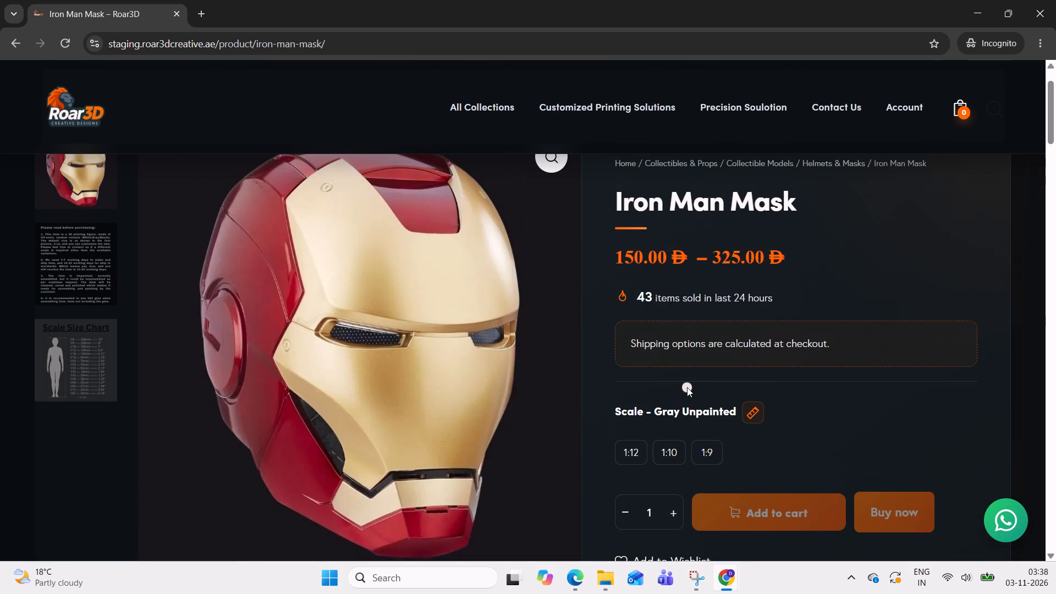
{"action": "scroll", "coordinate": [687, 387], "scroll_direction": "down", "scroll_amount": 1}
{"action": "left_click", "coordinate": [643, 384]}
Test both scale size guide links on the Iron Man Mask page, closing the guide each time.
{"action": "scroll", "coordinate": [749, 416], "scroll_direction": "down", "scroll_amount": 1}
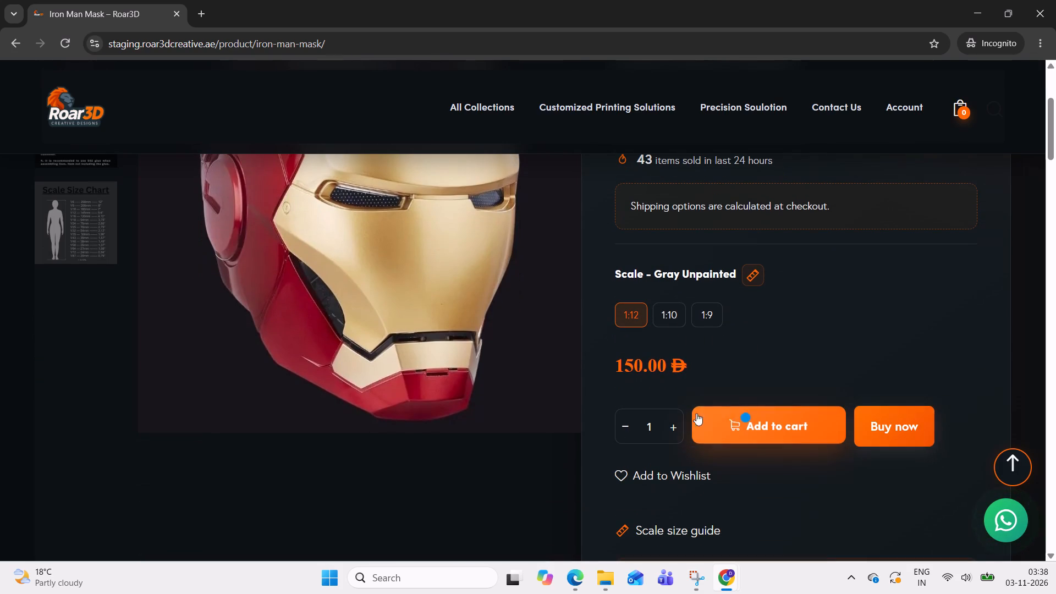
{"action": "left_click", "coordinate": [752, 280]}
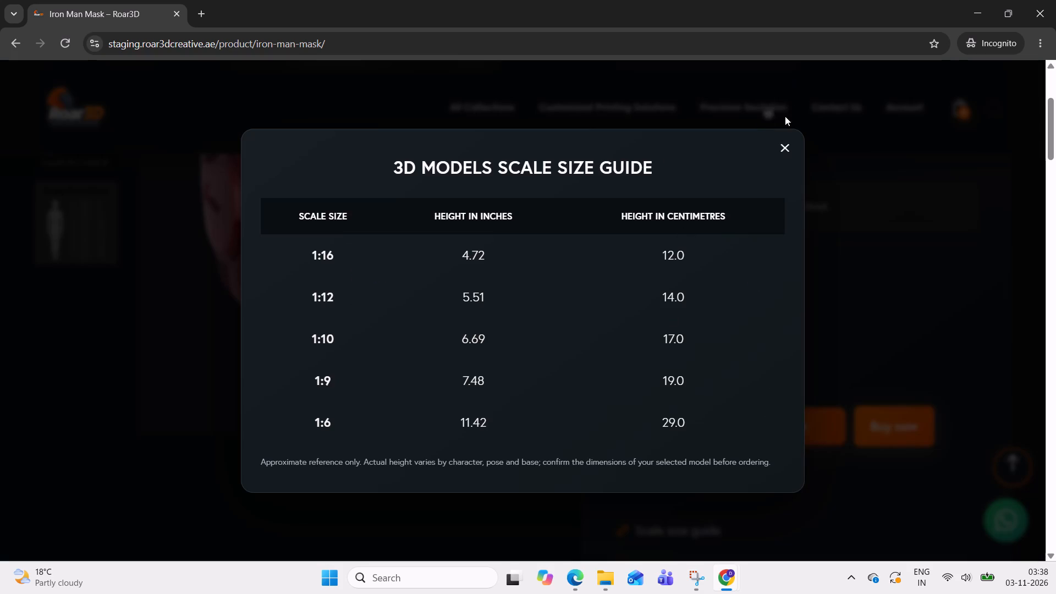
{"action": "left_click", "coordinate": [787, 152]}
{"action": "scroll", "coordinate": [824, 406], "scroll_direction": "down", "scroll_amount": 2}
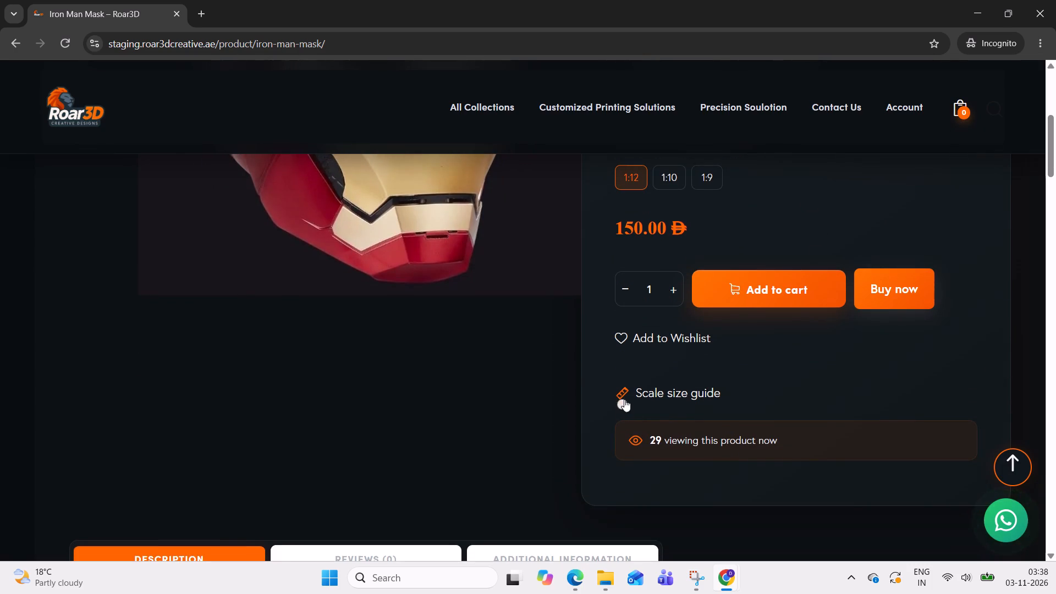
{"action": "left_click", "coordinate": [624, 399]}
{"action": "left_click", "coordinate": [787, 155]}
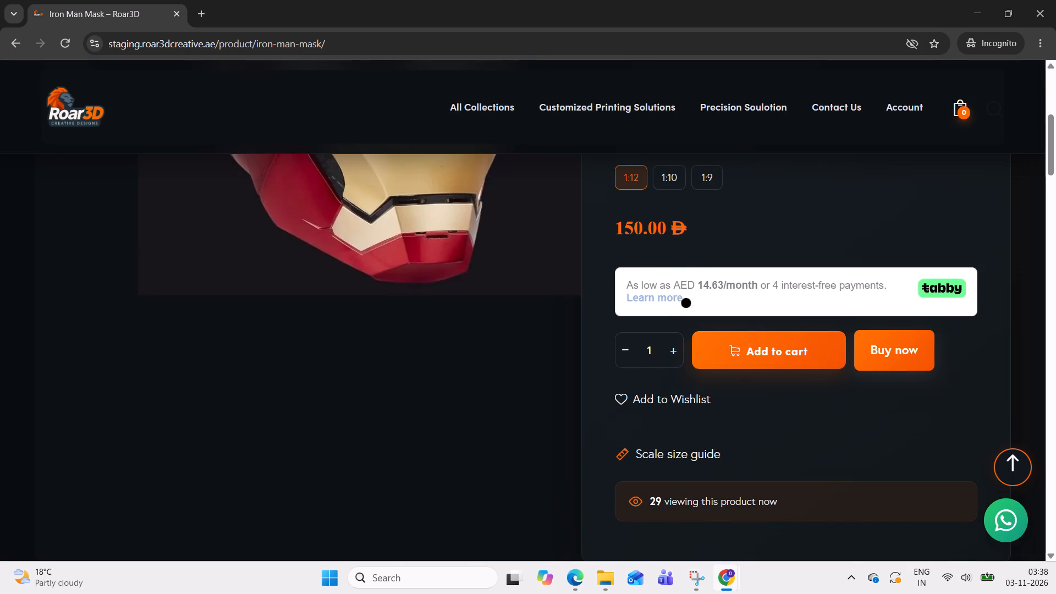
Add the 1:12 Iron Man Mask to the wishlist and dismiss the wishlist popup.
{"action": "left_click", "coordinate": [622, 398]}
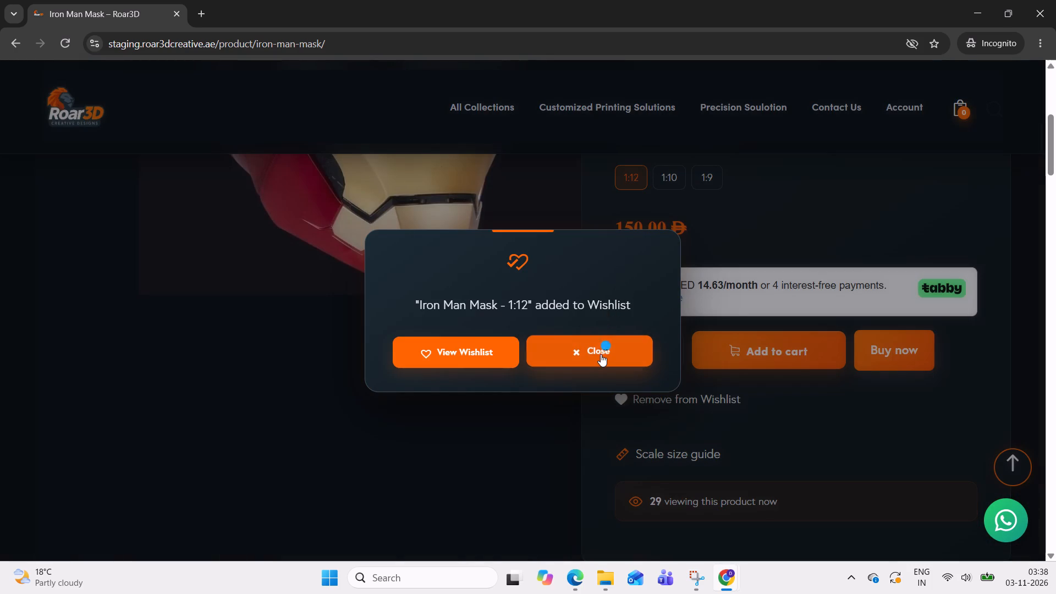
{"action": "left_click", "coordinate": [600, 353]}
Test the Dark Fantasy Armored Warrior Bust quick view by browsing its images and selecting the 1:12 scale, and close it.
{"action": "scroll", "coordinate": [783, 417], "scroll_direction": "down", "scroll_amount": 3}
{"action": "scroll", "coordinate": [656, 346], "scroll_direction": "down", "scroll_amount": 6}
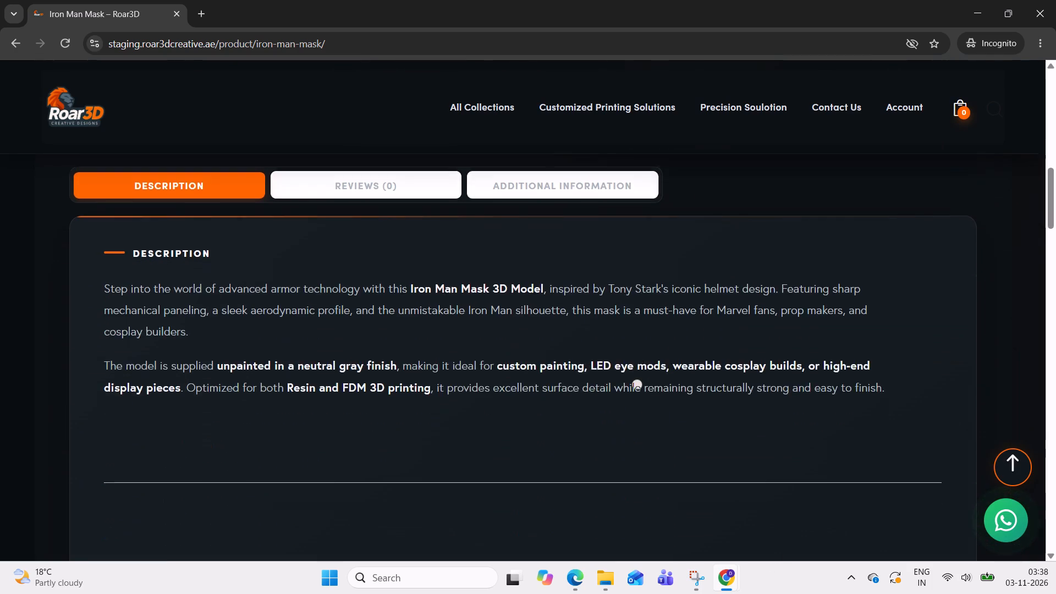
{"action": "scroll", "coordinate": [636, 386], "scroll_direction": "down", "scroll_amount": 20}
{"action": "scroll", "coordinate": [636, 386], "scroll_direction": "down", "scroll_amount": 1}
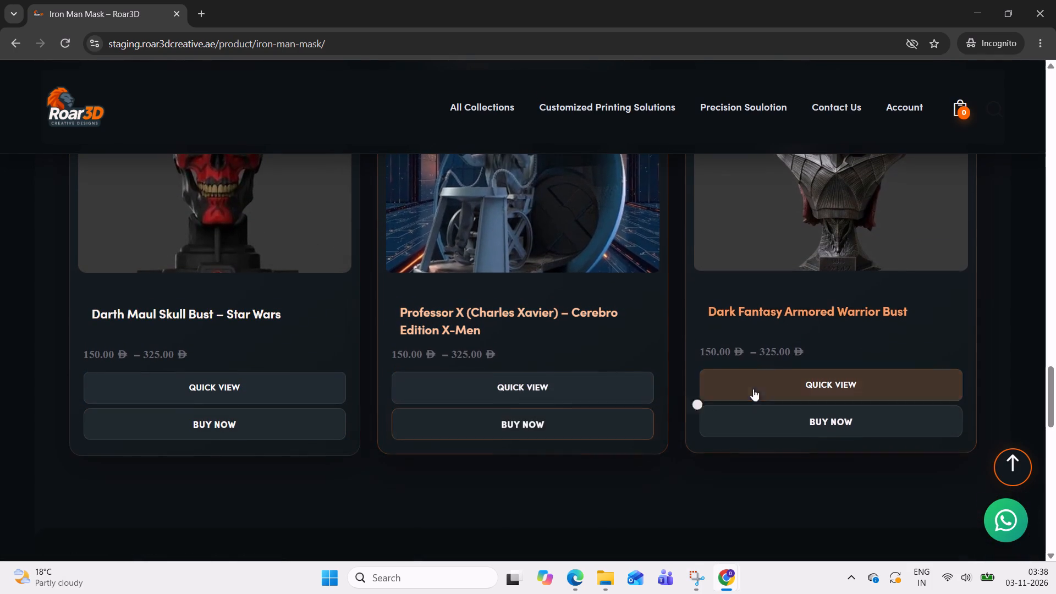
{"action": "left_click", "coordinate": [796, 389]}
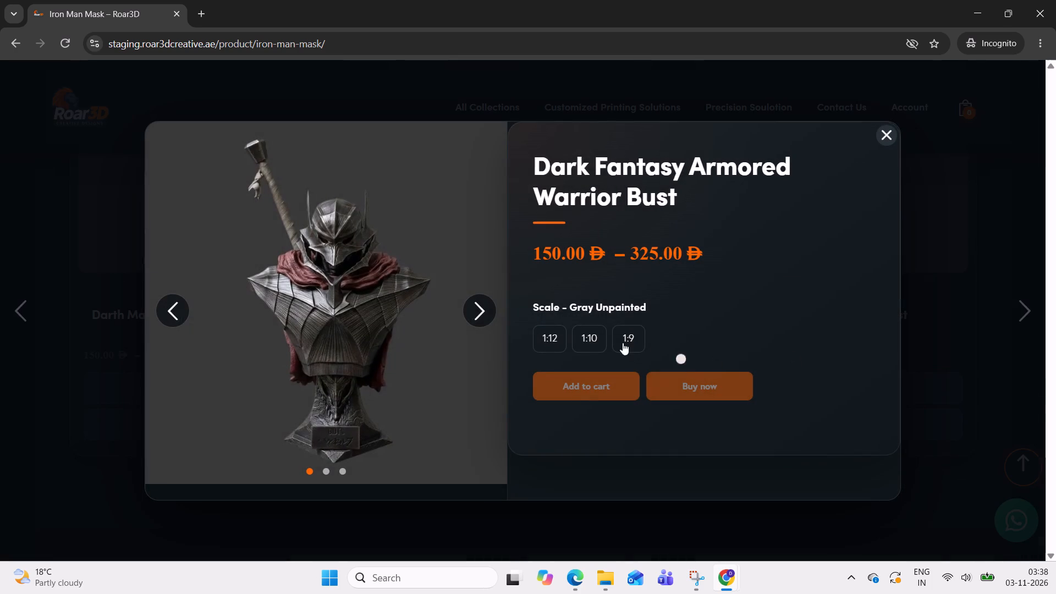
{"action": "left_click", "coordinate": [487, 317]}
{"action": "left_click", "coordinate": [487, 317]}
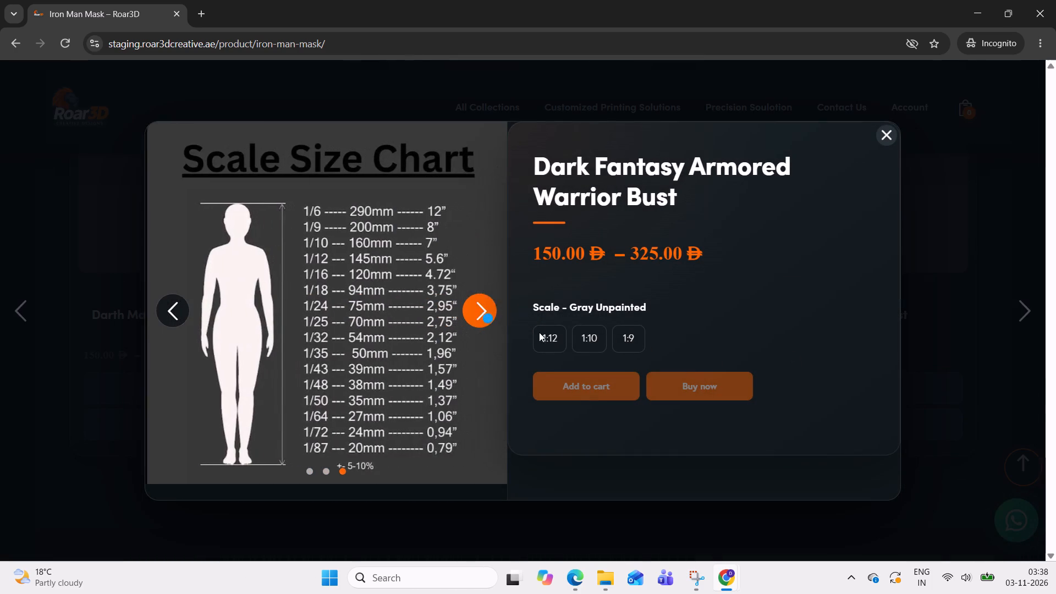
{"action": "left_click", "coordinate": [539, 340]}
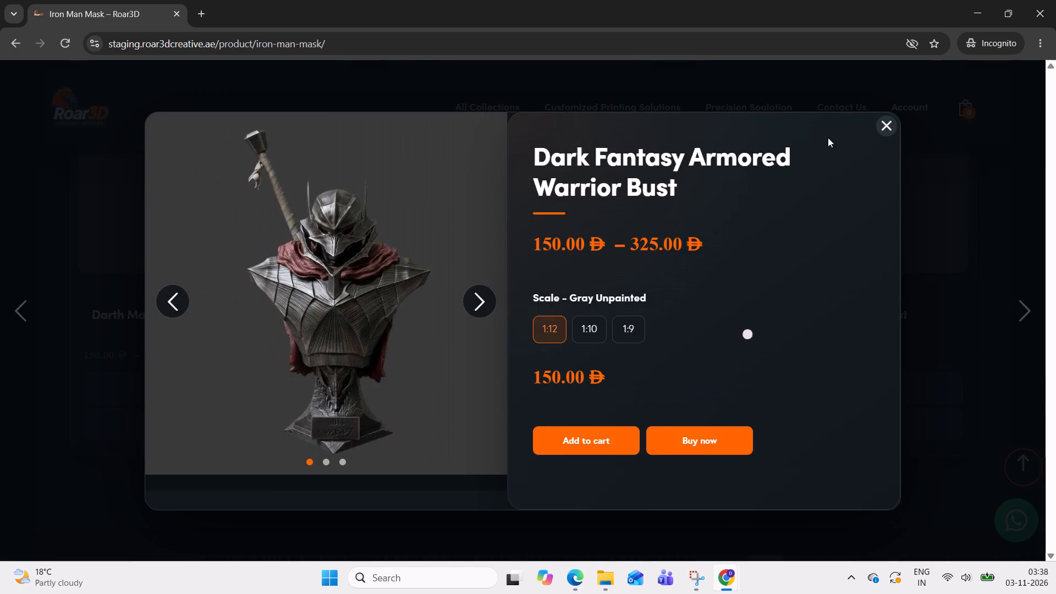
{"action": "left_click", "coordinate": [882, 134]}
Review the Iron Man Mask page from the Have a Question section to the footer and back up to the description.
{"action": "scroll", "coordinate": [678, 389], "scroll_direction": "down", "scroll_amount": 6}
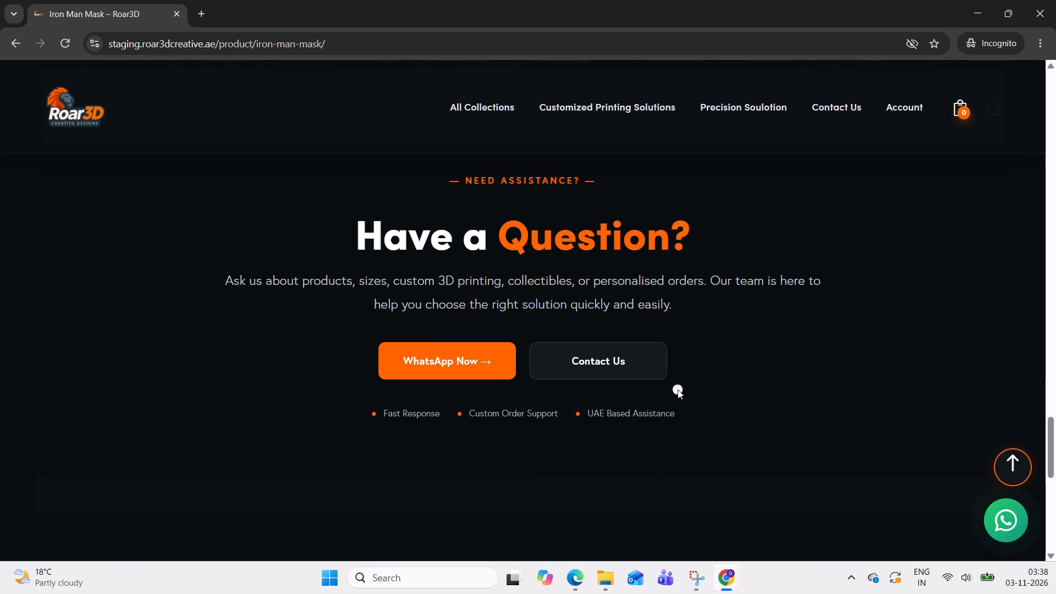
{"action": "scroll", "coordinate": [678, 389], "scroll_direction": "down", "scroll_amount": 10}
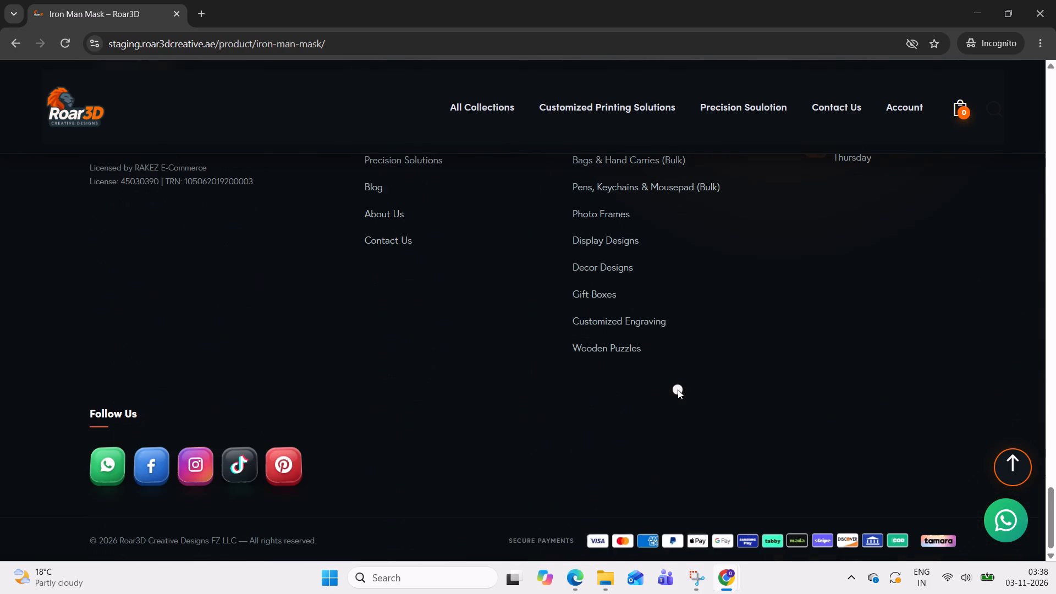
{"action": "scroll", "coordinate": [678, 389], "scroll_direction": "down", "scroll_amount": 2}
{"action": "scroll", "coordinate": [678, 389], "scroll_direction": "up", "scroll_amount": 8}
{"action": "scroll", "coordinate": [616, 431], "scroll_direction": "down", "scroll_amount": 2}
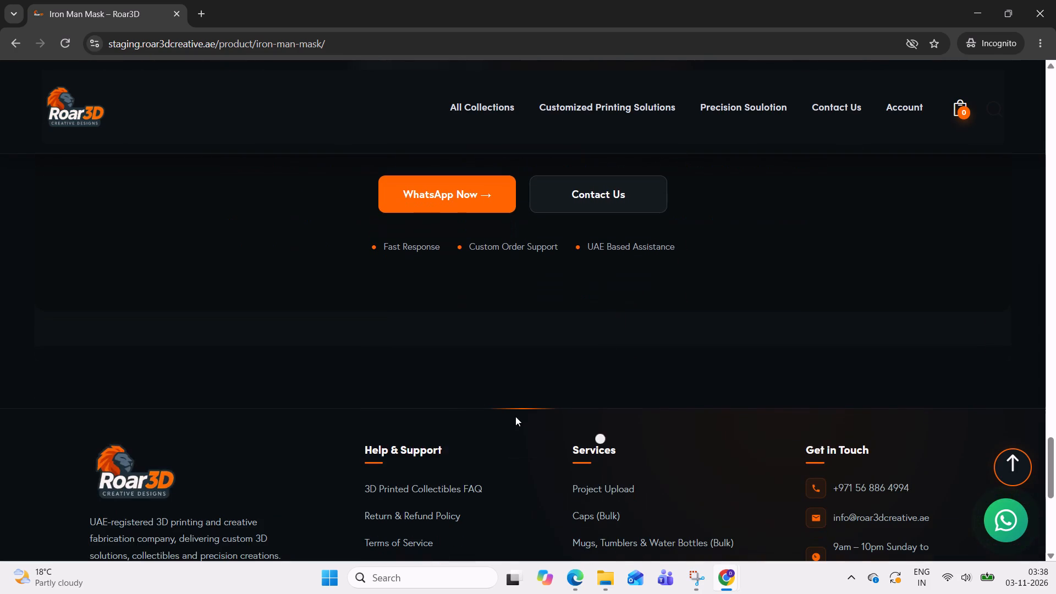
{"action": "scroll", "coordinate": [433, 359], "scroll_direction": "up", "scroll_amount": 3}
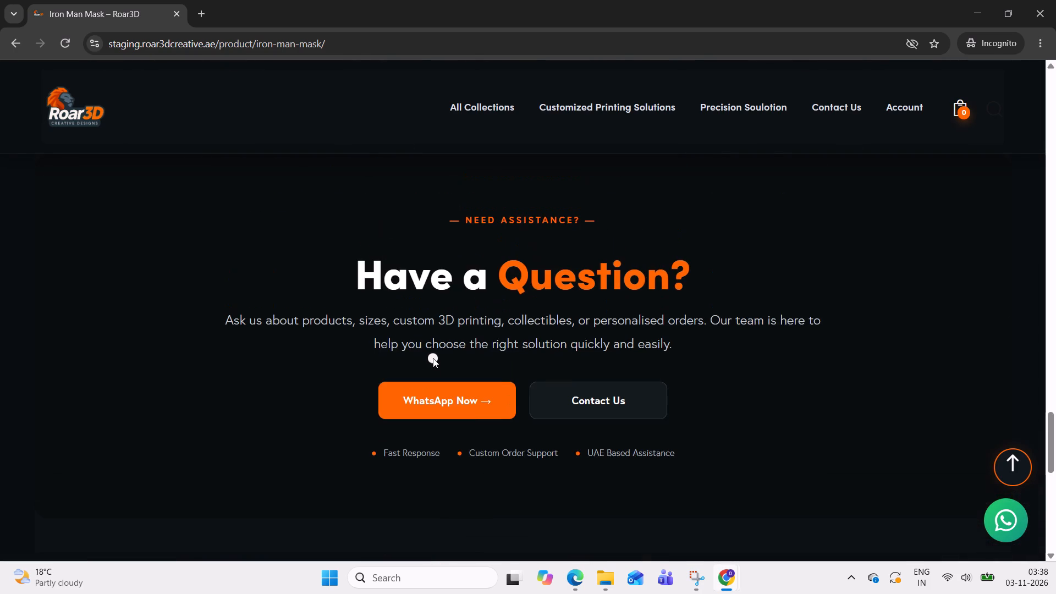
{"action": "scroll", "coordinate": [433, 358], "scroll_direction": "up", "scroll_amount": 17}
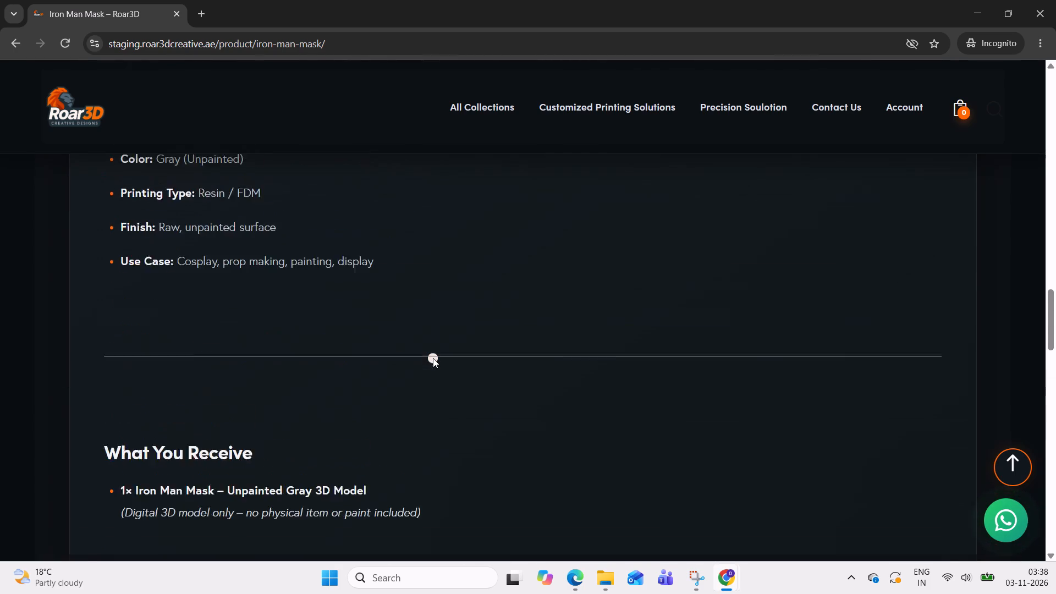
{"action": "scroll", "coordinate": [433, 358], "scroll_direction": "up", "scroll_amount": 12}
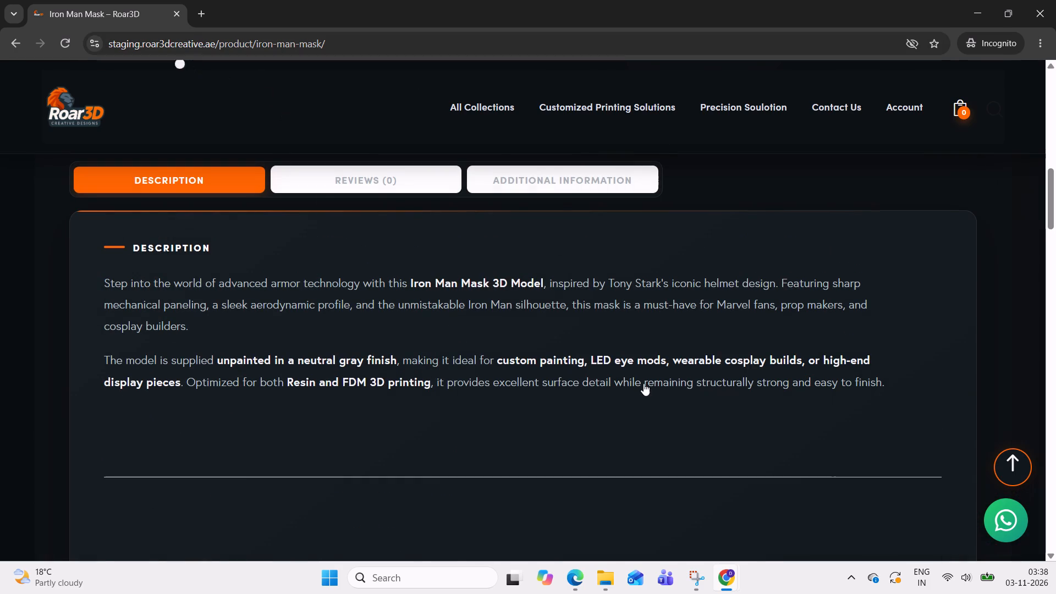
Switch to the logged-in admin browser window, go to the staging home page and open it in Elementor.
{"action": "left_click", "coordinate": [718, 583]}
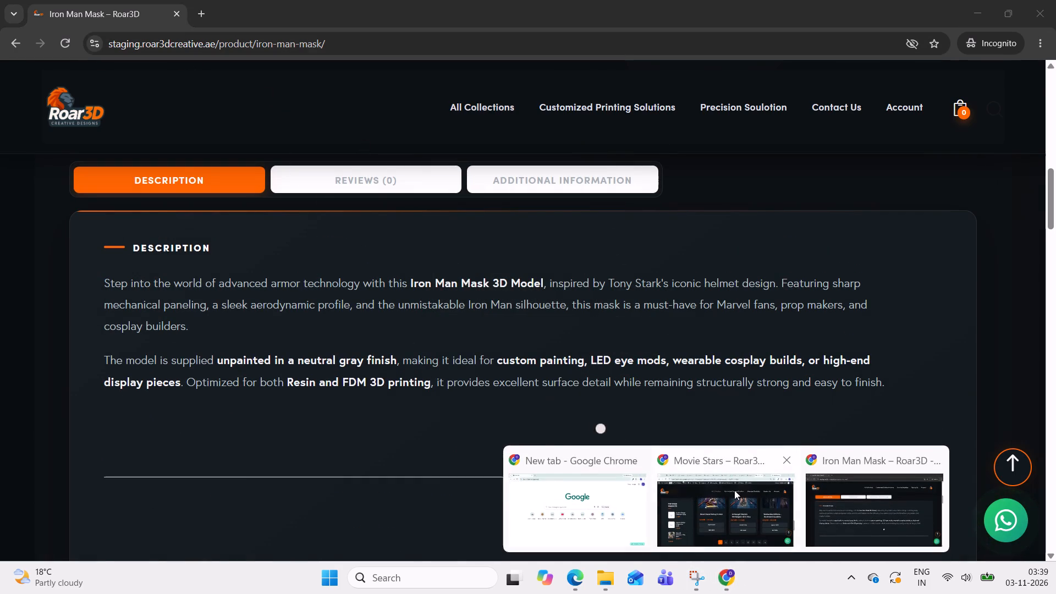
{"action": "left_click", "coordinate": [734, 490]}
{"action": "scroll", "coordinate": [361, 260], "scroll_direction": "up", "scroll_amount": 3}
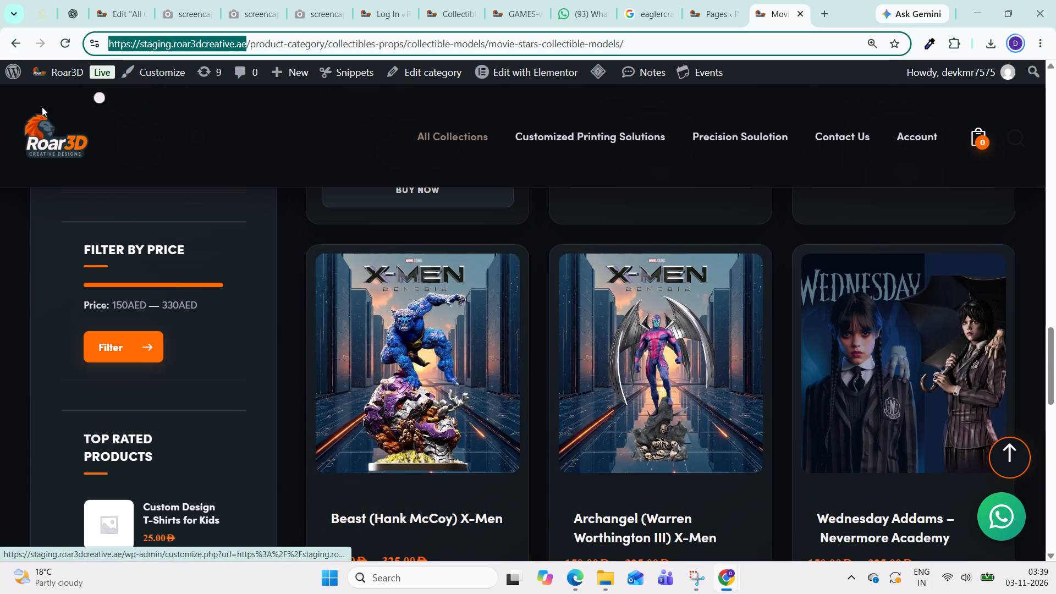
{"action": "left_click", "coordinate": [58, 142]}
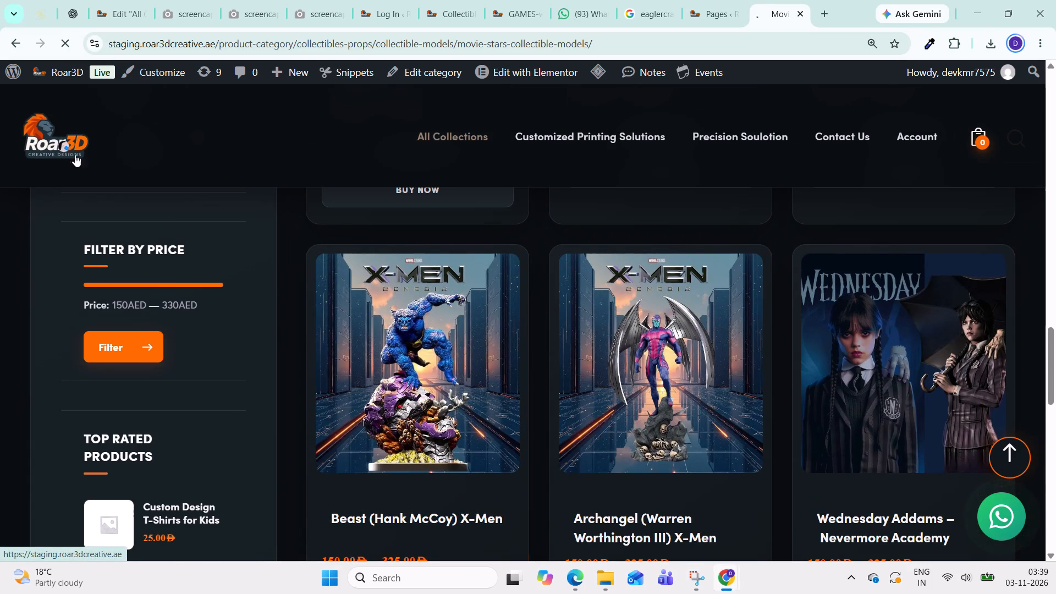
{"action": "scroll", "coordinate": [339, 217], "scroll_direction": "up", "scroll_amount": 4}
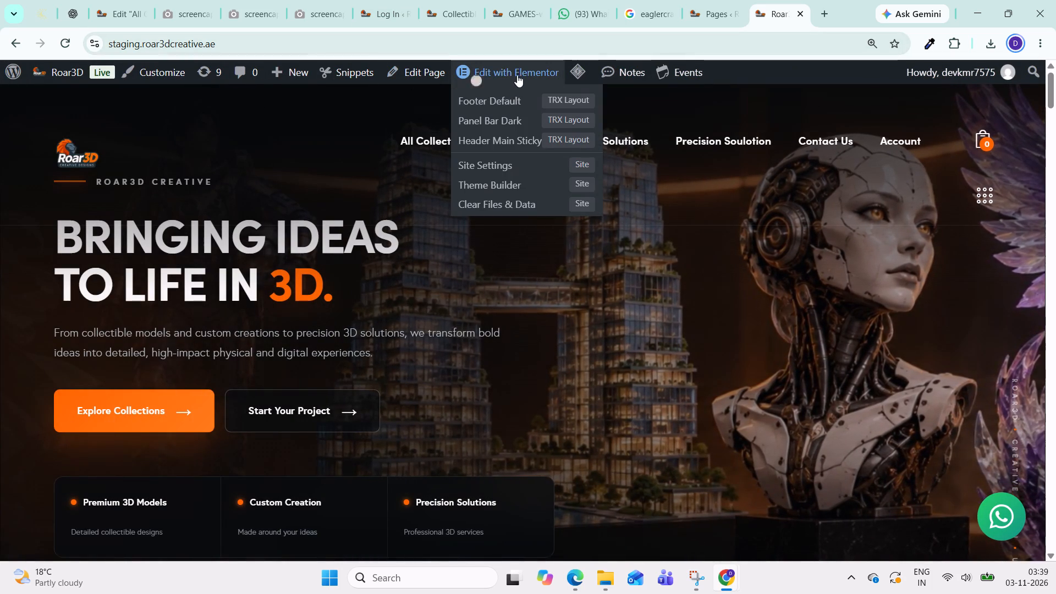
{"action": "left_click", "coordinate": [522, 74]}
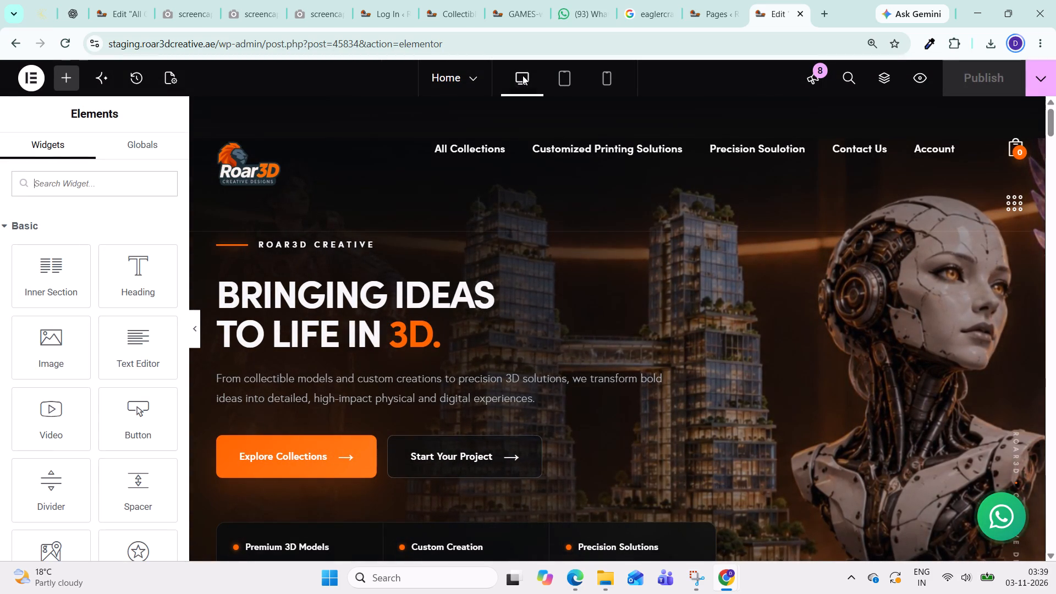
Select the Product Categories widget under the Featured Categories heading and open its Query settings.
{"action": "scroll", "coordinate": [820, 344], "scroll_direction": "down", "scroll_amount": 2}
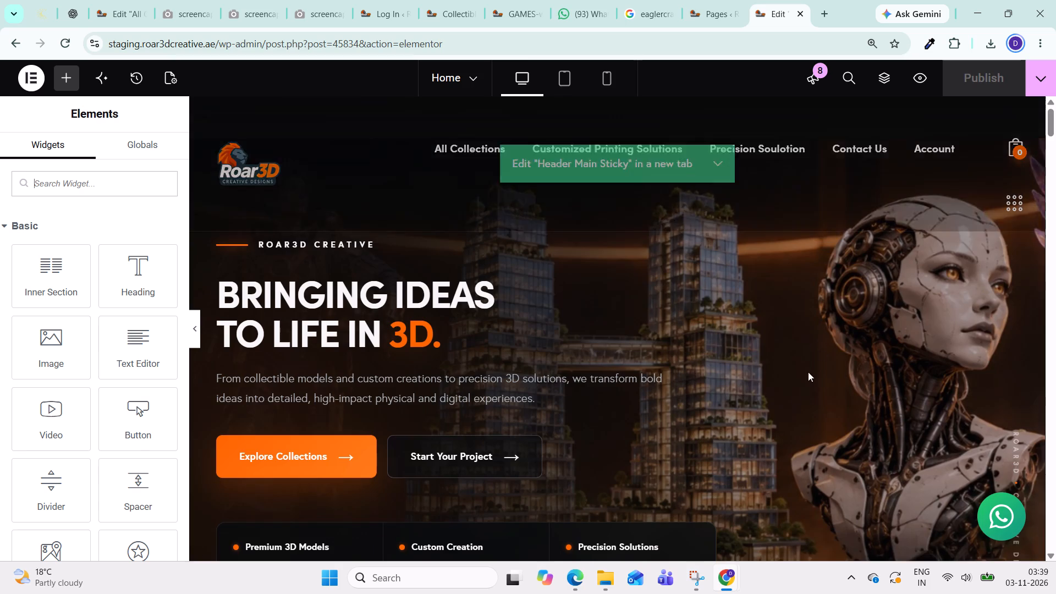
{"action": "scroll", "coordinate": [641, 404], "scroll_direction": "down", "scroll_amount": 9}
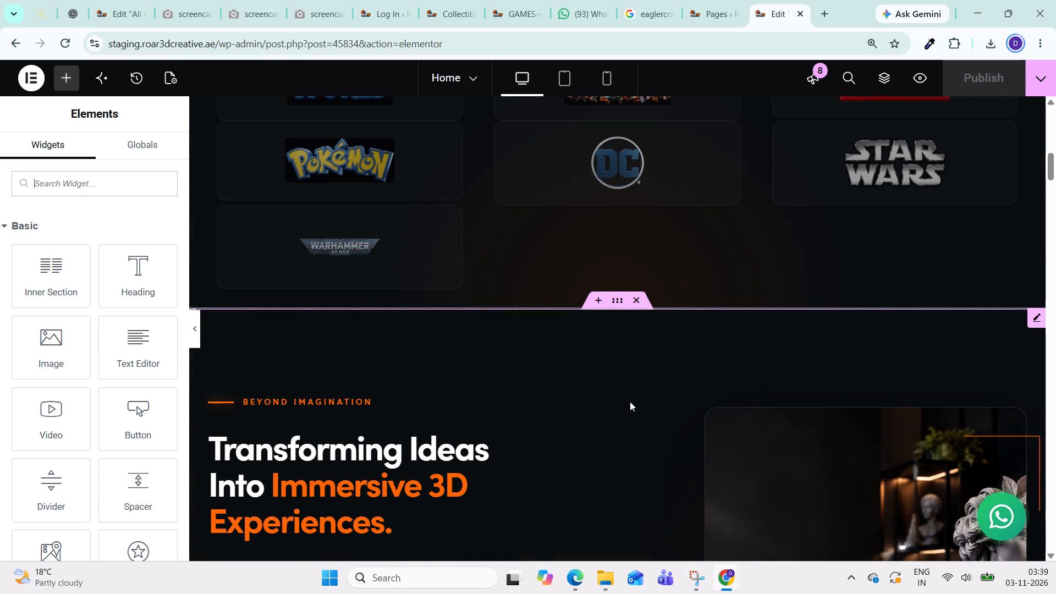
{"action": "scroll", "coordinate": [630, 402], "scroll_direction": "down", "scroll_amount": 17}
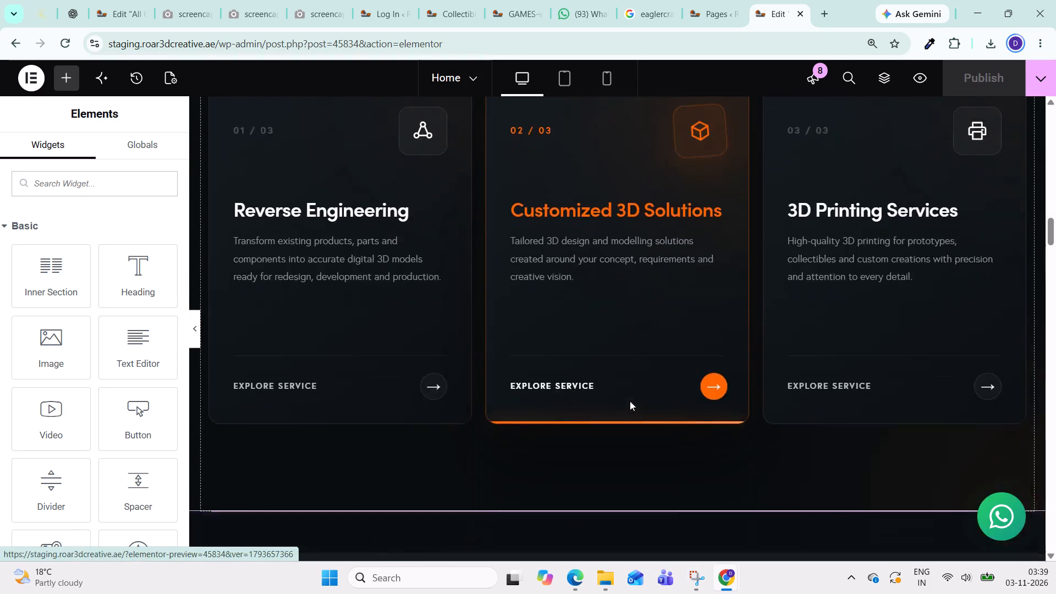
{"action": "scroll", "coordinate": [630, 401], "scroll_direction": "down", "scroll_amount": 16}
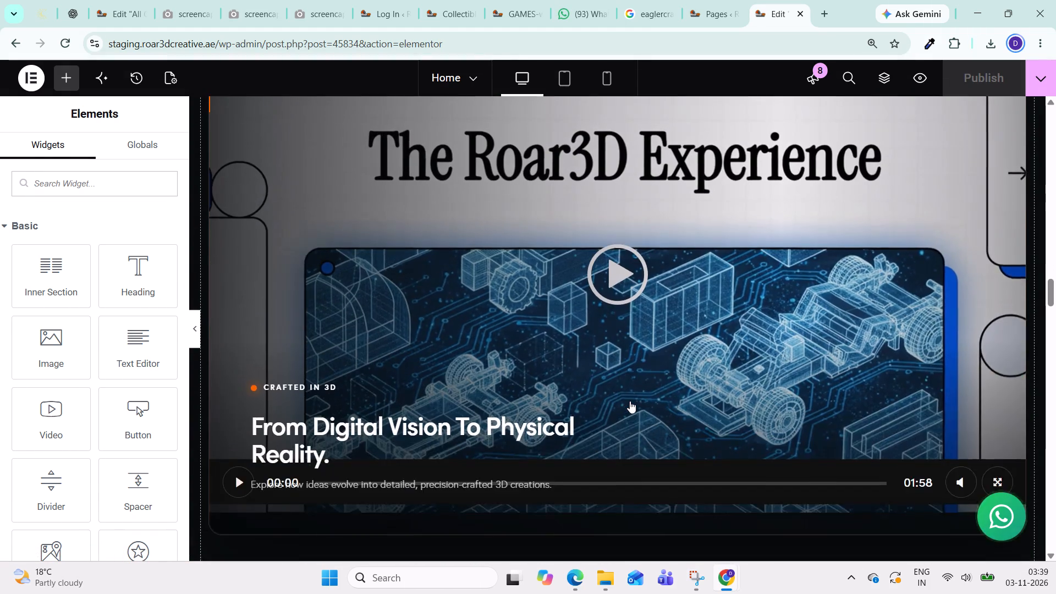
{"action": "scroll", "coordinate": [630, 401], "scroll_direction": "down", "scroll_amount": 13}
{"action": "scroll", "coordinate": [921, 287], "scroll_direction": "up", "scroll_amount": 1}
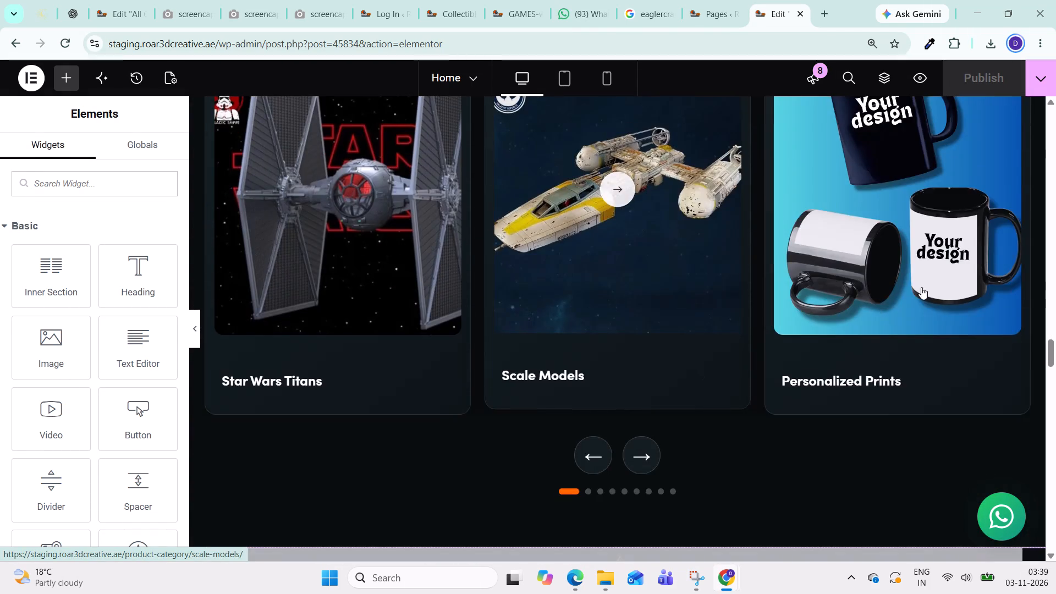
{"action": "scroll", "coordinate": [921, 287], "scroll_direction": "up", "scroll_amount": 1}
{"action": "scroll", "coordinate": [1018, 142], "scroll_direction": "up", "scroll_amount": 2}
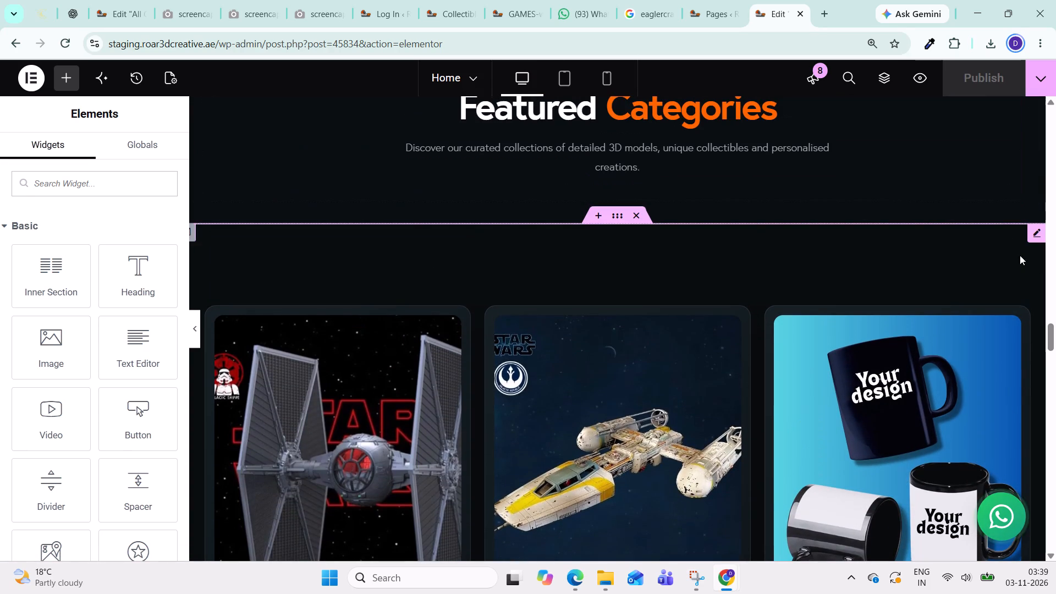
{"action": "left_click", "coordinate": [1033, 239]}
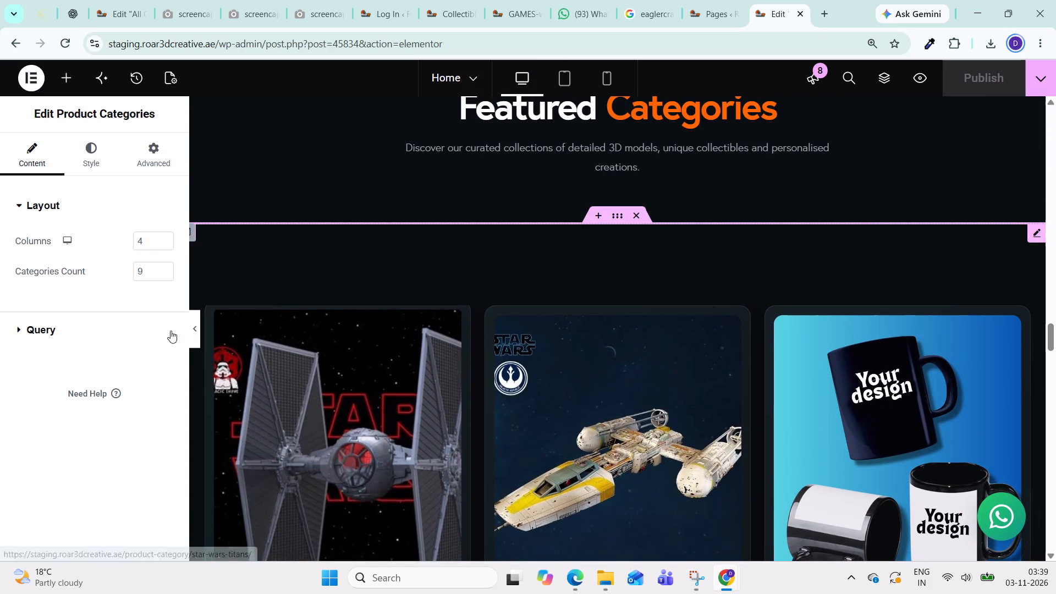
{"action": "left_click", "coordinate": [23, 328]}
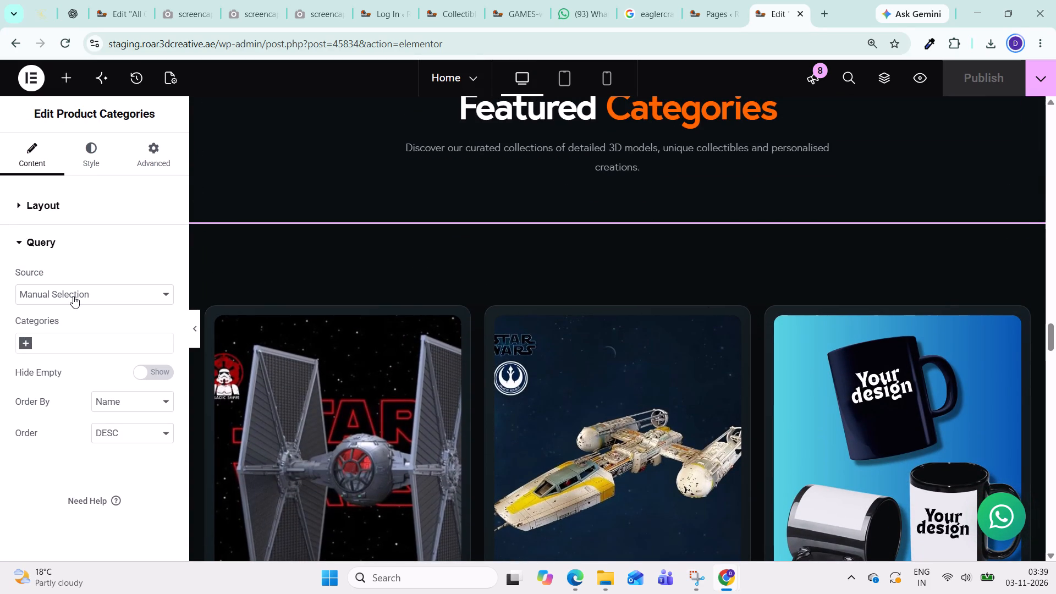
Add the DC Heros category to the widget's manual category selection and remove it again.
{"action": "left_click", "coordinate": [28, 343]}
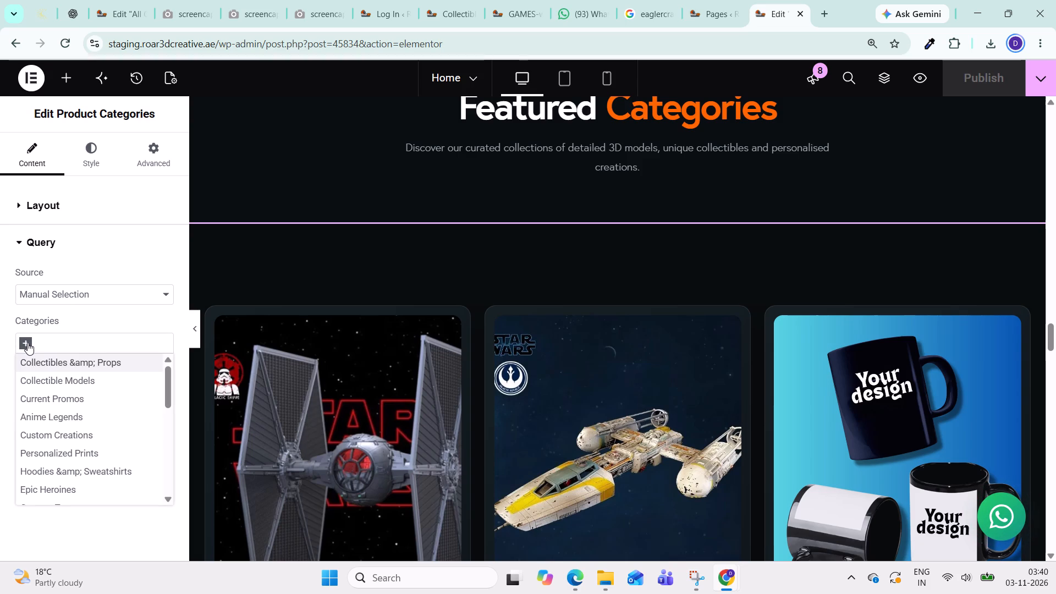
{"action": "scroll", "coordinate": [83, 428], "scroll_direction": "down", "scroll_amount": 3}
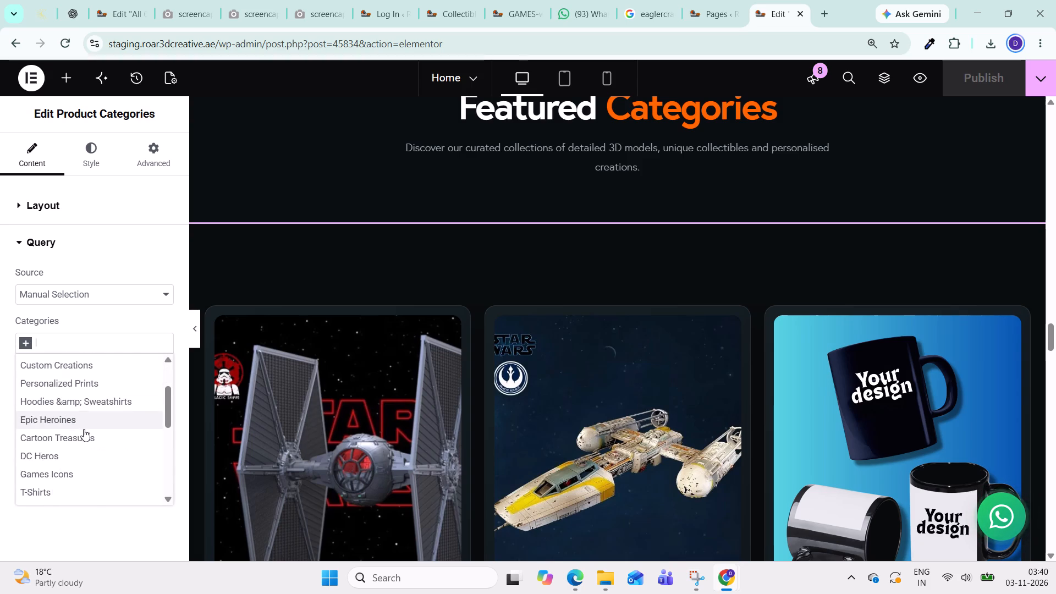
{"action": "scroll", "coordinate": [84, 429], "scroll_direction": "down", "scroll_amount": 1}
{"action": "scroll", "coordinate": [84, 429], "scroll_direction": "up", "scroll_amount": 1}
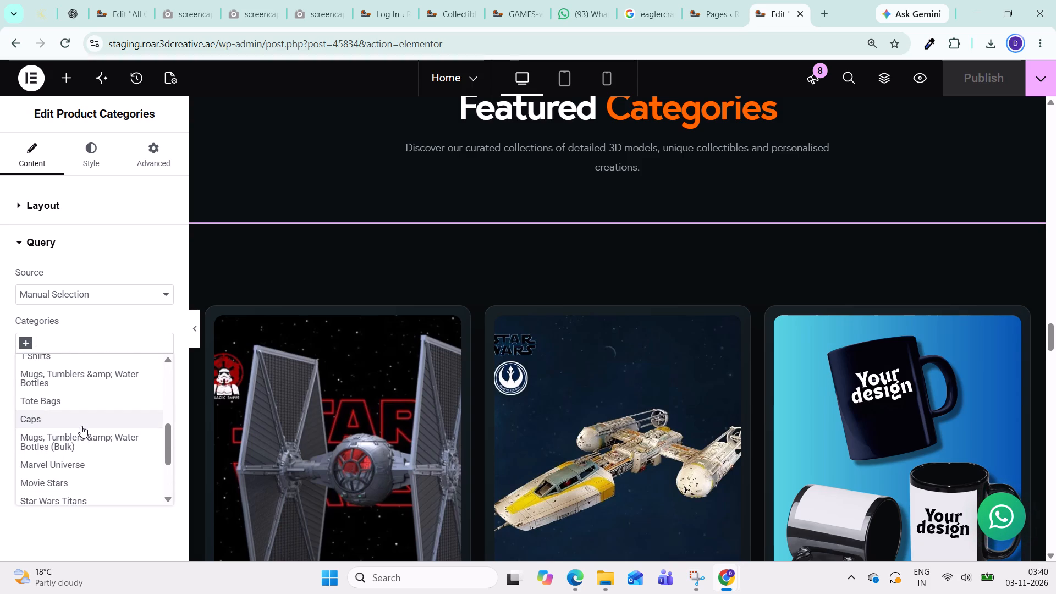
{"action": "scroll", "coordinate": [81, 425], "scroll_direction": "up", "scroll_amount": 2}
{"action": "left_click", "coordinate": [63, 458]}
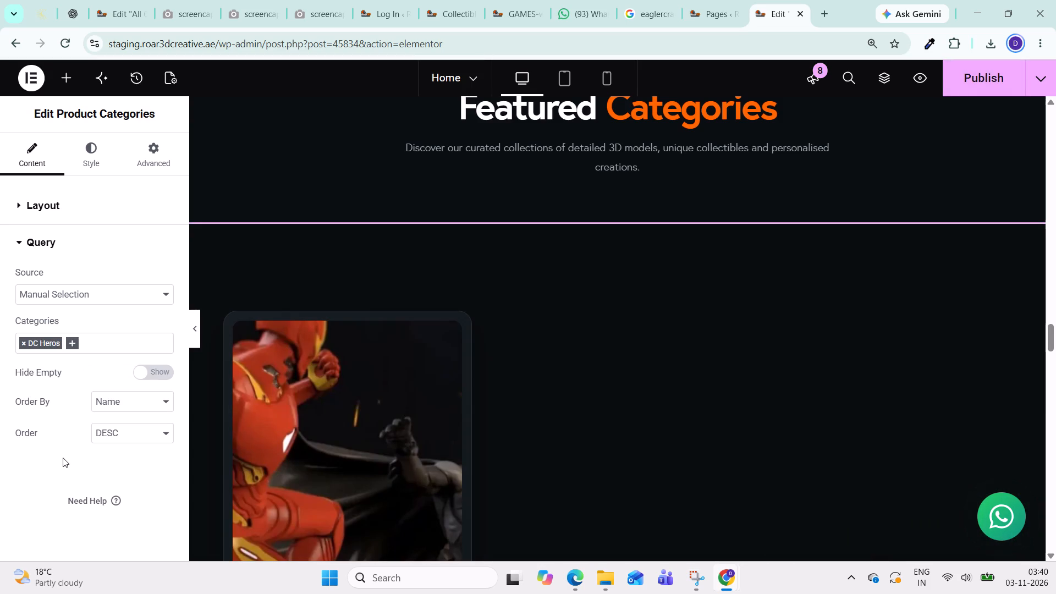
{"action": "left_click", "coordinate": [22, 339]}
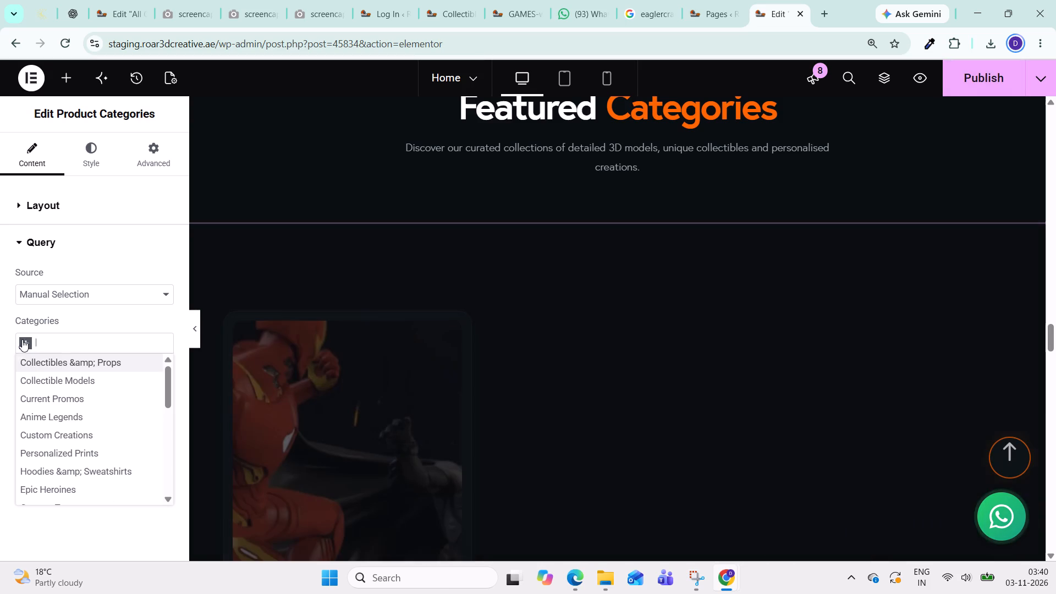
Add the Cartoon Treasures, Epic Heroines and Anime Legends categories to the widget's manual selection.
{"action": "scroll", "coordinate": [76, 424], "scroll_direction": "up", "scroll_amount": 1}
{"action": "scroll", "coordinate": [76, 424], "scroll_direction": "down", "scroll_amount": 1}
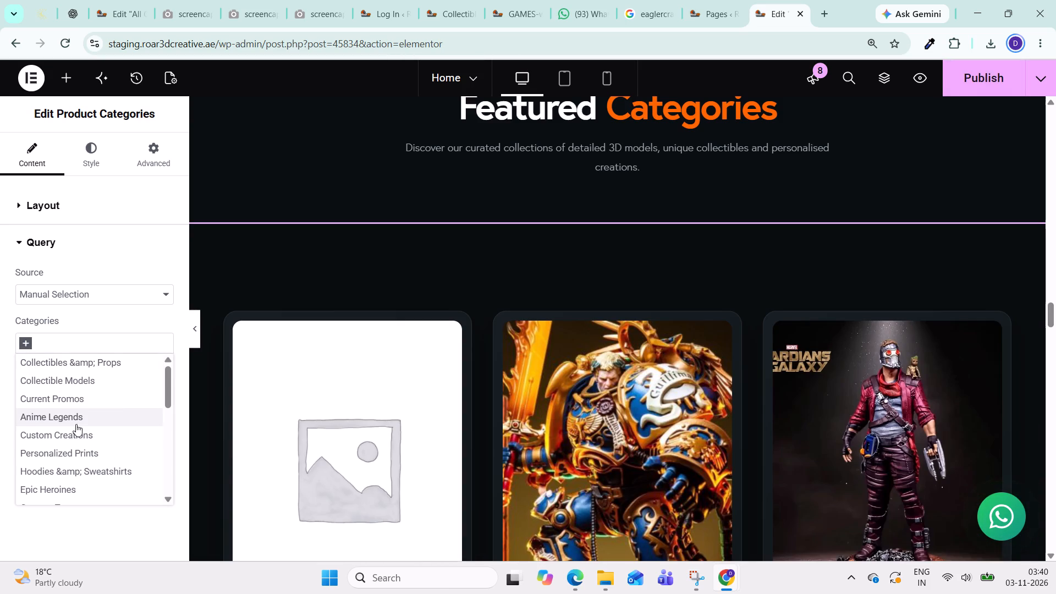
{"action": "scroll", "coordinate": [76, 424], "scroll_direction": "down", "scroll_amount": 1}
{"action": "scroll", "coordinate": [333, 417], "scroll_direction": "down", "scroll_amount": 2}
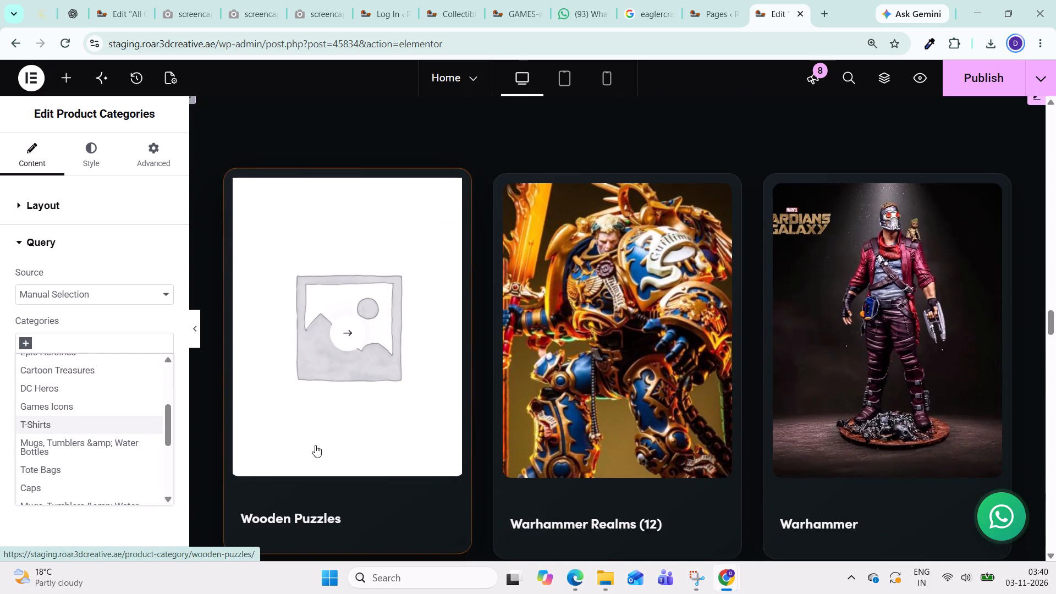
{"action": "scroll", "coordinate": [89, 411], "scroll_direction": "down", "scroll_amount": 3}
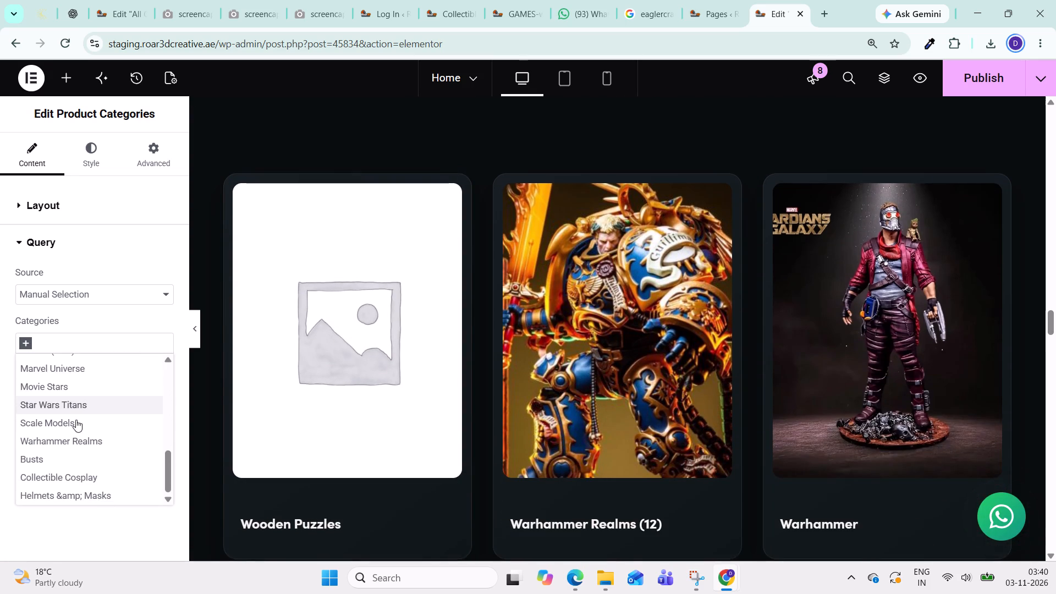
{"action": "scroll", "coordinate": [75, 420], "scroll_direction": "up", "scroll_amount": 3}
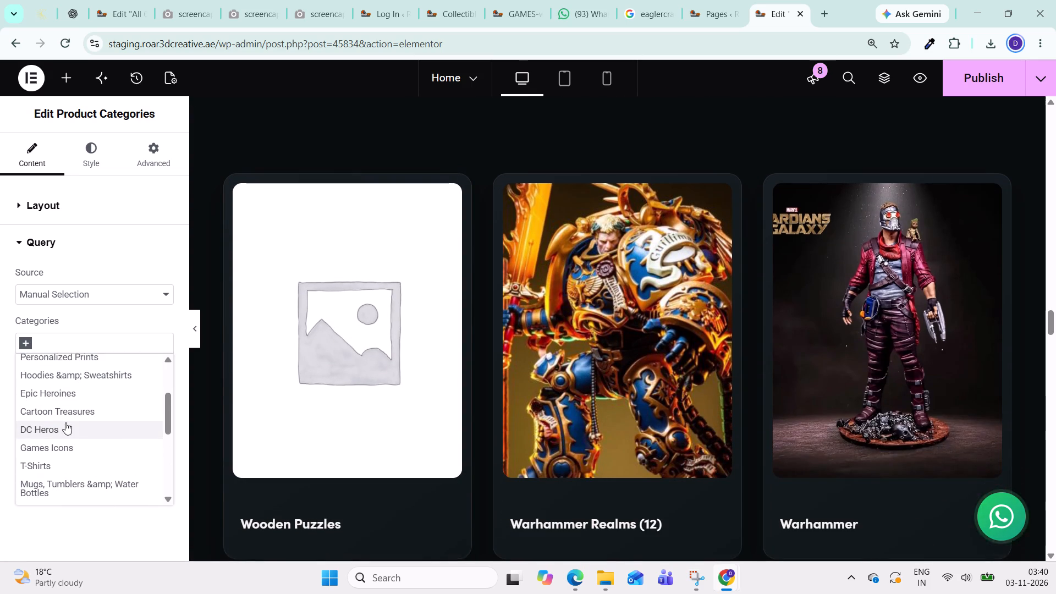
{"action": "left_click", "coordinate": [80, 413]}
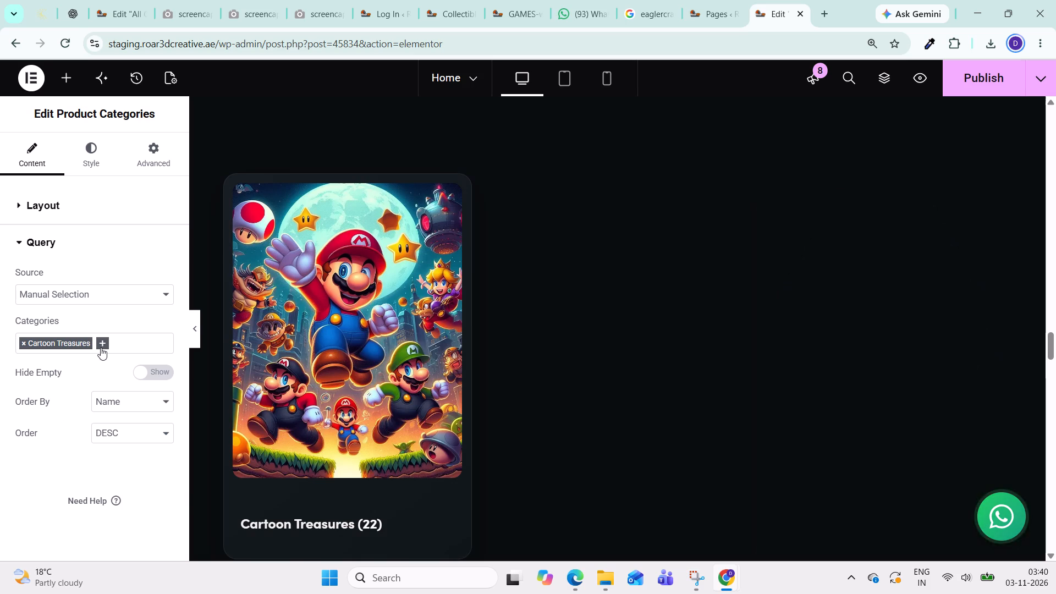
{"action": "left_click", "coordinate": [101, 346]}
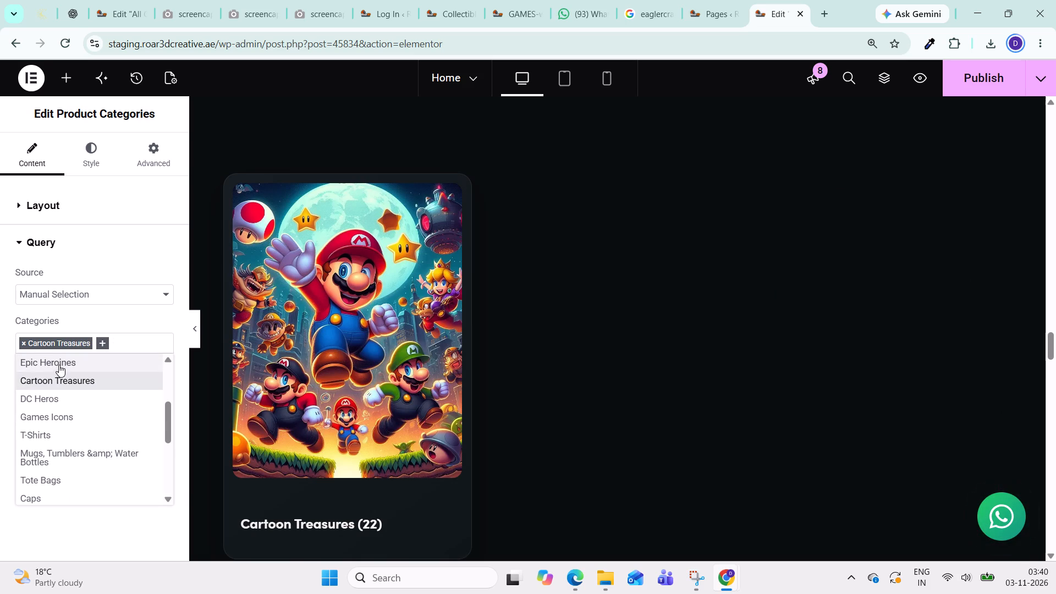
{"action": "left_click", "coordinate": [59, 365]}
{"action": "left_click", "coordinate": [24, 361]}
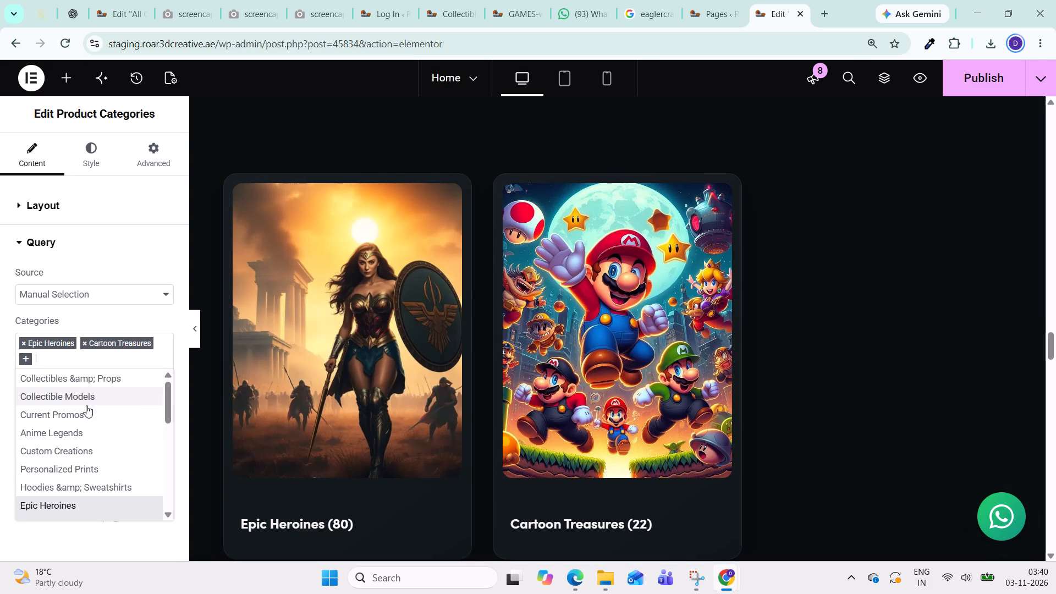
{"action": "left_click", "coordinate": [70, 432]}
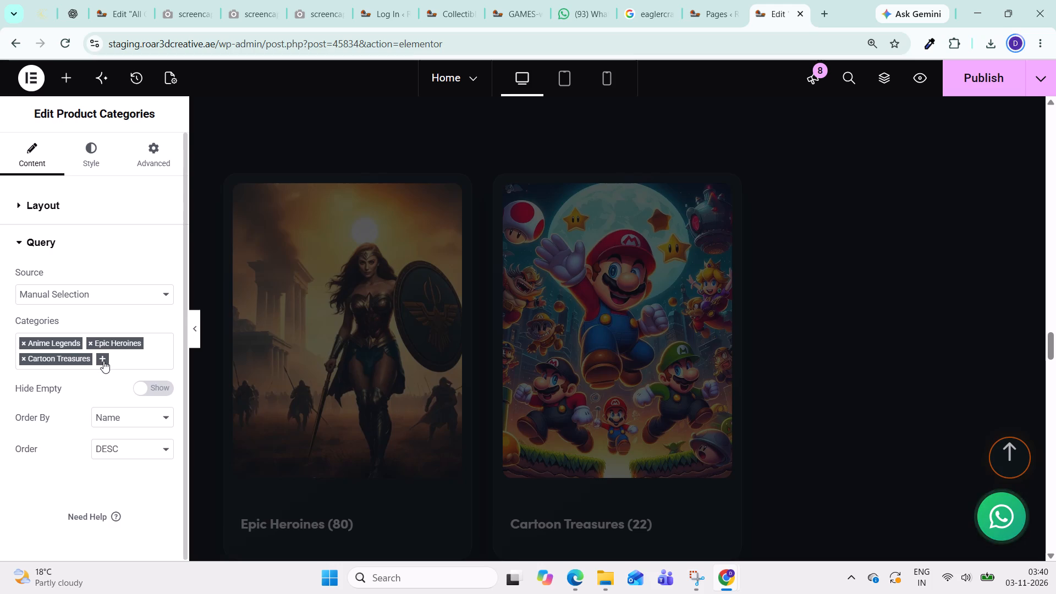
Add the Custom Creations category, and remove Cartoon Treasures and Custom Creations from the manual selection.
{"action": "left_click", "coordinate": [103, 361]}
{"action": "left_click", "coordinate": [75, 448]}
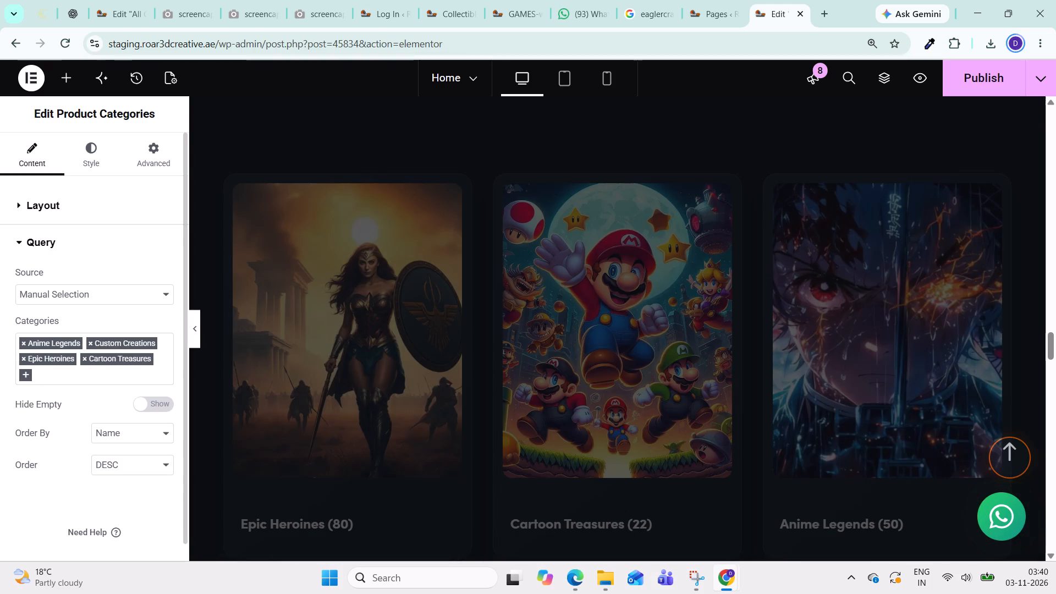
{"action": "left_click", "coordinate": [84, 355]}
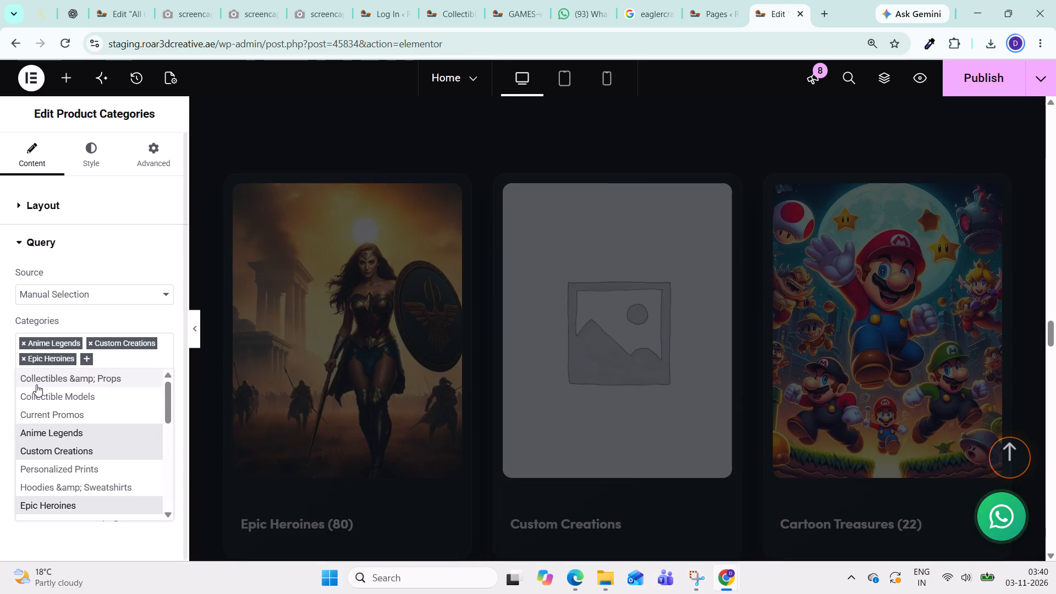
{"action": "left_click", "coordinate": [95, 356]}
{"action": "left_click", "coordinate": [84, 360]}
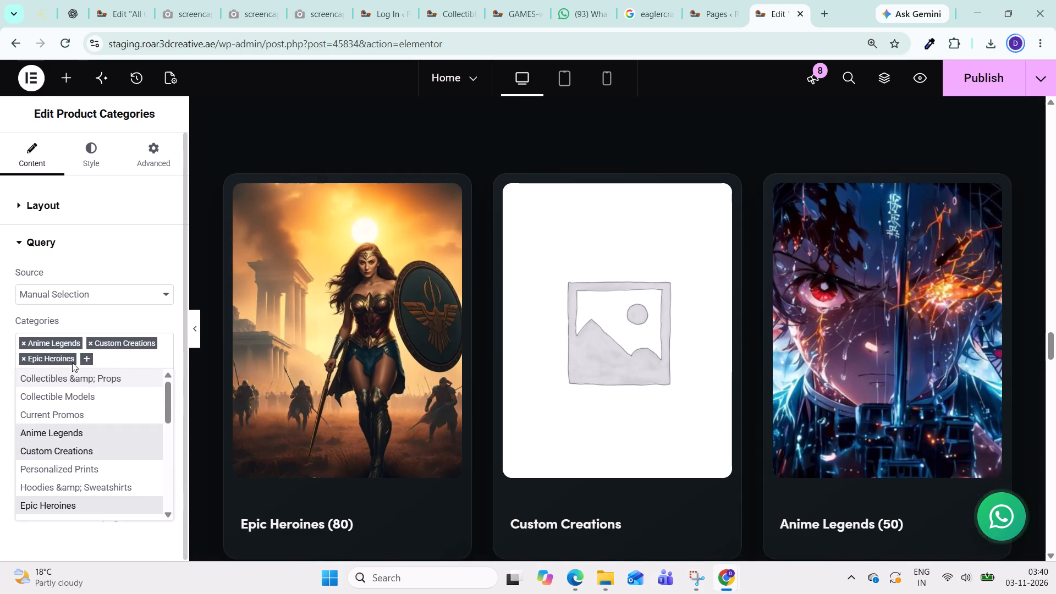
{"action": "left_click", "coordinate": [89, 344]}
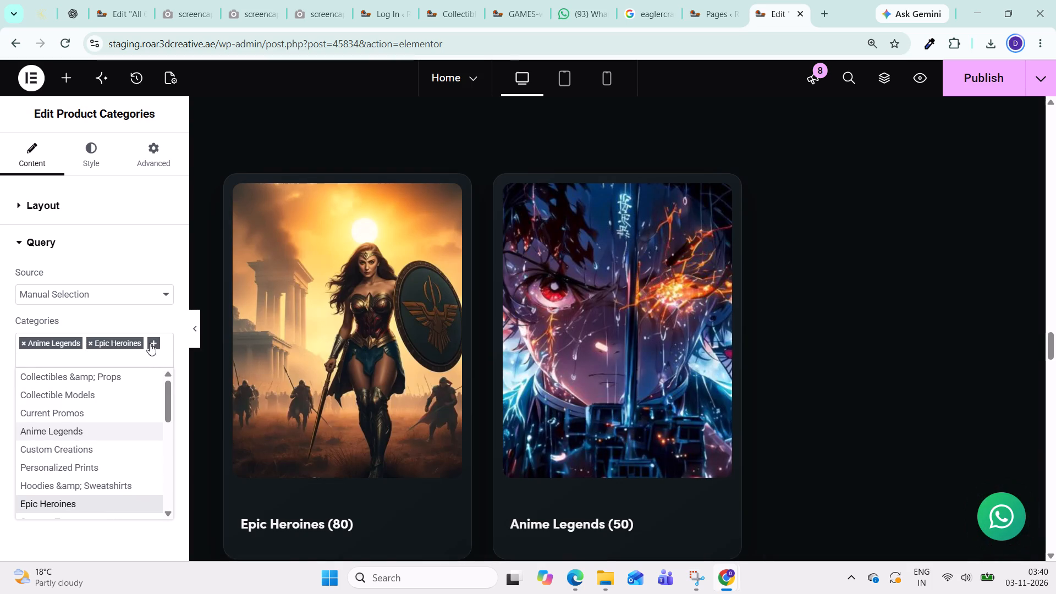
Add the Cartoon Treasures and DC Heros categories to the widget's manual selection.
{"action": "left_click", "coordinate": [153, 344]}
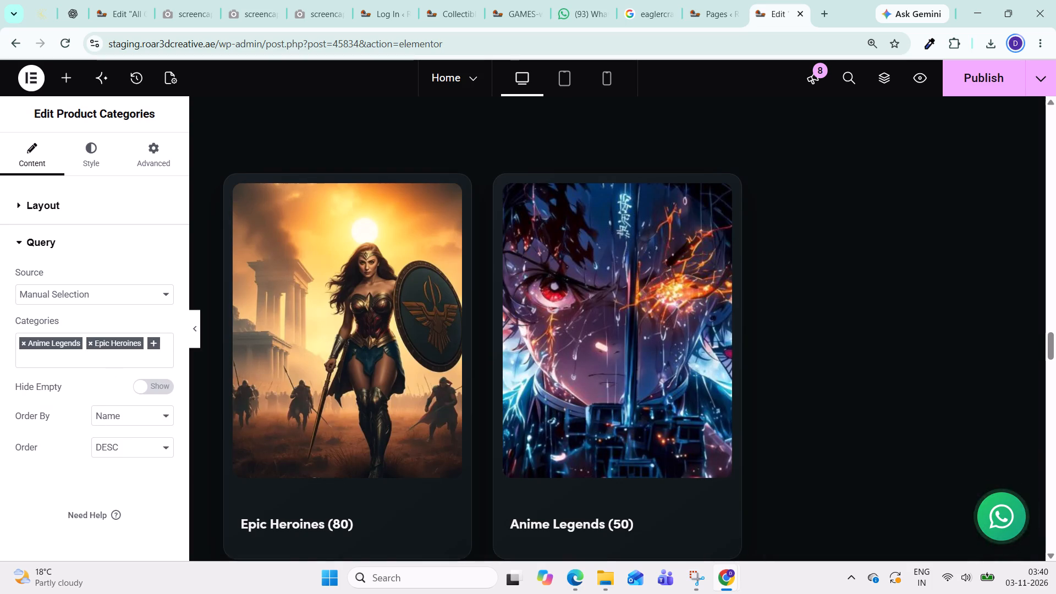
{"action": "left_click", "coordinate": [153, 342]}
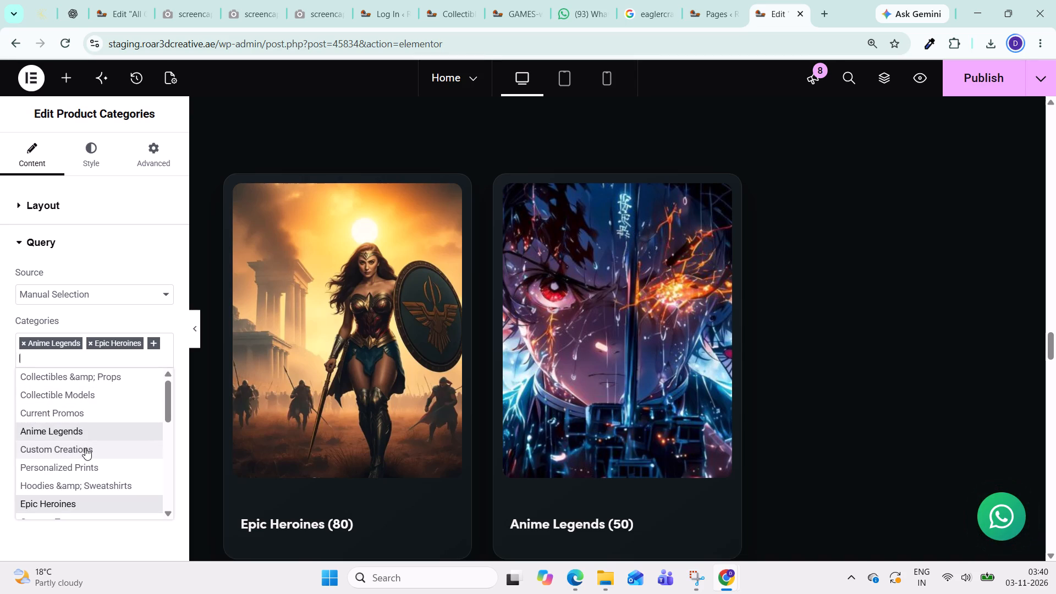
{"action": "scroll", "coordinate": [85, 447], "scroll_direction": "up", "scroll_amount": 1}
{"action": "scroll", "coordinate": [86, 436], "scroll_direction": "down", "scroll_amount": 1}
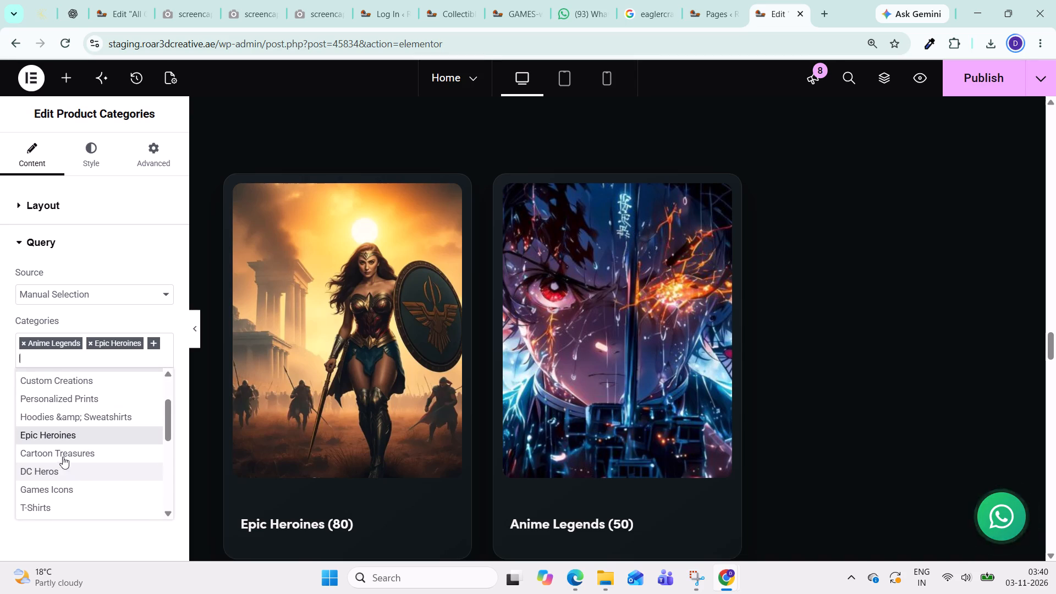
{"action": "left_click", "coordinate": [69, 453]}
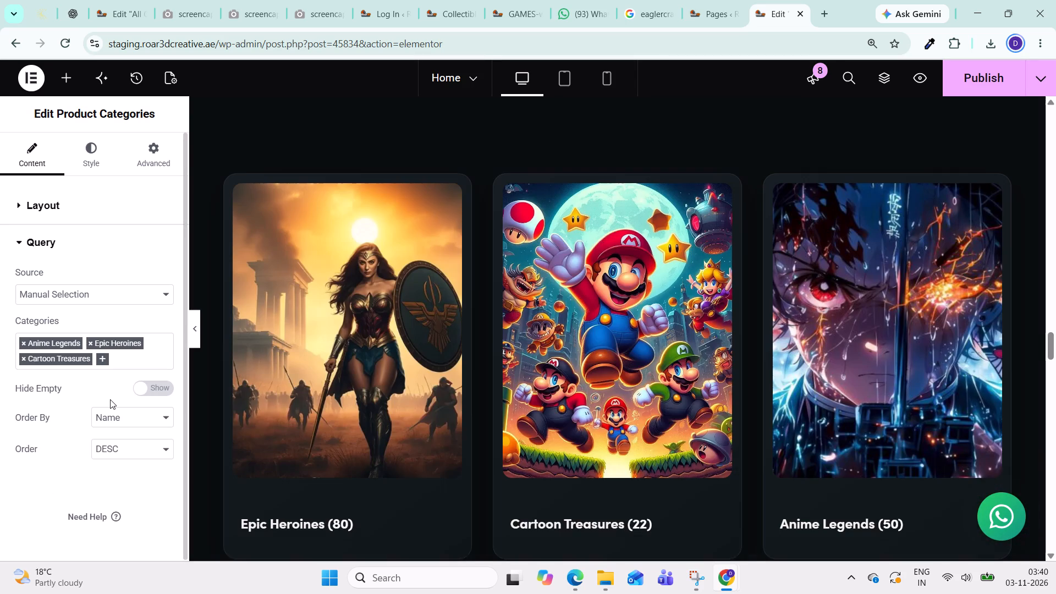
{"action": "left_click", "coordinate": [103, 361]}
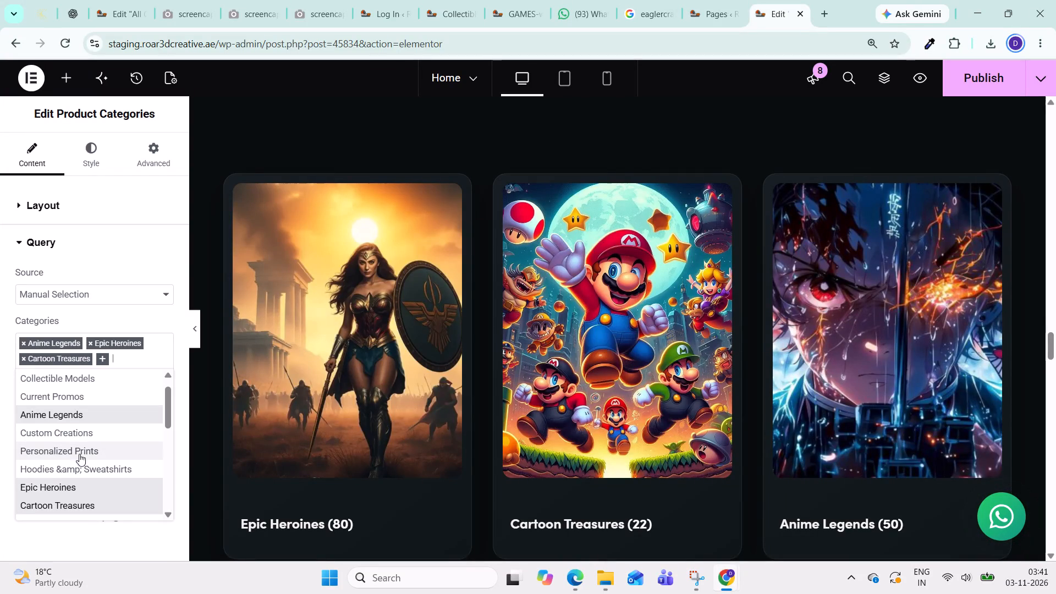
{"action": "scroll", "coordinate": [80, 449], "scroll_direction": "down", "scroll_amount": 2}
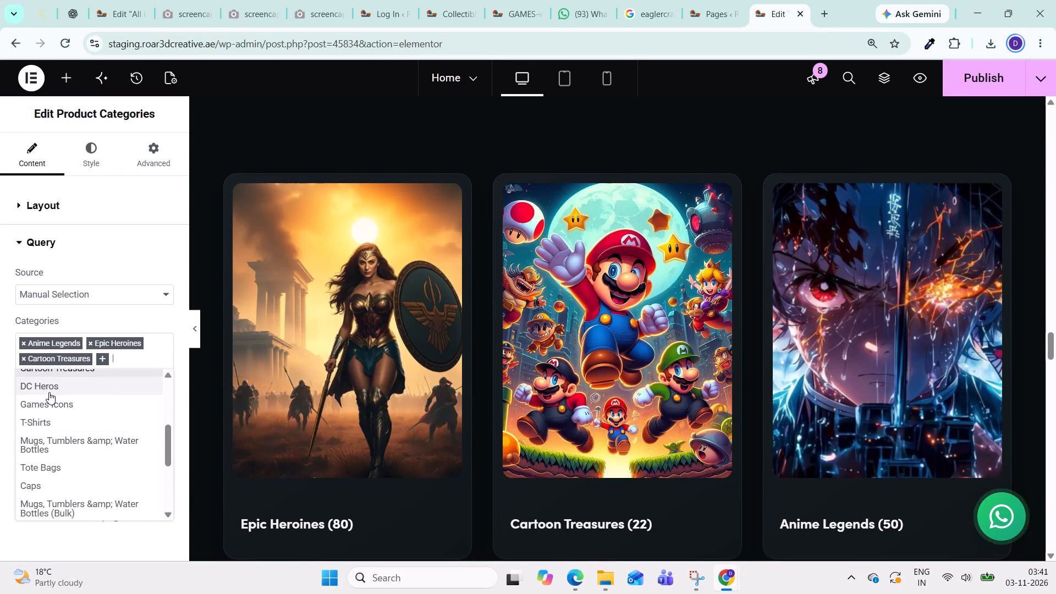
{"action": "left_click", "coordinate": [50, 391]}
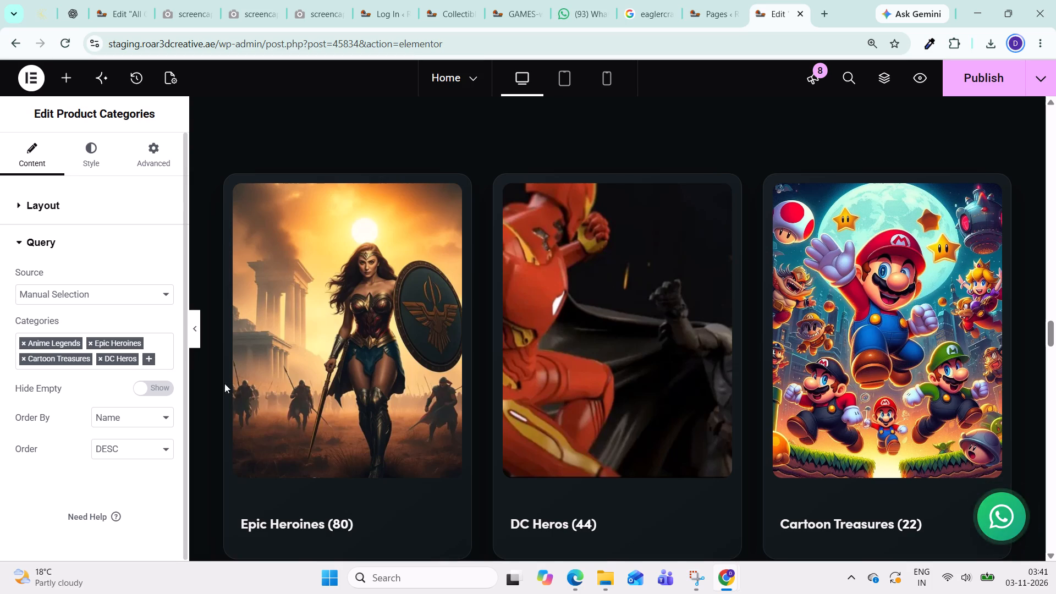
Add the Games Icons and Movie Stars categories to the widget's manual selection.
{"action": "scroll", "coordinate": [505, 424], "scroll_direction": "down", "scroll_amount": 9}
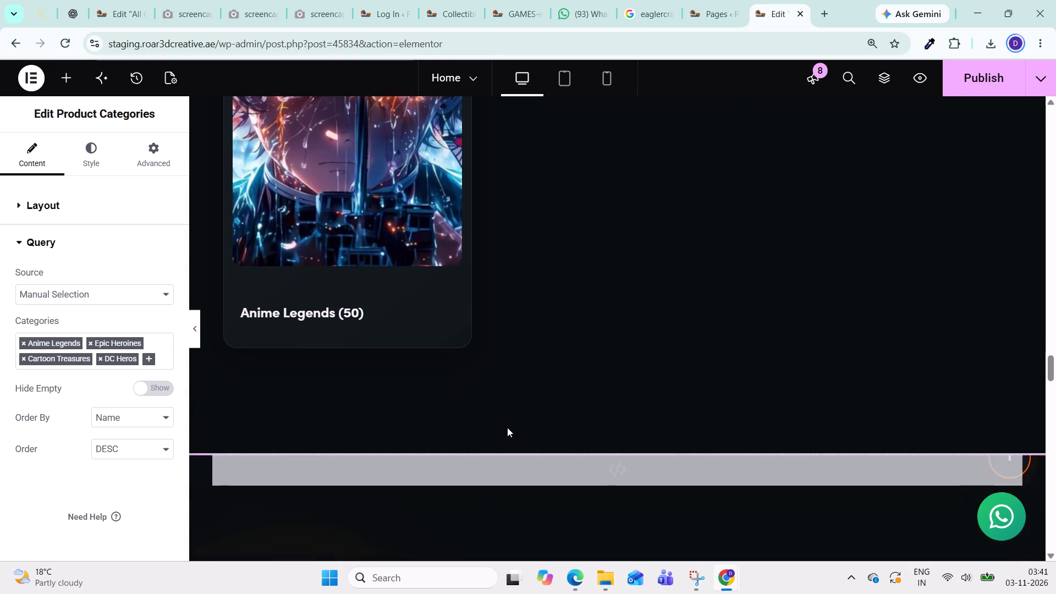
{"action": "scroll", "coordinate": [507, 427], "scroll_direction": "up", "scroll_amount": 4}
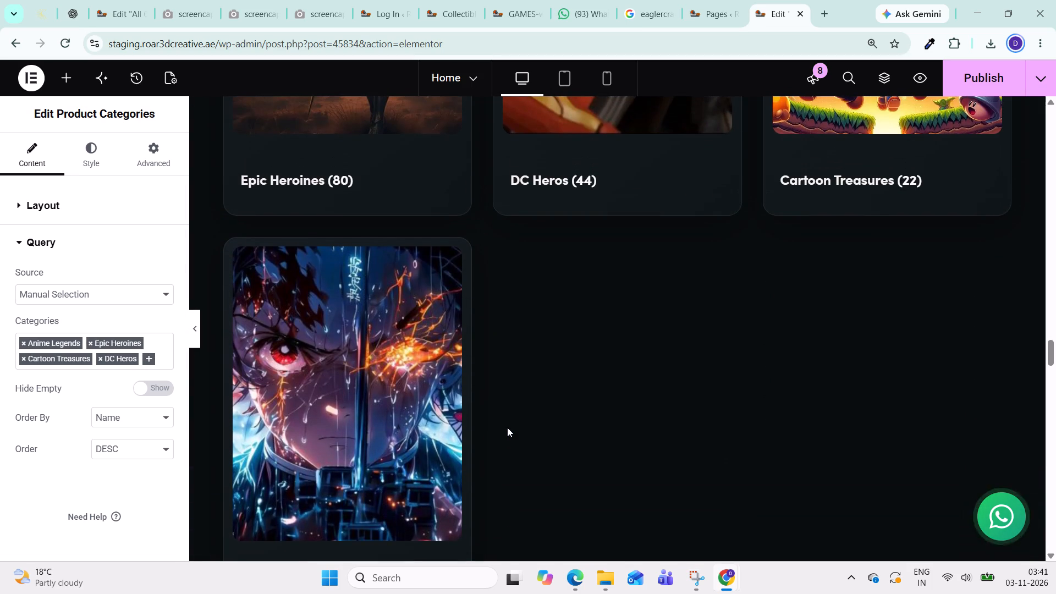
{"action": "left_click", "coordinate": [152, 358]}
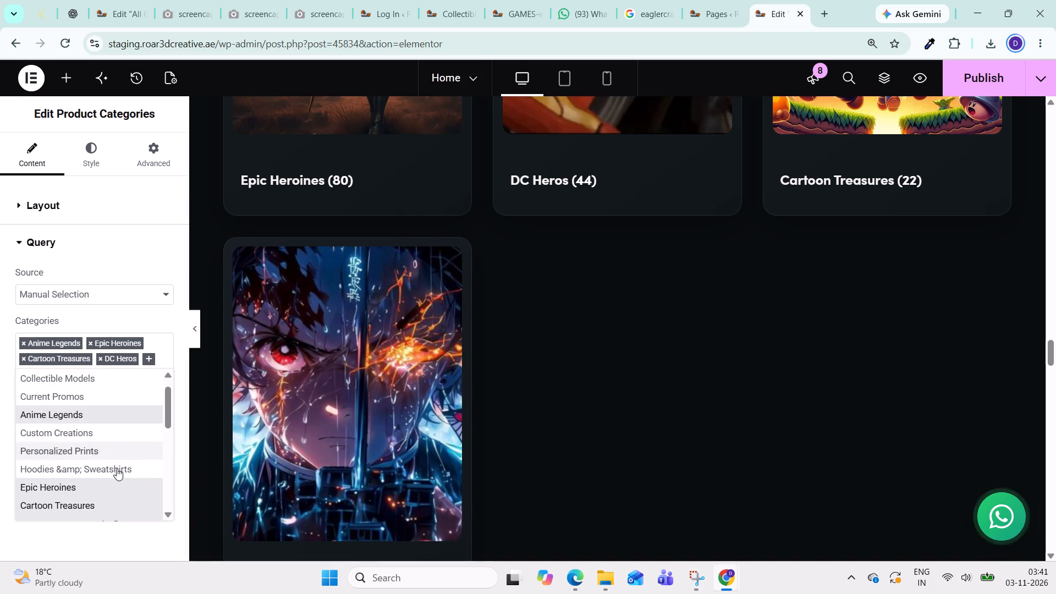
{"action": "scroll", "coordinate": [113, 485], "scroll_direction": "down", "scroll_amount": 1}
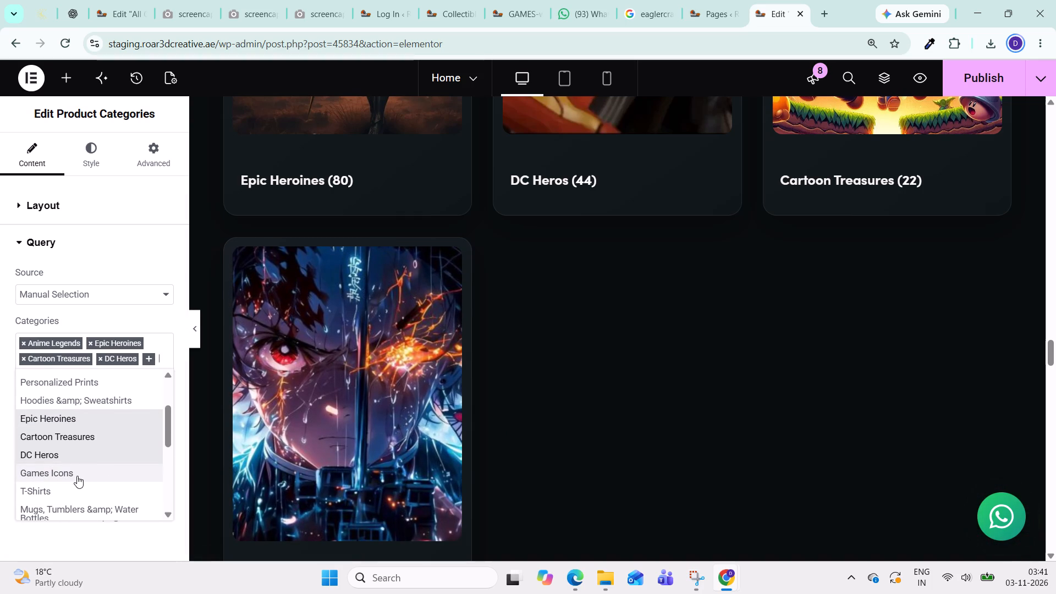
{"action": "left_click", "coordinate": [77, 475]}
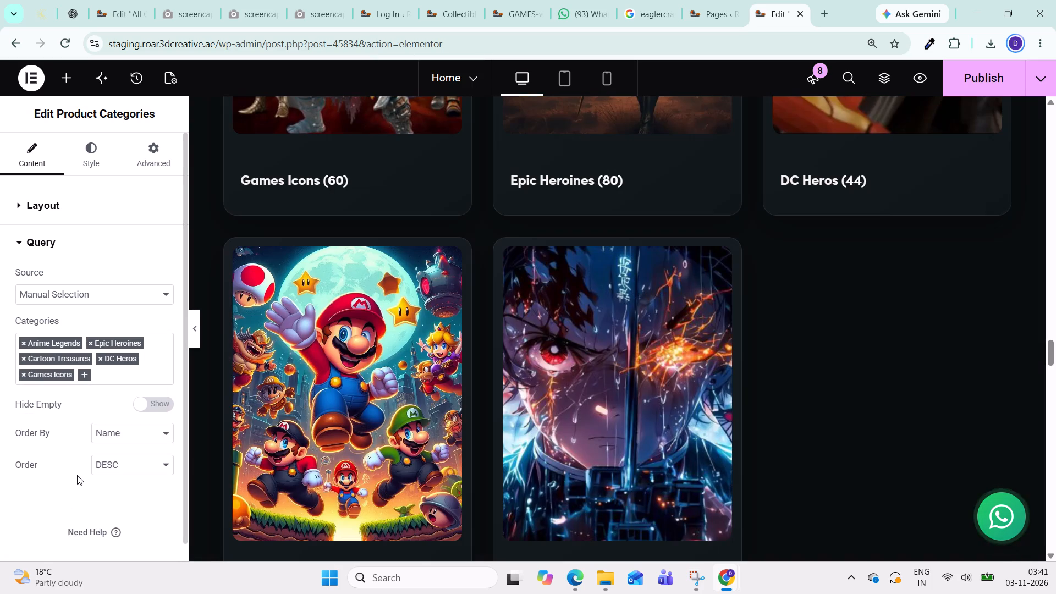
{"action": "scroll", "coordinate": [486, 376], "scroll_direction": "up", "scroll_amount": 1}
{"action": "scroll", "coordinate": [486, 376], "scroll_direction": "down", "scroll_amount": 2}
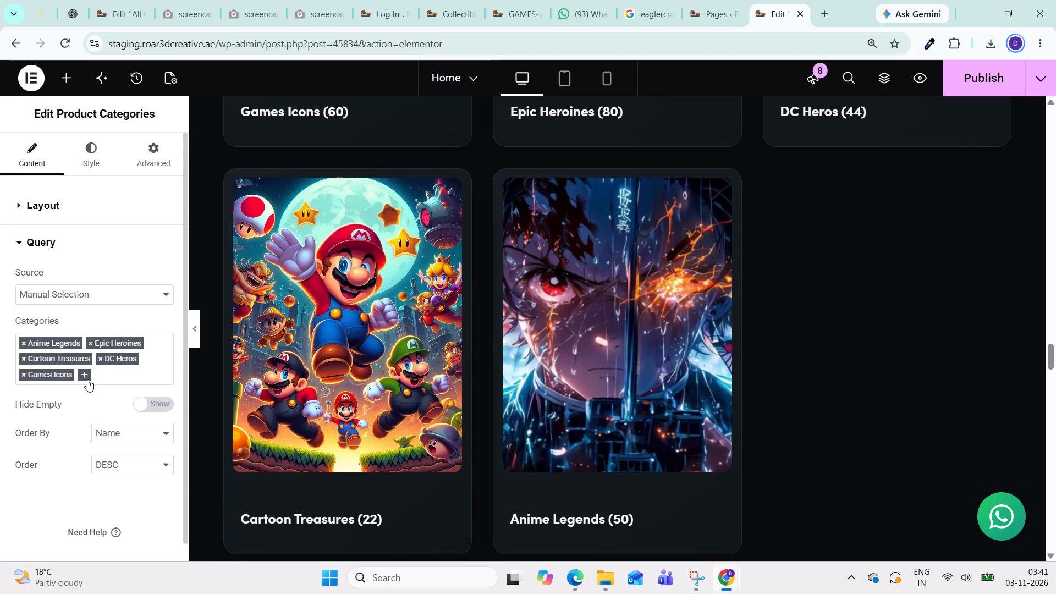
{"action": "left_click", "coordinate": [85, 376]}
{"action": "scroll", "coordinate": [109, 468], "scroll_direction": "down", "scroll_amount": 1}
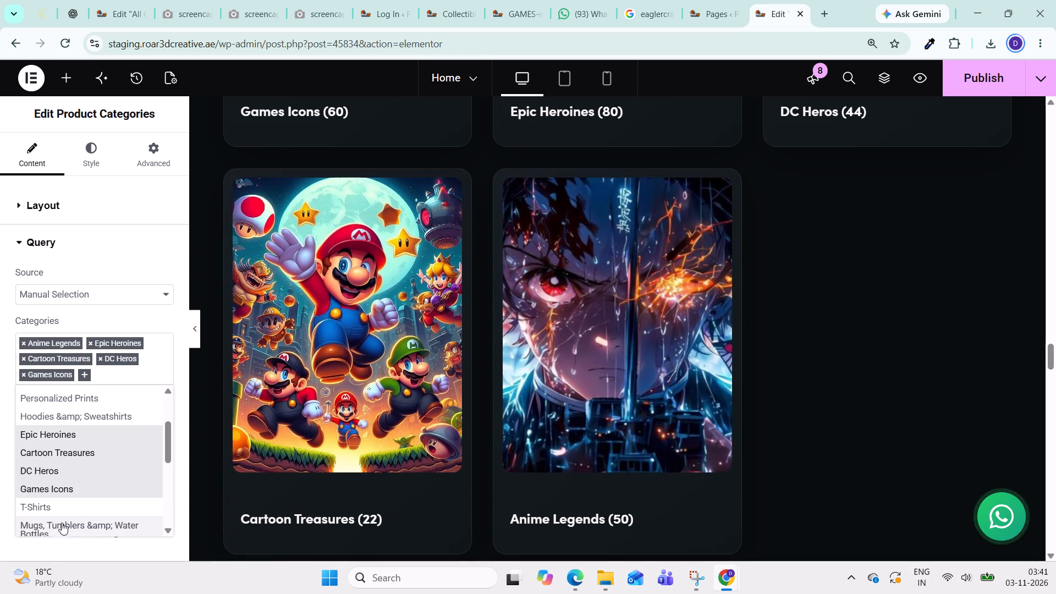
{"action": "scroll", "coordinate": [78, 501], "scroll_direction": "down", "scroll_amount": 3}
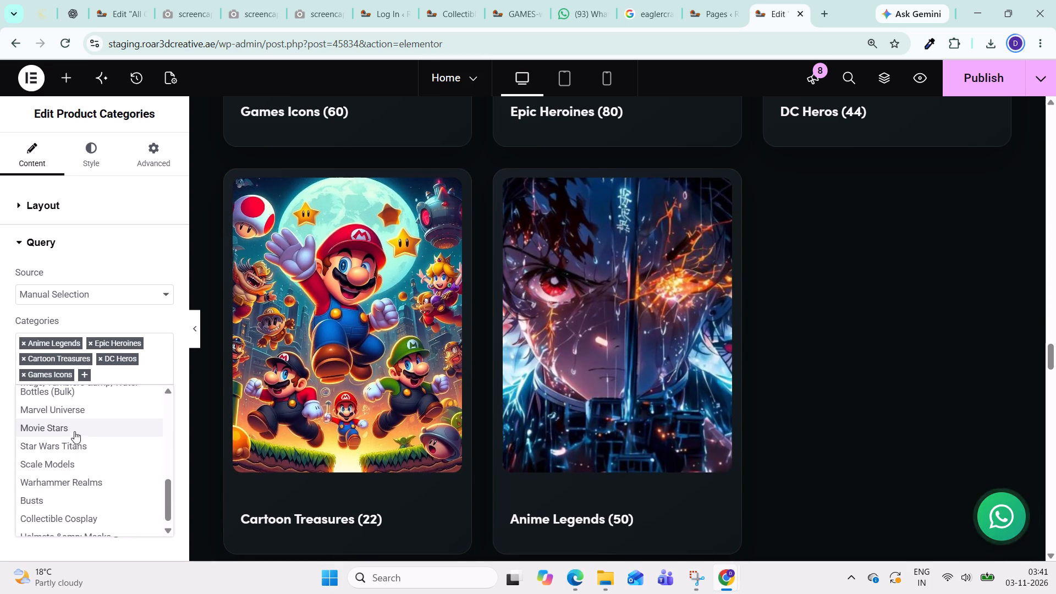
{"action": "left_click", "coordinate": [76, 427]}
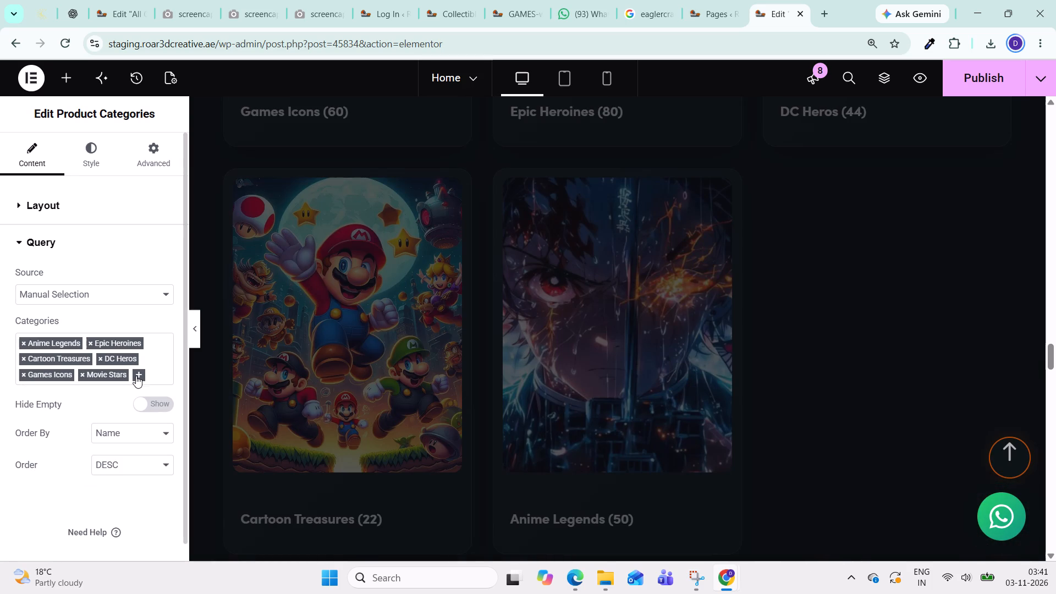
Add the Star Wars Titans and Marvel Universe categories to the widget's manual selection.
{"action": "left_click", "coordinate": [140, 375]}
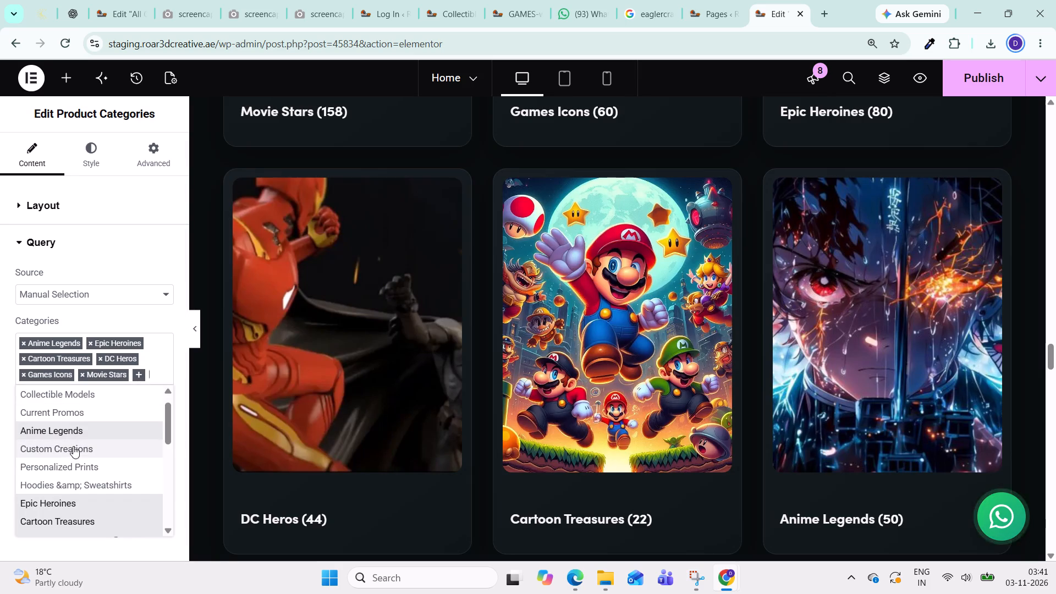
{"action": "scroll", "coordinate": [77, 453], "scroll_direction": "down", "scroll_amount": 1}
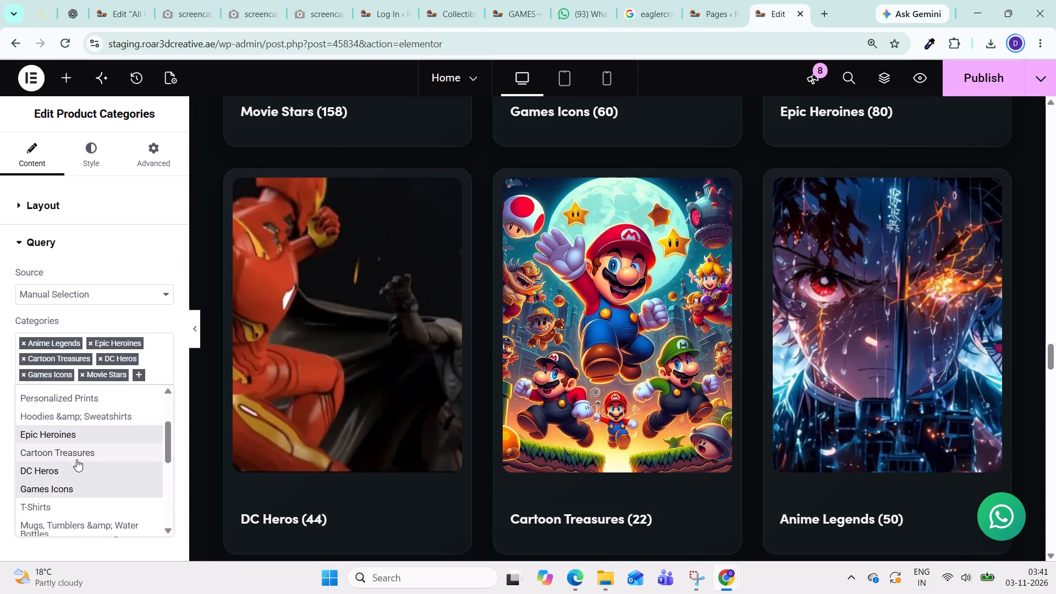
{"action": "scroll", "coordinate": [66, 499], "scroll_direction": "down", "scroll_amount": 2}
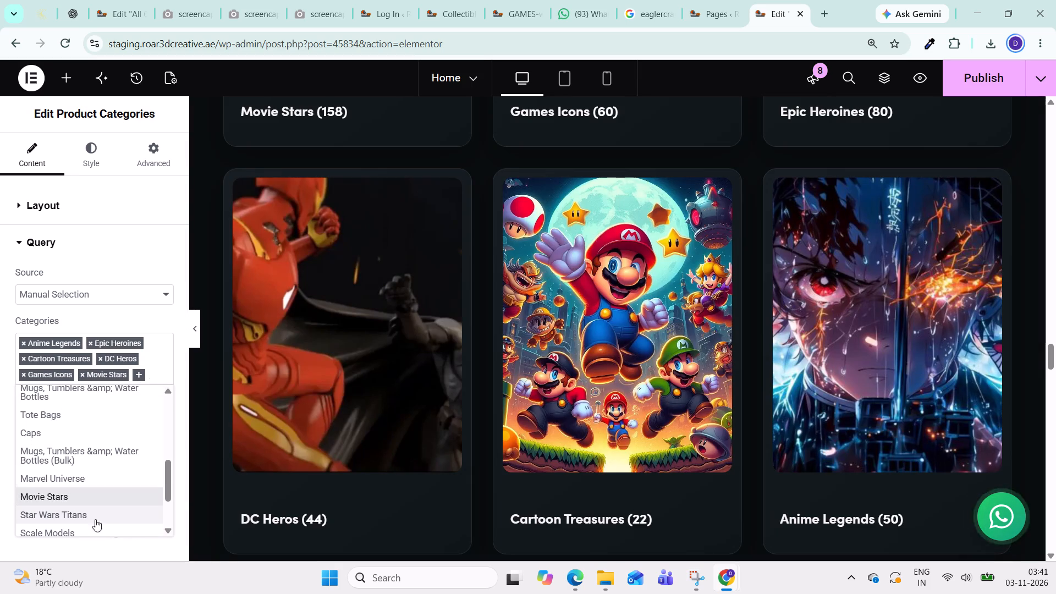
{"action": "left_click", "coordinate": [80, 512]}
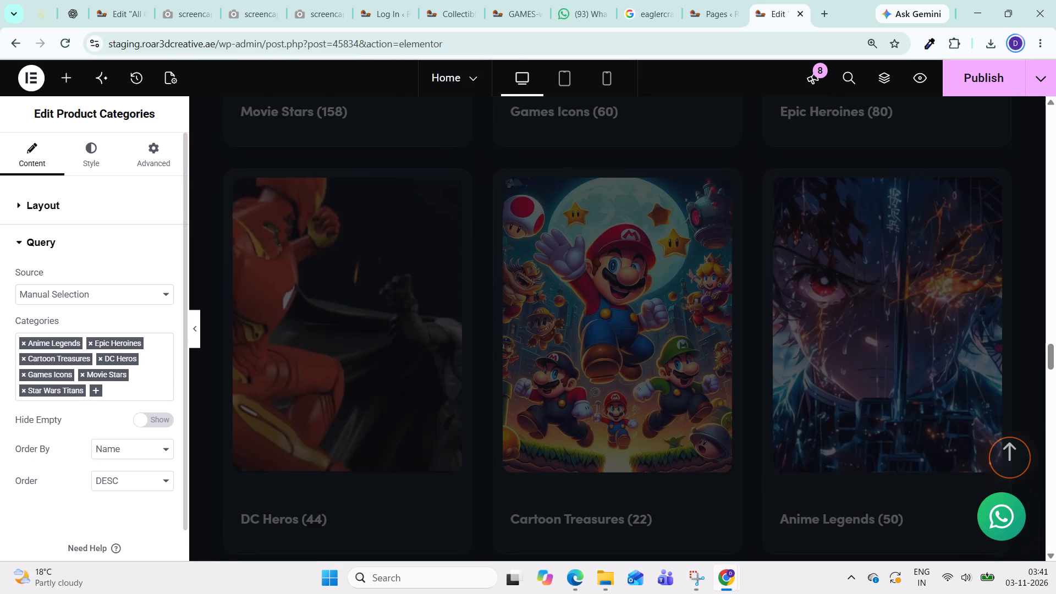
{"action": "left_click", "coordinate": [98, 393]}
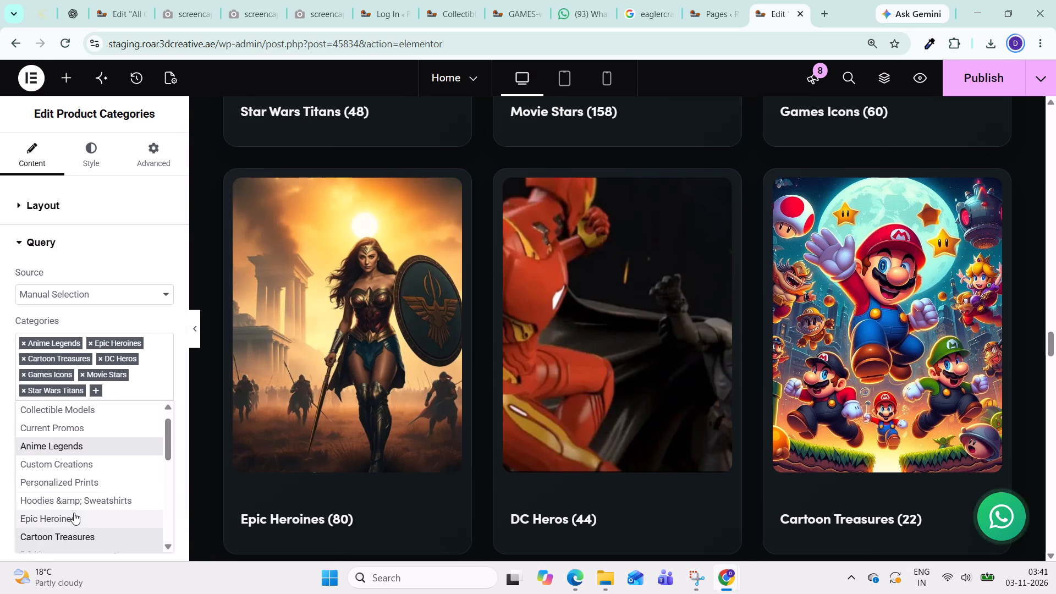
{"action": "scroll", "coordinate": [79, 504], "scroll_direction": "down", "scroll_amount": 3}
{"action": "left_click", "coordinate": [69, 491]}
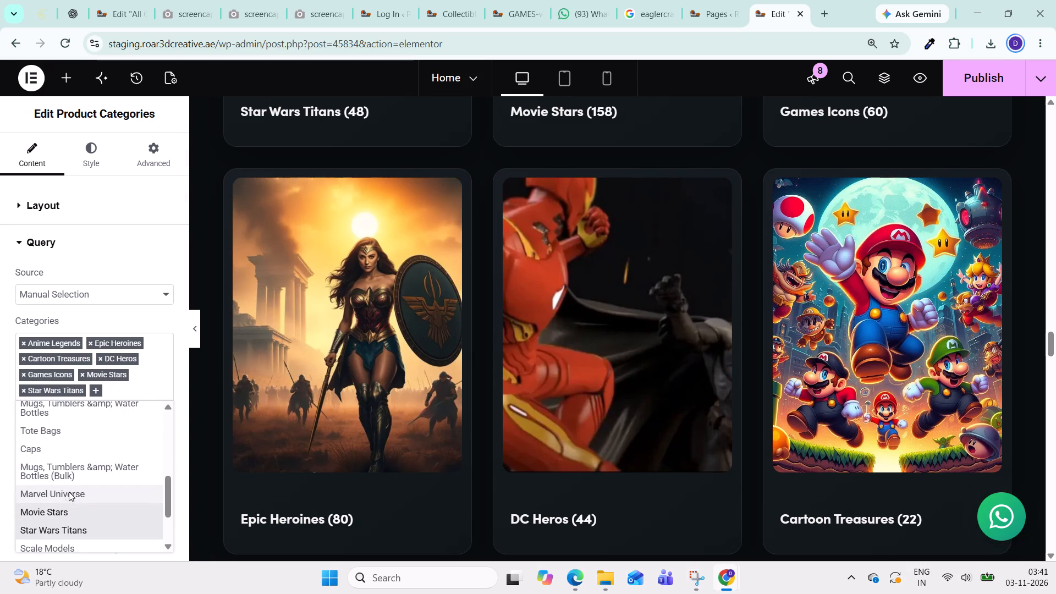
Add the Busts and Scale Models categories to the widget's manual selection.
{"action": "left_click", "coordinate": [150, 390]}
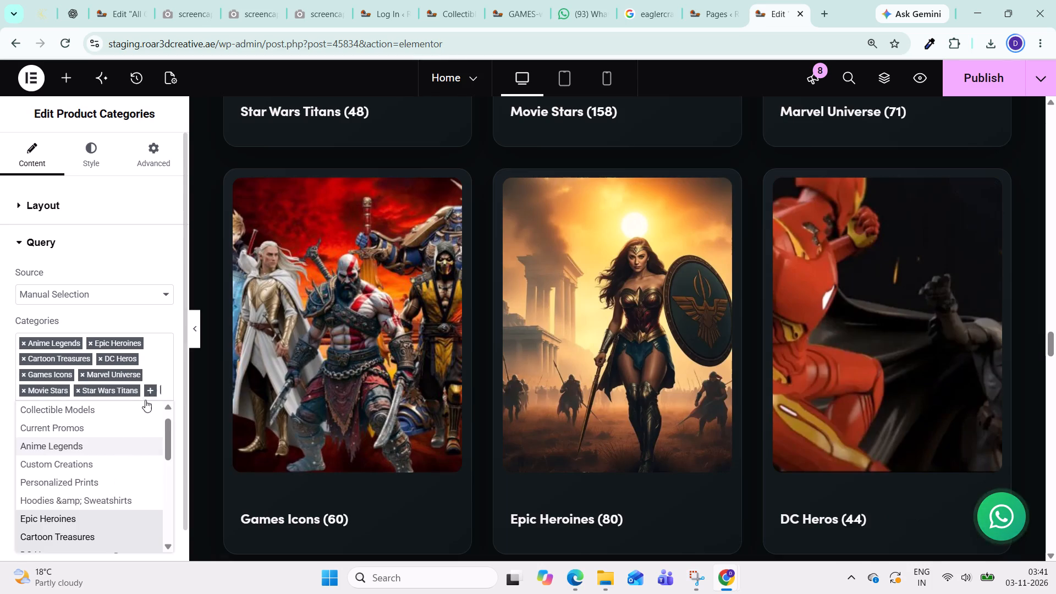
{"action": "scroll", "coordinate": [127, 488], "scroll_direction": "down", "scroll_amount": 2}
{"action": "scroll", "coordinate": [84, 502], "scroll_direction": "down", "scroll_amount": 1}
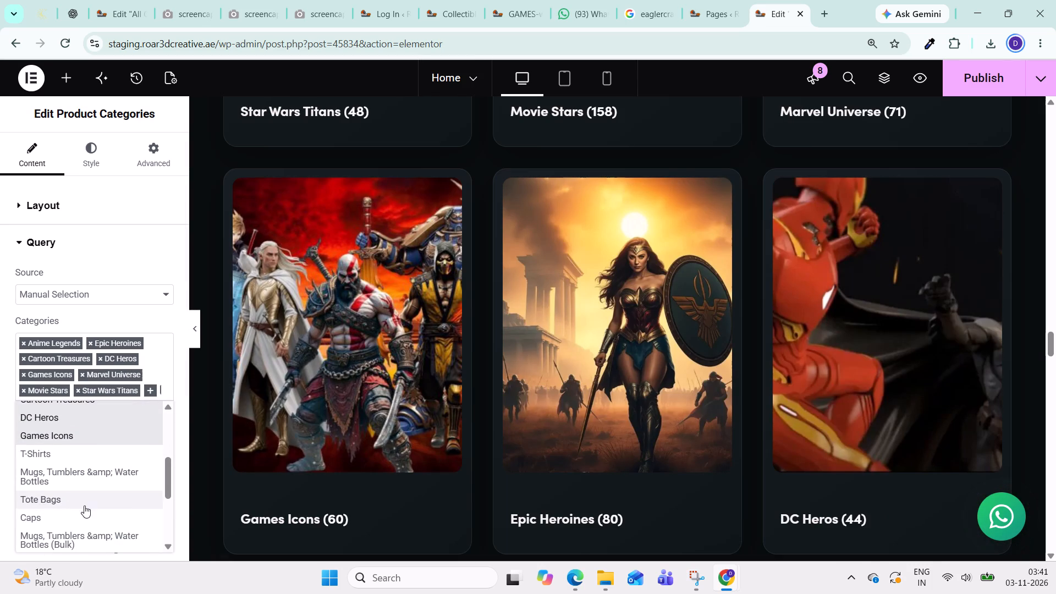
{"action": "scroll", "coordinate": [84, 505], "scroll_direction": "down", "scroll_amount": 1}
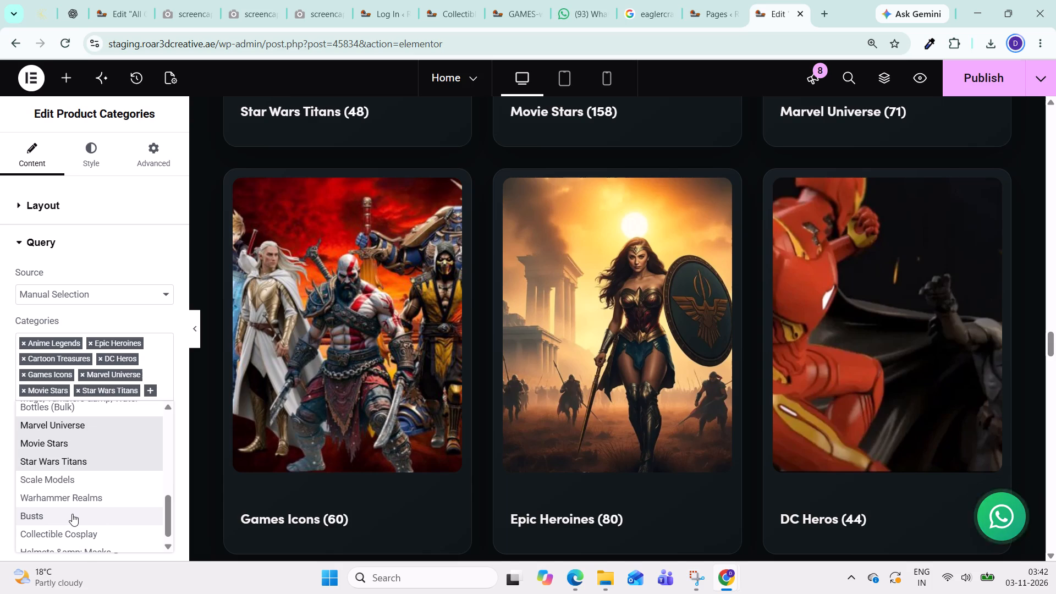
{"action": "left_click", "coordinate": [72, 514]}
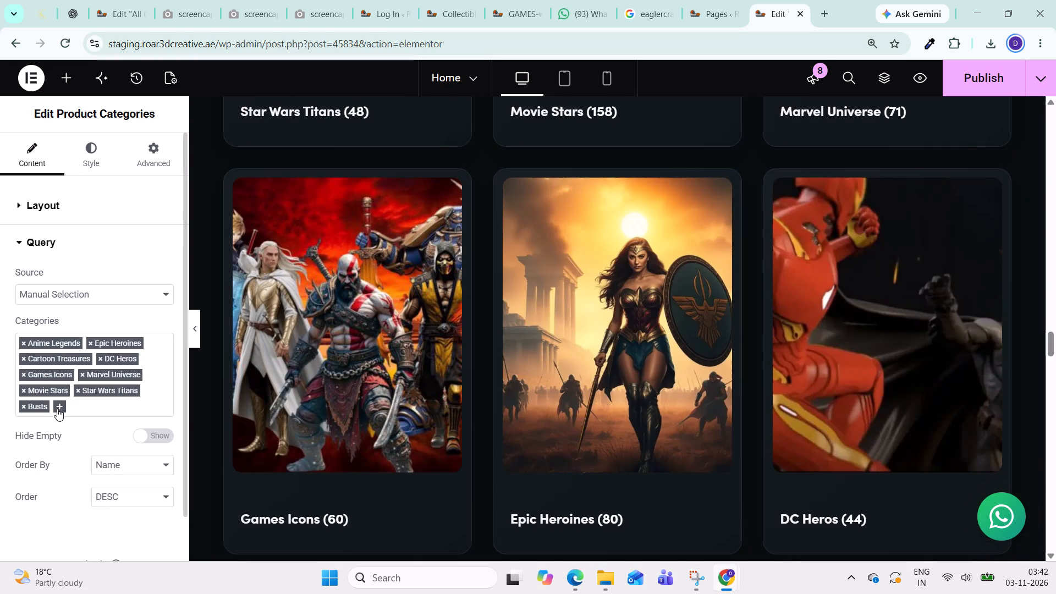
{"action": "left_click", "coordinate": [58, 407]}
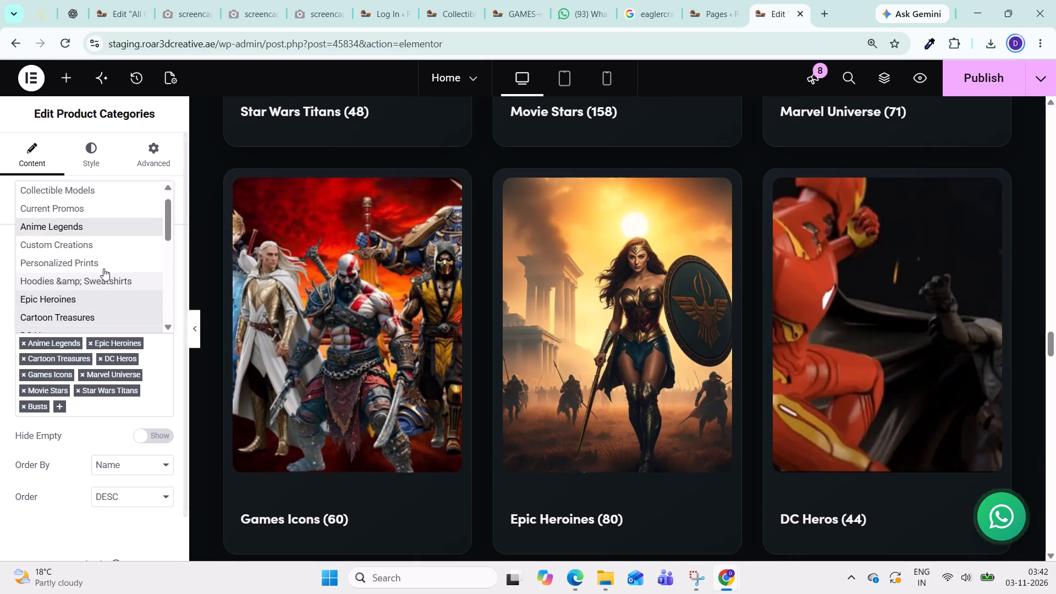
{"action": "scroll", "coordinate": [105, 263], "scroll_direction": "down", "scroll_amount": 4}
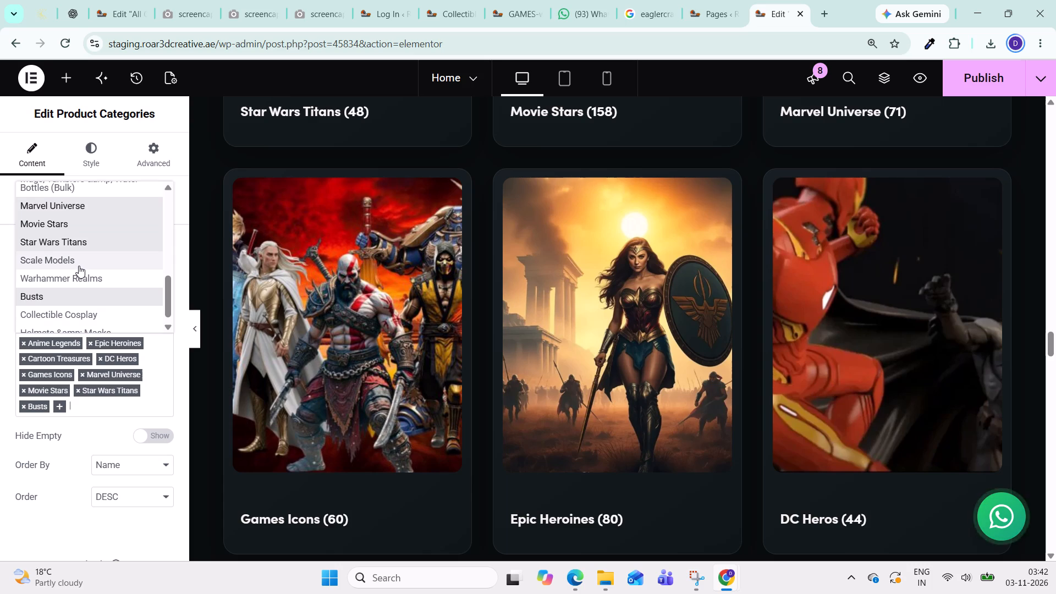
{"action": "left_click", "coordinate": [79, 266]}
Add the Warhammer Realms category to the widget's manual selection.
{"action": "left_click", "coordinate": [118, 403]}
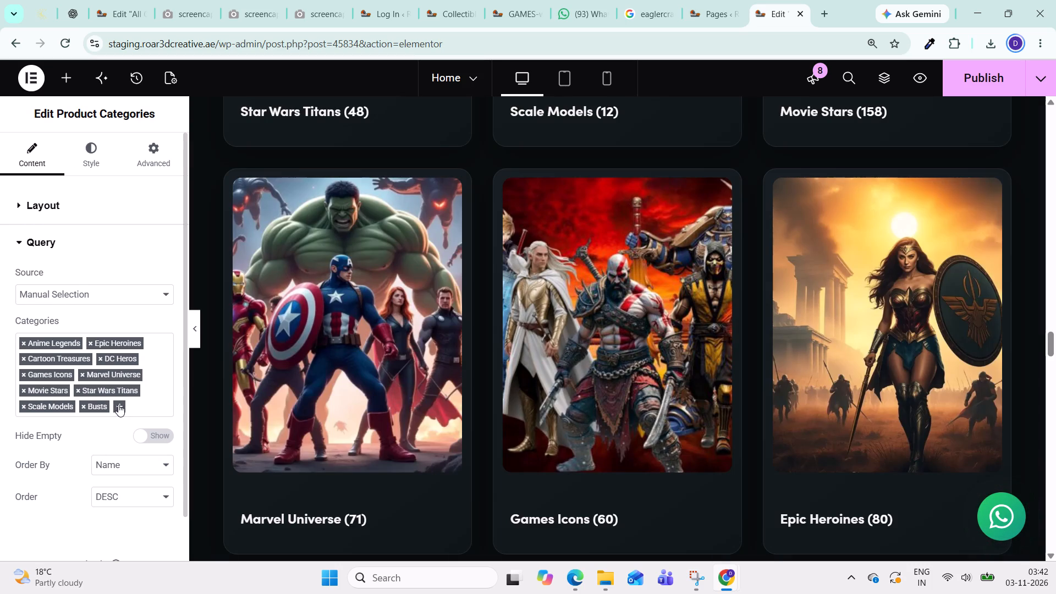
{"action": "scroll", "coordinate": [84, 266], "scroll_direction": "down", "scroll_amount": 3}
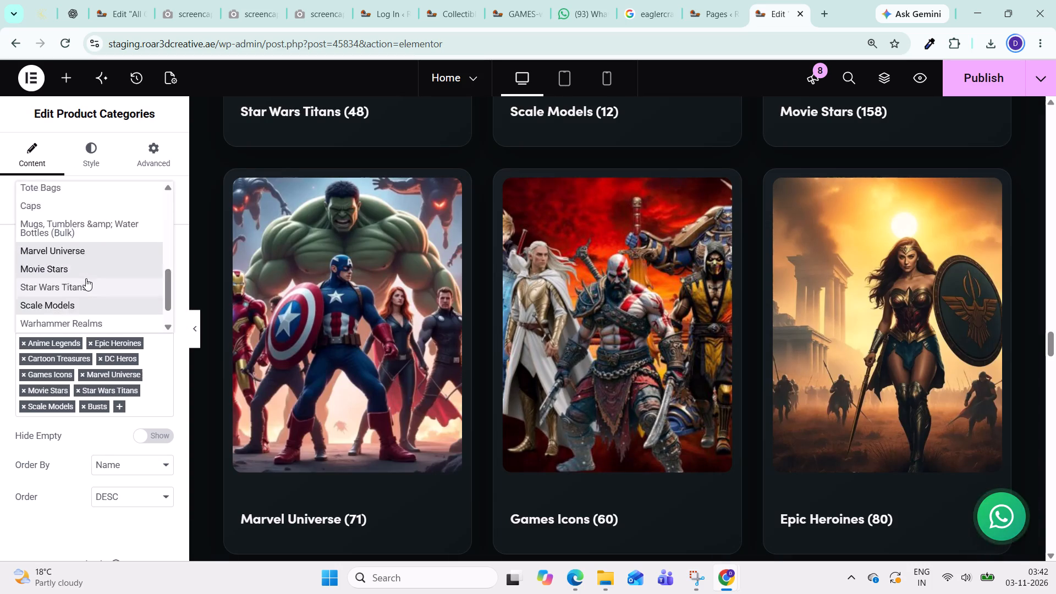
{"action": "scroll", "coordinate": [86, 278], "scroll_direction": "down", "scroll_amount": 3}
{"action": "left_click", "coordinate": [98, 271]}
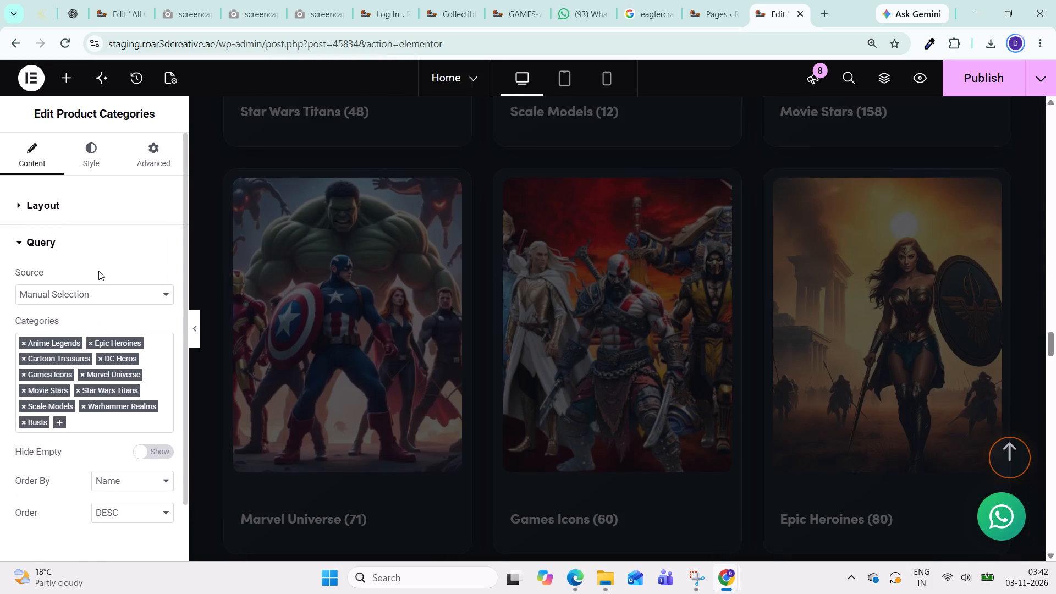
Review the category cards in the home page preview against the widget's manual selection.
{"action": "scroll", "coordinate": [450, 366], "scroll_direction": "up", "scroll_amount": 10}
{"action": "scroll", "coordinate": [452, 365], "scroll_direction": "down", "scroll_amount": 7}
{"action": "scroll", "coordinate": [437, 408], "scroll_direction": "down", "scroll_amount": 10}
{"action": "scroll", "coordinate": [538, 402], "scroll_direction": "down", "scroll_amount": 4}
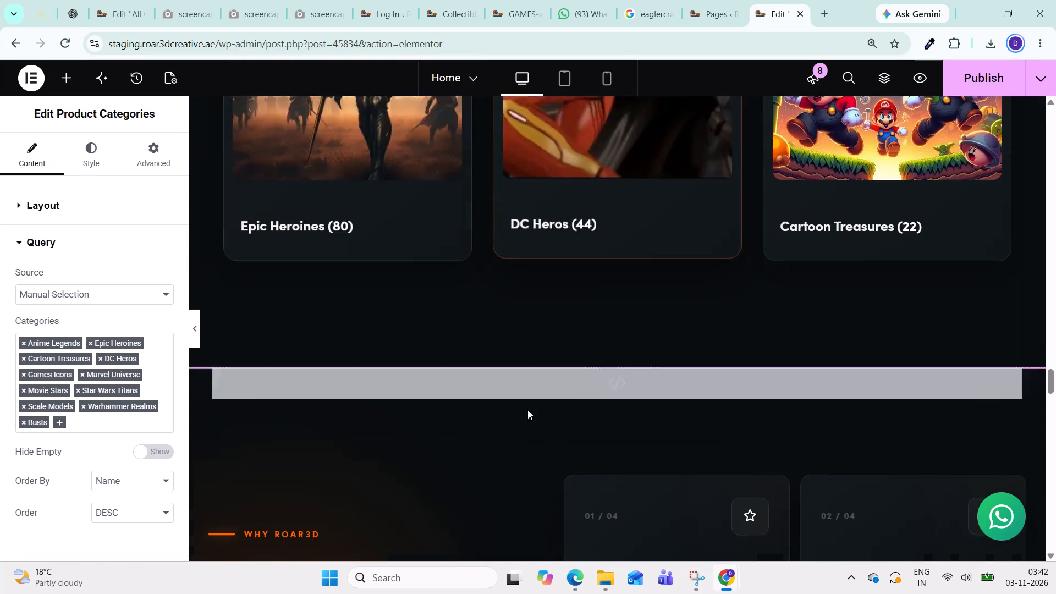
{"action": "scroll", "coordinate": [491, 393], "scroll_direction": "up", "scroll_amount": 3}
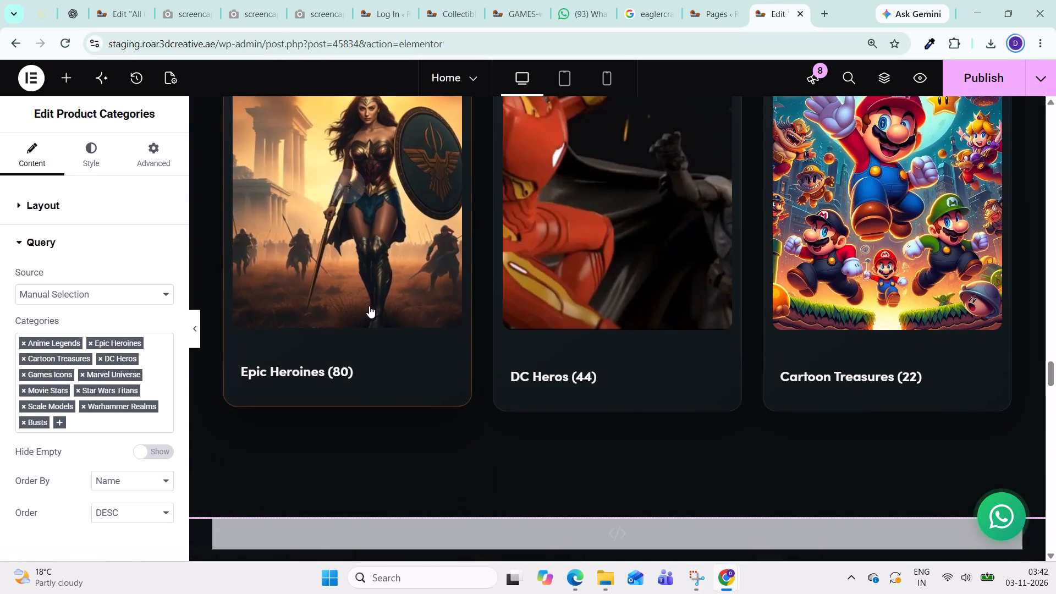
{"action": "scroll", "coordinate": [370, 305], "scroll_direction": "up", "scroll_amount": 5}
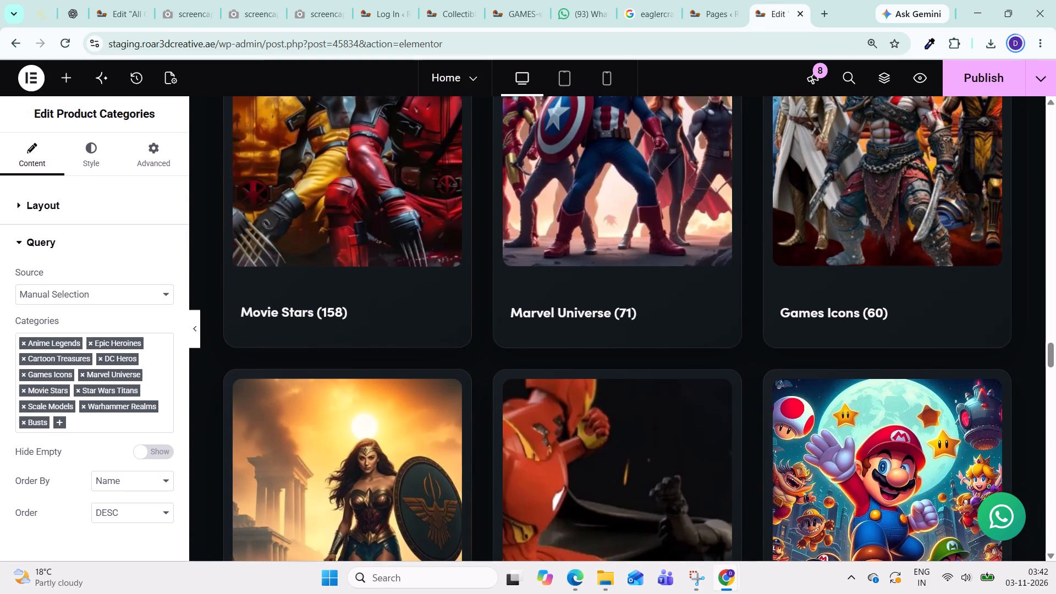
Add the Helmets & Masks category to the widget's manual selection.
{"action": "left_click", "coordinate": [63, 421]}
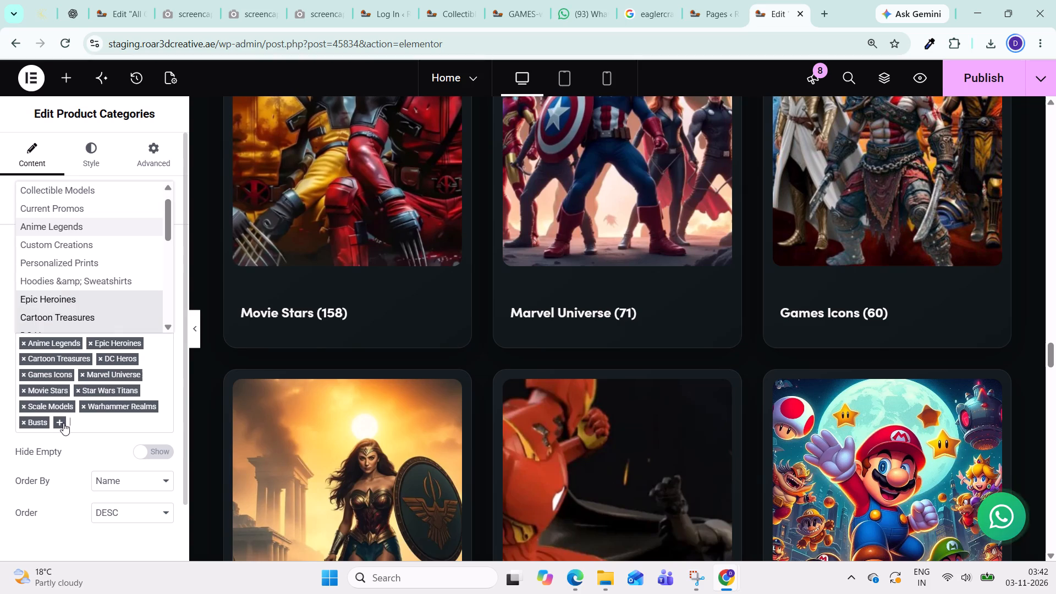
{"action": "scroll", "coordinate": [113, 304], "scroll_direction": "down", "scroll_amount": 5}
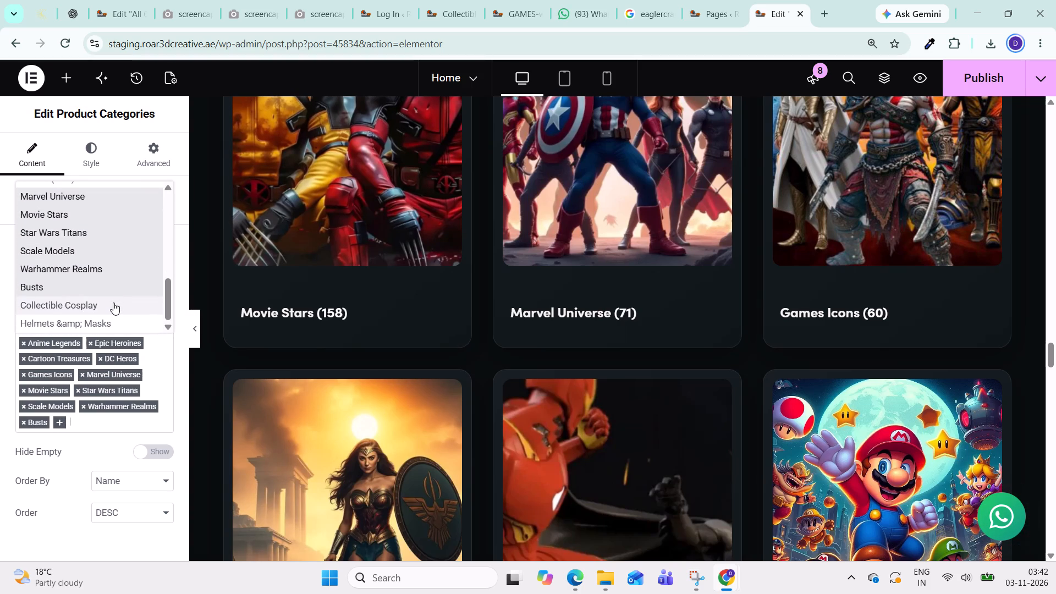
{"action": "scroll", "coordinate": [113, 302], "scroll_direction": "down", "scroll_amount": 1}
{"action": "left_click", "coordinate": [98, 323]}
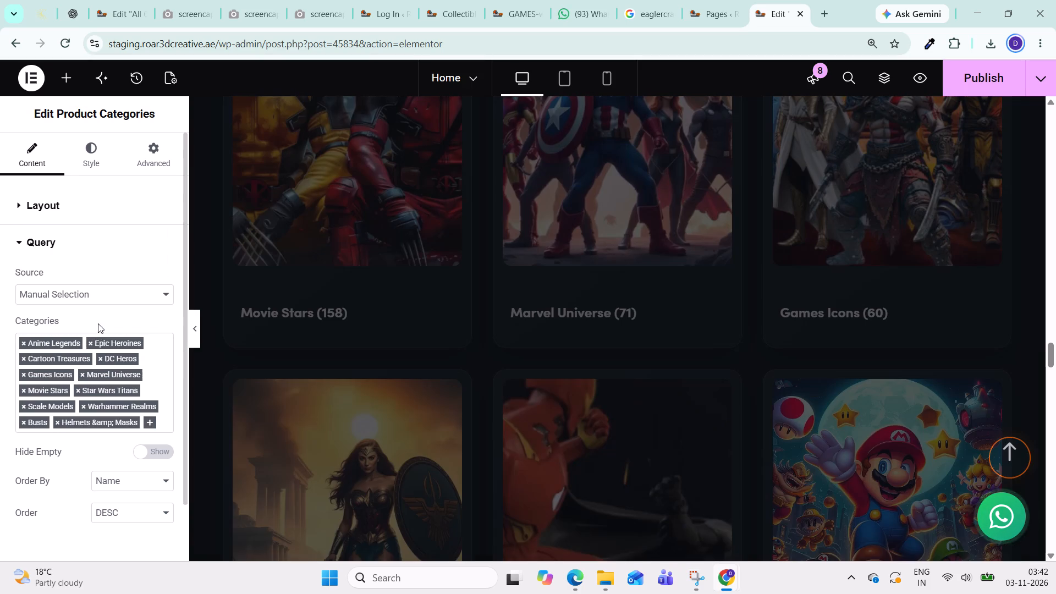
Look through the full list of available categories to check for any collectible category not yet selected.
{"action": "left_click", "coordinate": [146, 417]}
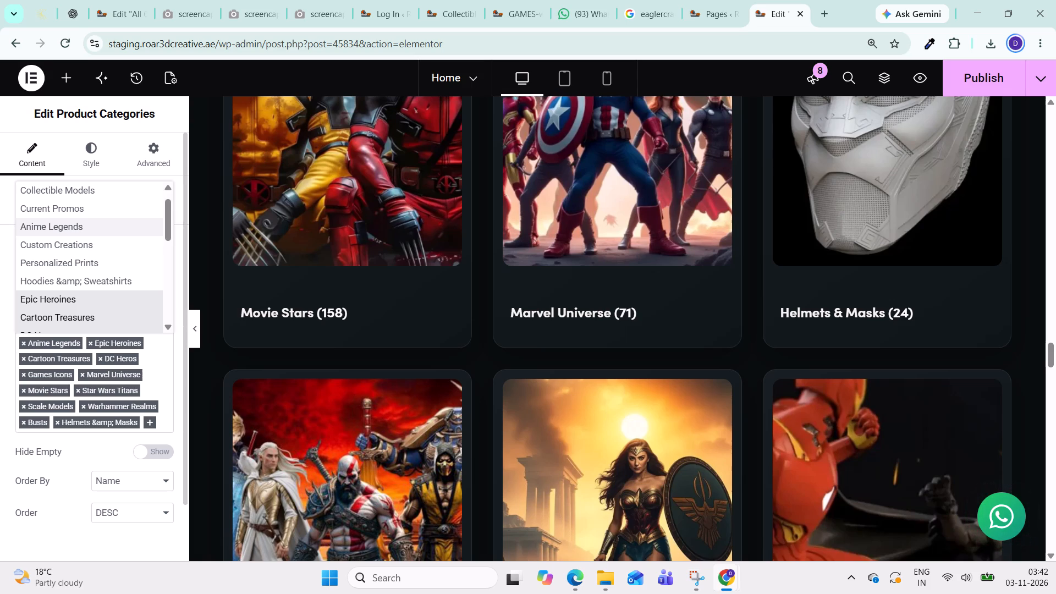
{"action": "scroll", "coordinate": [106, 289], "scroll_direction": "down", "scroll_amount": 5}
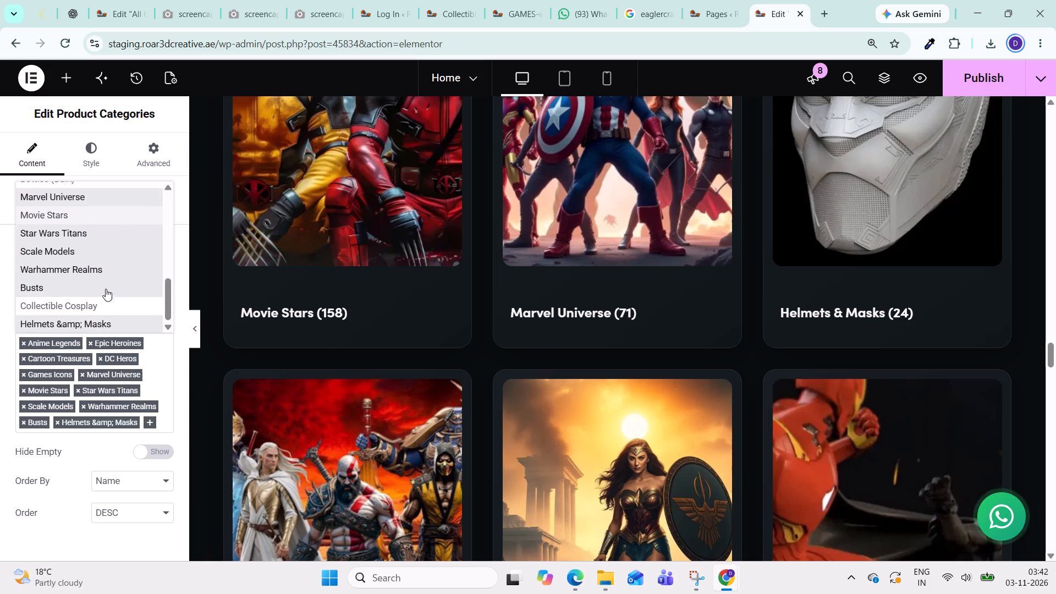
{"action": "scroll", "coordinate": [106, 288], "scroll_direction": "down", "scroll_amount": 1}
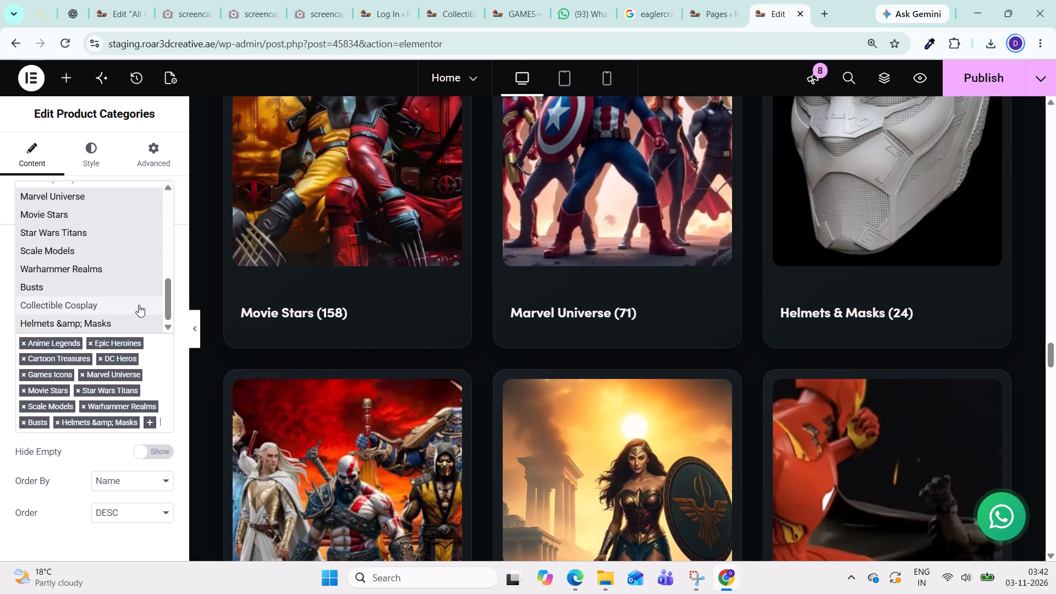
{"action": "scroll", "coordinate": [140, 294], "scroll_direction": "up", "scroll_amount": 2}
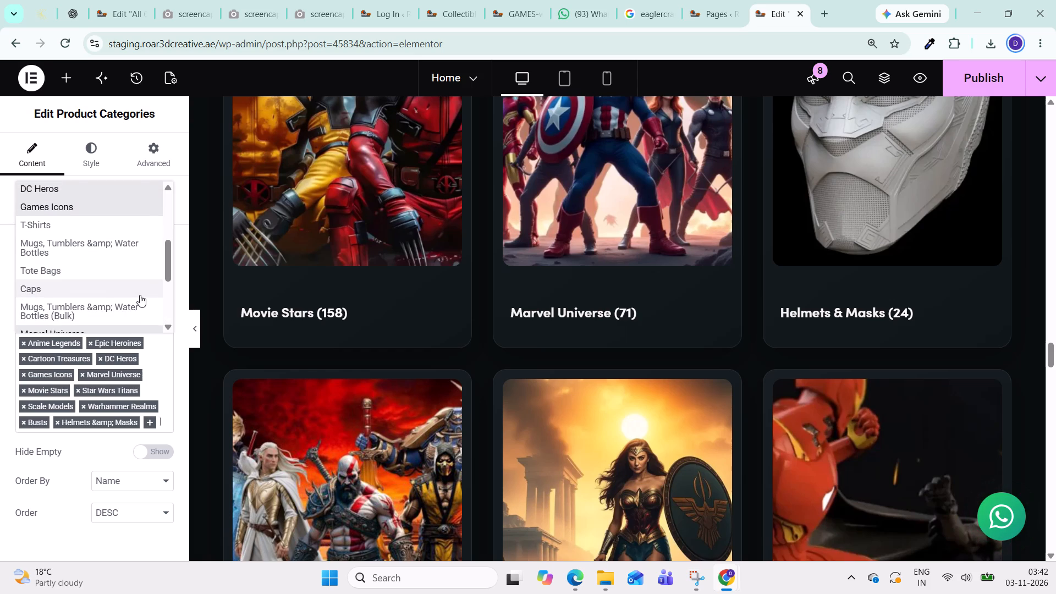
{"action": "scroll", "coordinate": [140, 295], "scroll_direction": "up", "scroll_amount": 2}
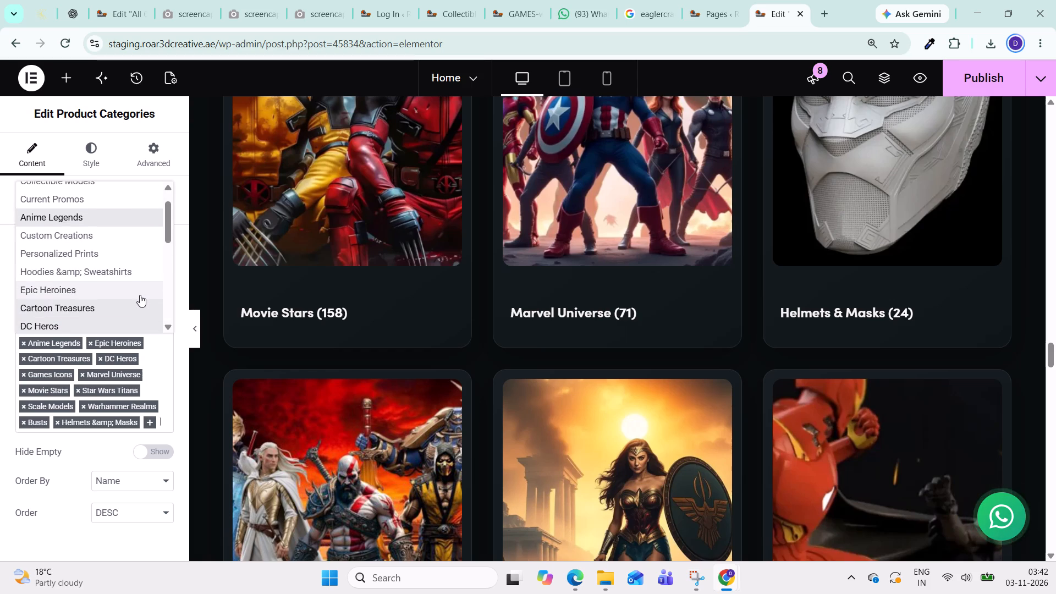
{"action": "scroll", "coordinate": [140, 295], "scroll_direction": "up", "scroll_amount": 2}
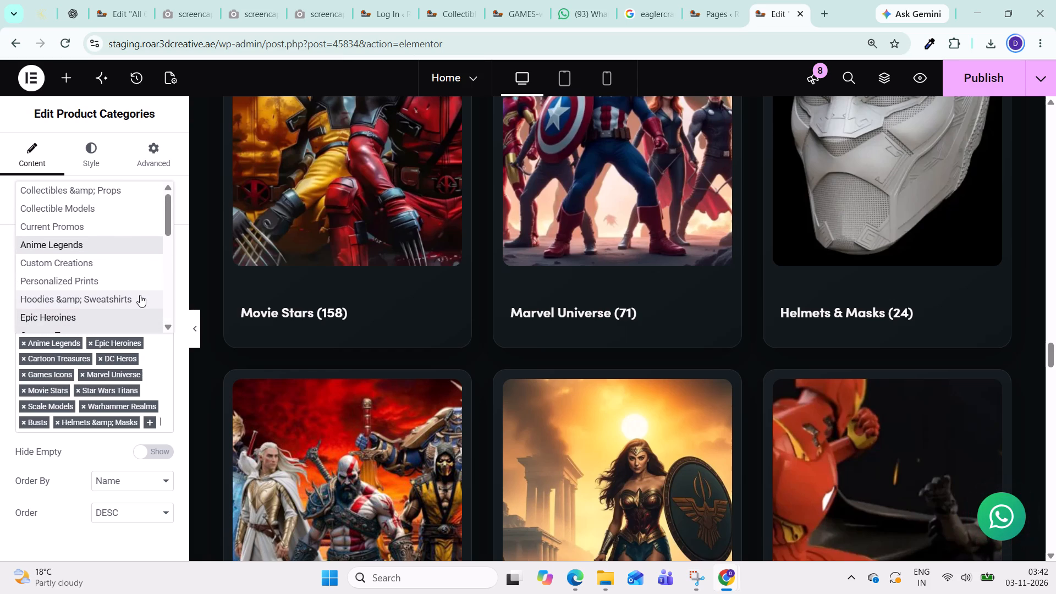
{"action": "scroll", "coordinate": [140, 295], "scroll_direction": "up", "scroll_amount": 1}
{"action": "scroll", "coordinate": [132, 228], "scroll_direction": "up", "scroll_amount": 2}
{"action": "left_click_drag", "start_coordinate": [169, 216], "coordinate": [168, 228]}
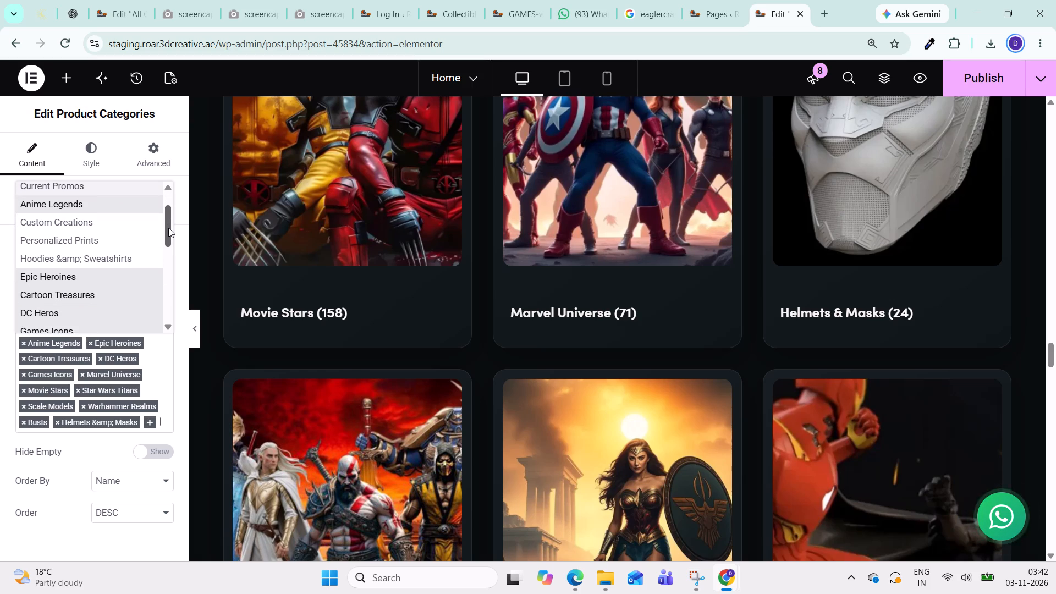
{"action": "left_click_drag", "start_coordinate": [168, 228], "coordinate": [165, 244]}
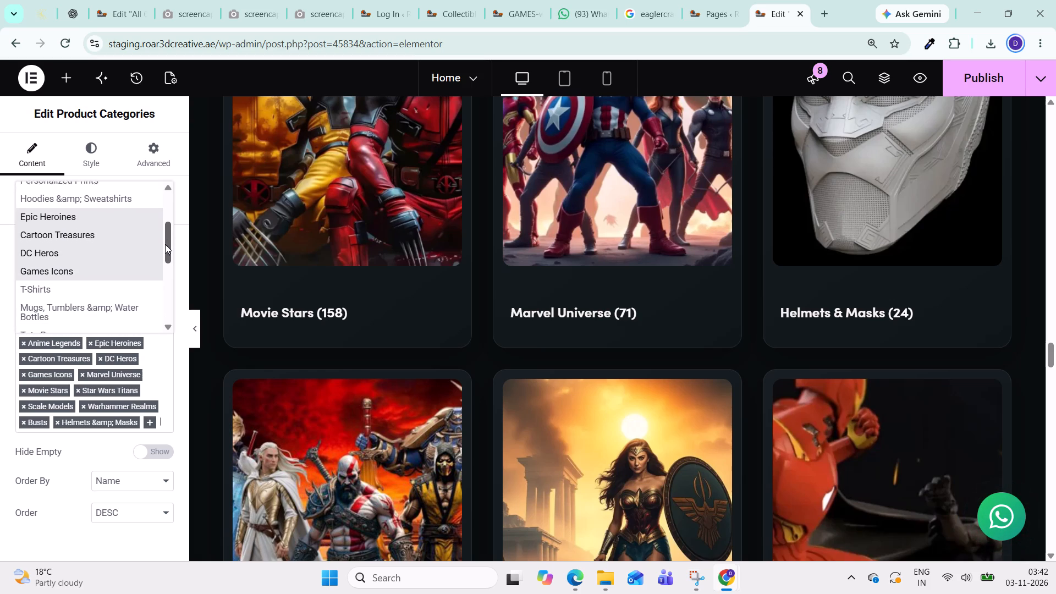
{"action": "left_click_drag", "start_coordinate": [165, 244], "coordinate": [163, 269]}
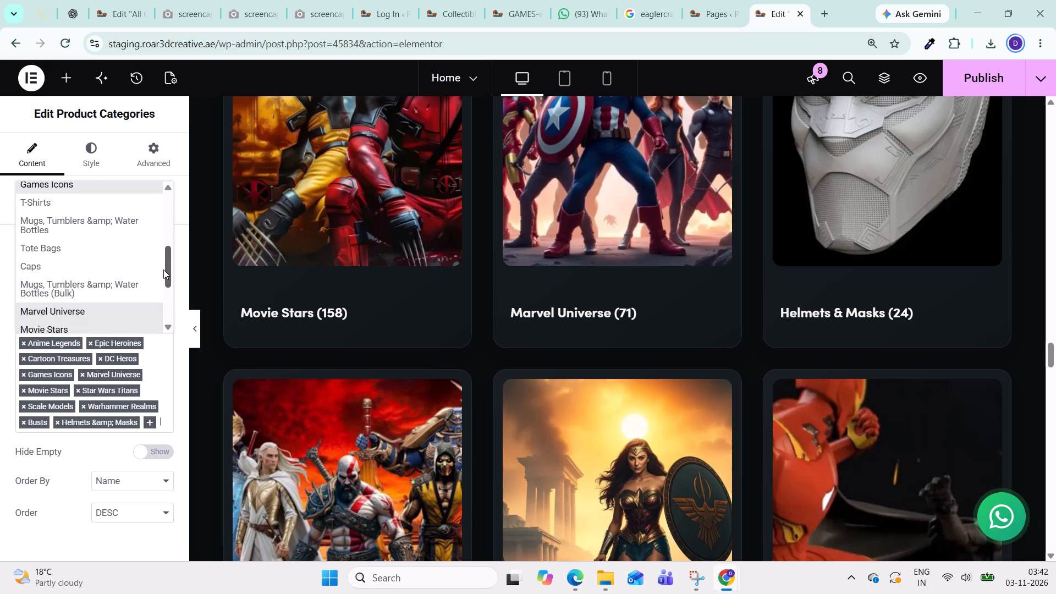
{"action": "left_click_drag", "start_coordinate": [163, 269], "coordinate": [163, 292]}
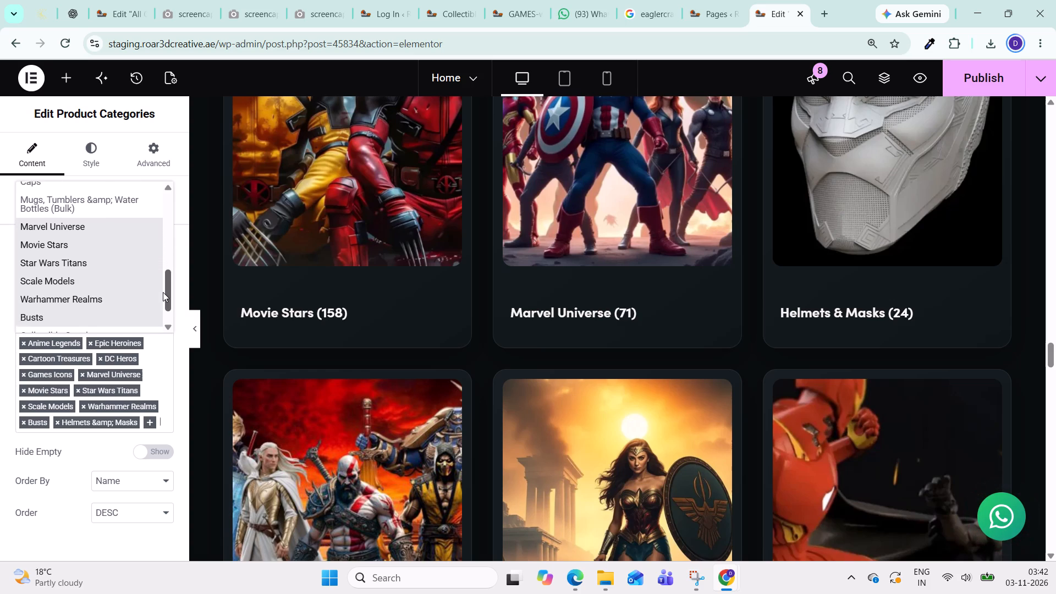
{"action": "left_click_drag", "start_coordinate": [163, 292], "coordinate": [163, 309]}
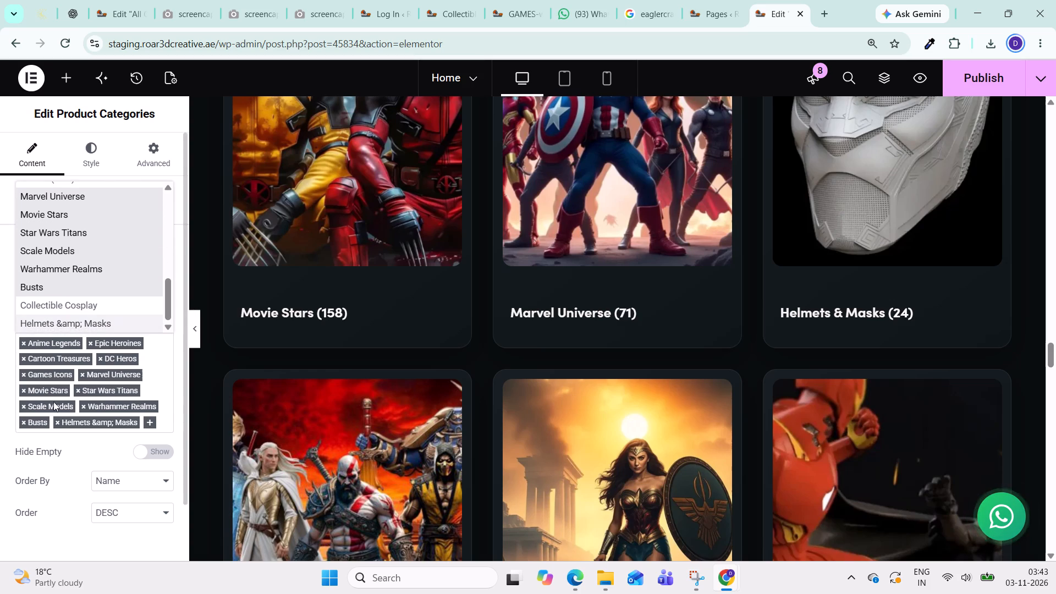
{"action": "scroll", "coordinate": [124, 306], "scroll_direction": "up", "scroll_amount": 2}
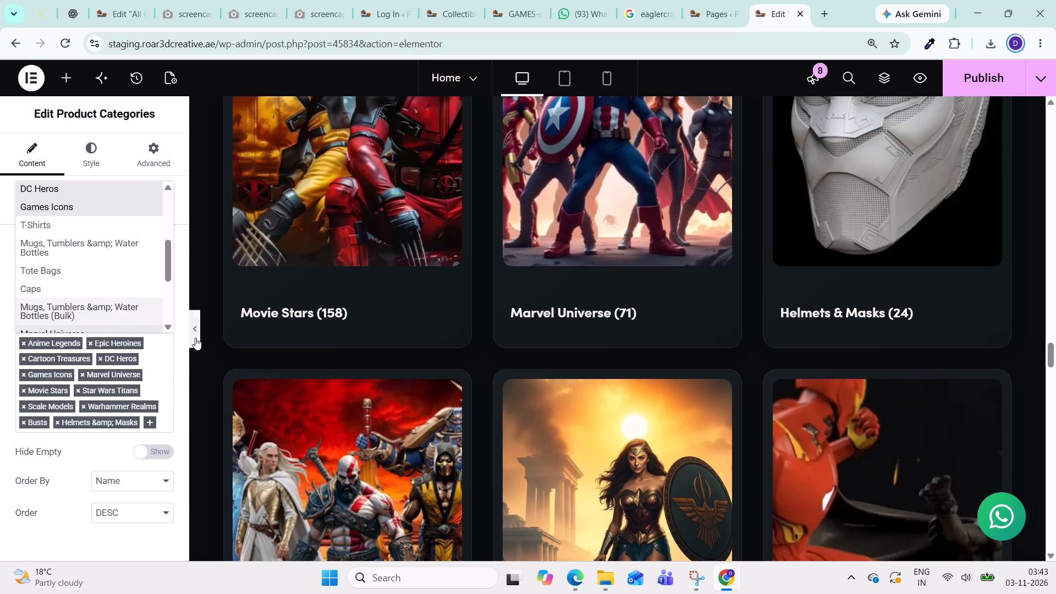
Close the category list and collapse the widget settings to view the home page at full width.
{"action": "left_click", "coordinate": [191, 338]}
{"action": "left_click", "coordinate": [196, 332]}
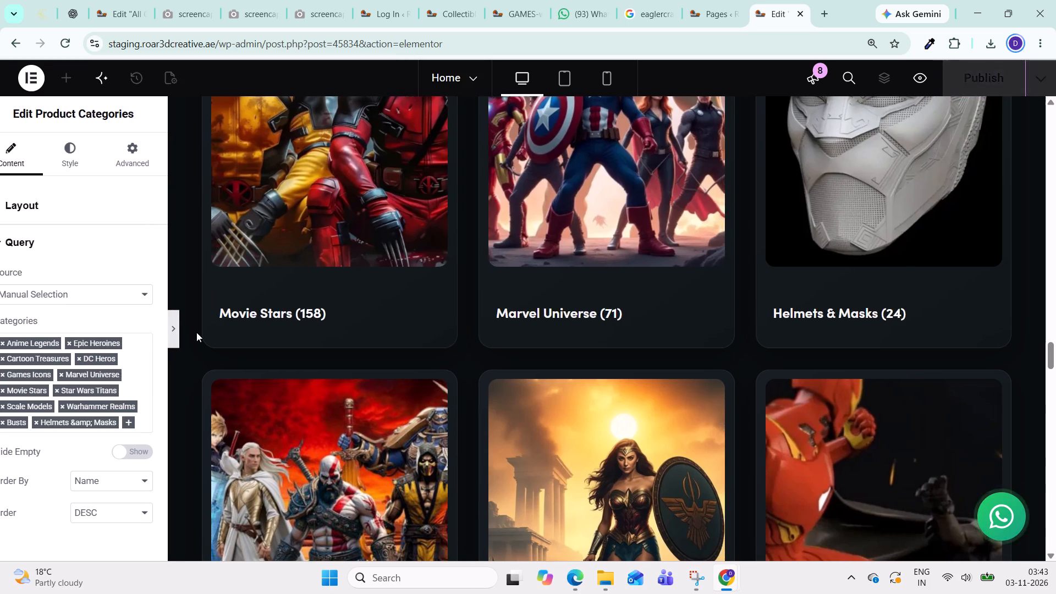
Compare the Featured Categories cards at full width with the widget's manual selection to check which categories are missing.
{"action": "scroll", "coordinate": [622, 345], "scroll_direction": "up", "scroll_amount": 10}
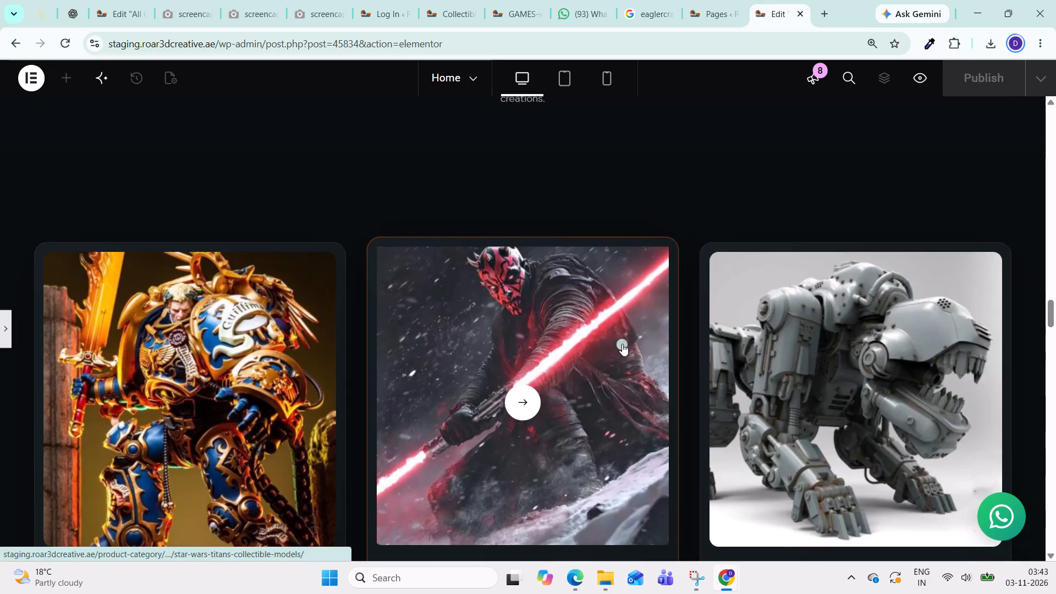
{"action": "scroll", "coordinate": [622, 344], "scroll_direction": "down", "scroll_amount": 18}
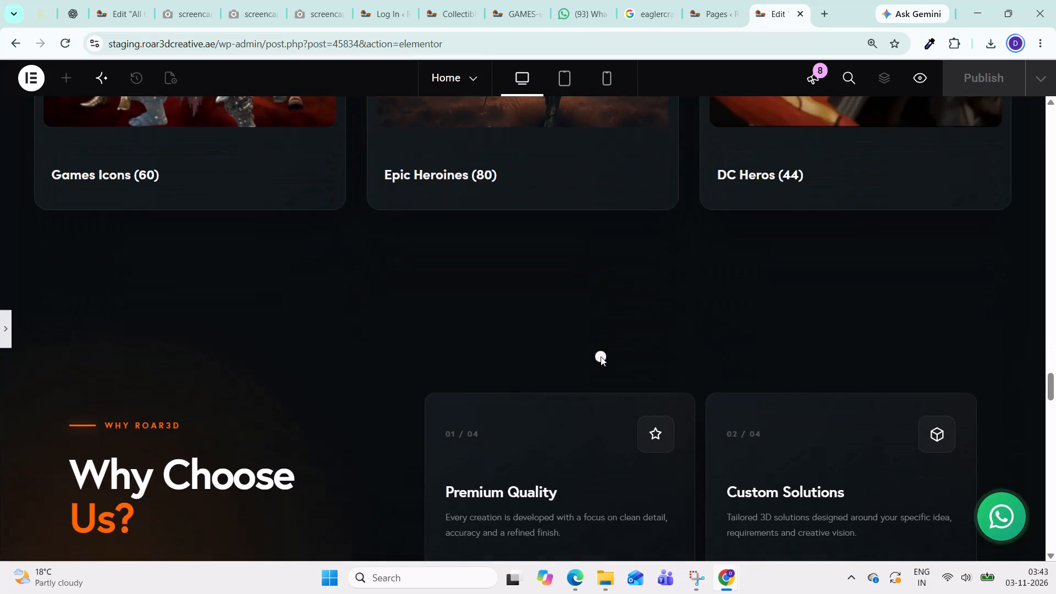
{"action": "scroll", "coordinate": [601, 356], "scroll_direction": "up", "scroll_amount": 2}
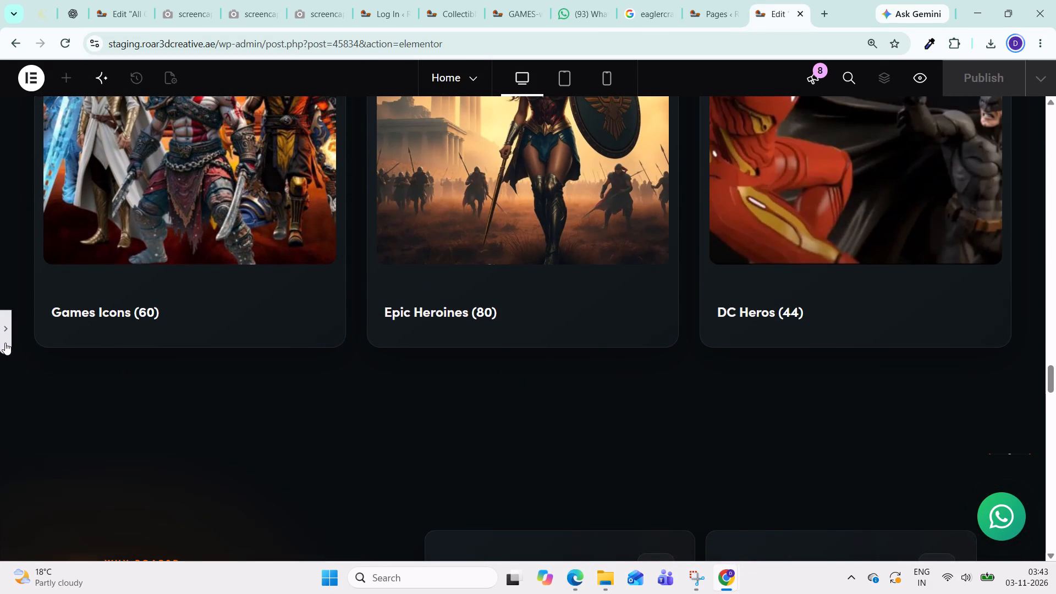
{"action": "left_click", "coordinate": [5, 343]}
{"action": "scroll", "coordinate": [515, 340], "scroll_direction": "up", "scroll_amount": 4}
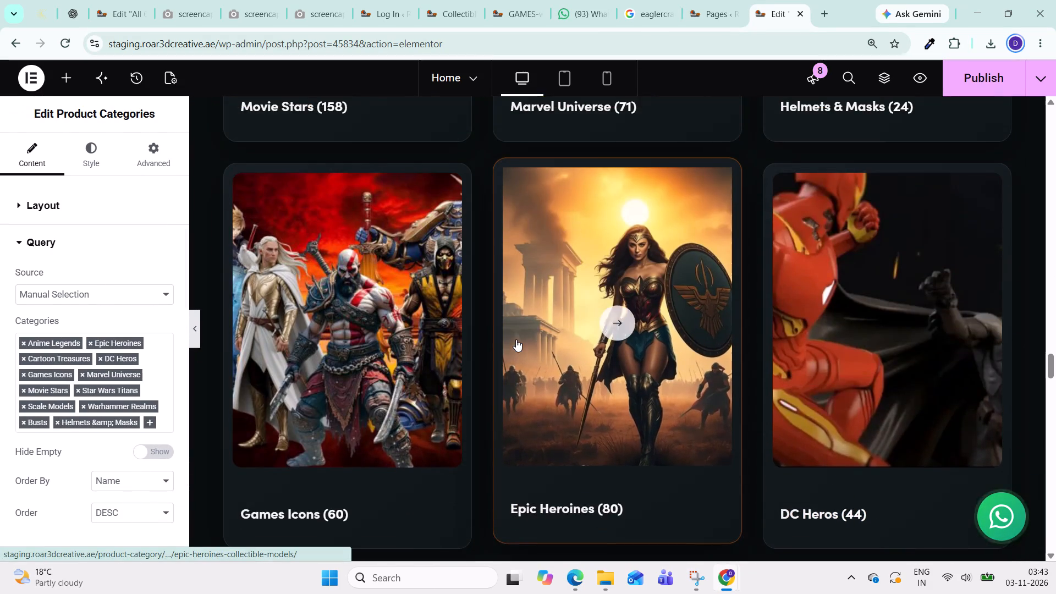
{"action": "scroll", "coordinate": [516, 339], "scroll_direction": "up", "scroll_amount": 1}
{"action": "scroll", "coordinate": [91, 294], "scroll_direction": "up", "scroll_amount": 1}
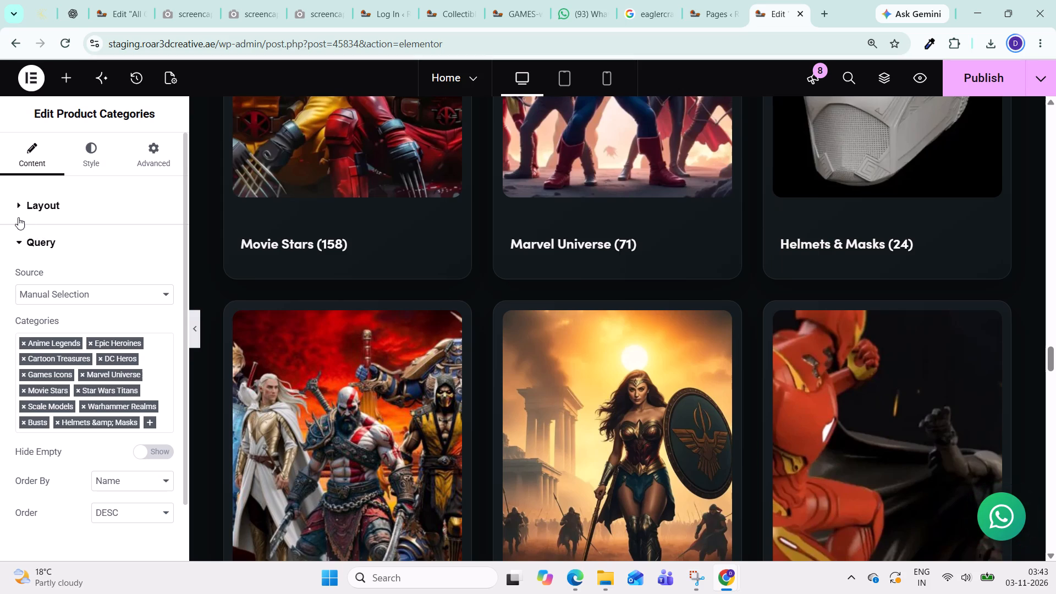
Set the Product Categories widget's Categories Count to 12 in its layout settings.
{"action": "left_click", "coordinate": [14, 243]}
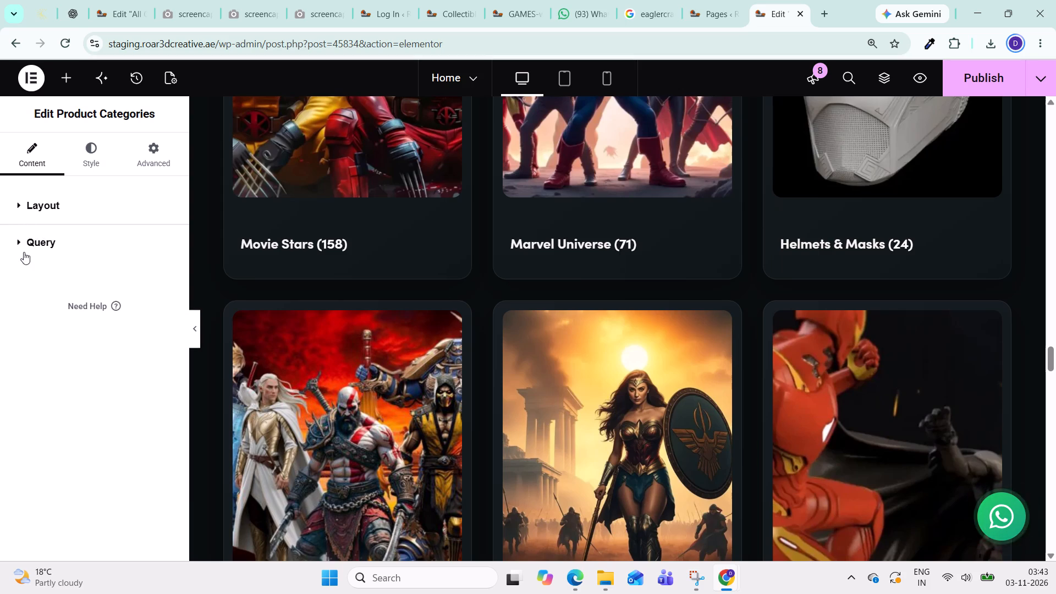
{"action": "left_click", "coordinate": [21, 239]}
{"action": "left_click", "coordinate": [18, 200]}
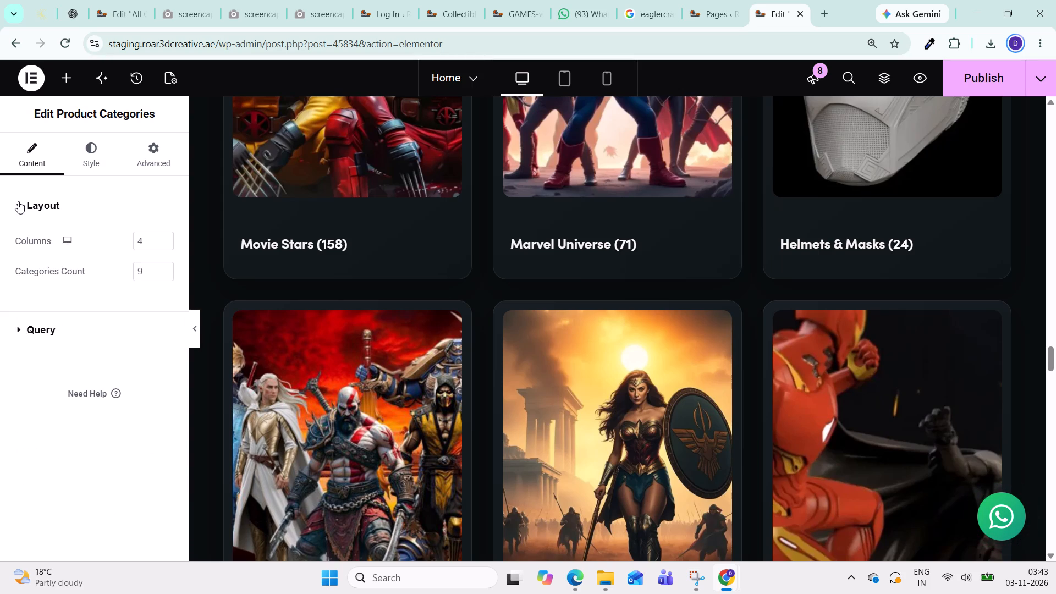
{"action": "left_click", "coordinate": [146, 272]}
{"action": "key", "text": "BackSpace"}
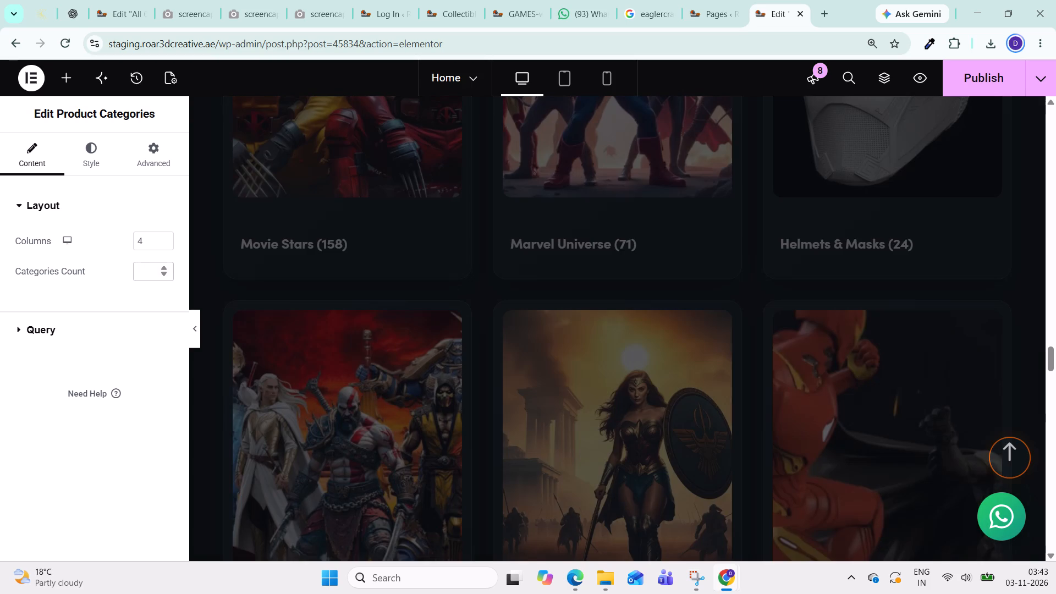
{"action": "type", "text": "12"}
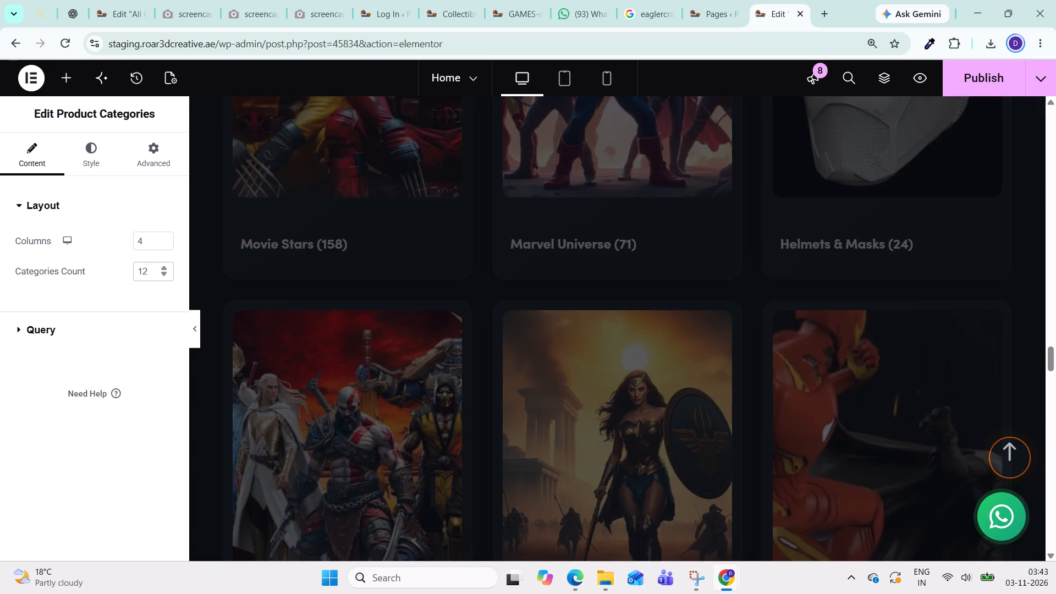
Check the extended category grid in the preview and publish the home page changes.
{"action": "scroll", "coordinate": [585, 320], "scroll_direction": "down", "scroll_amount": 10}
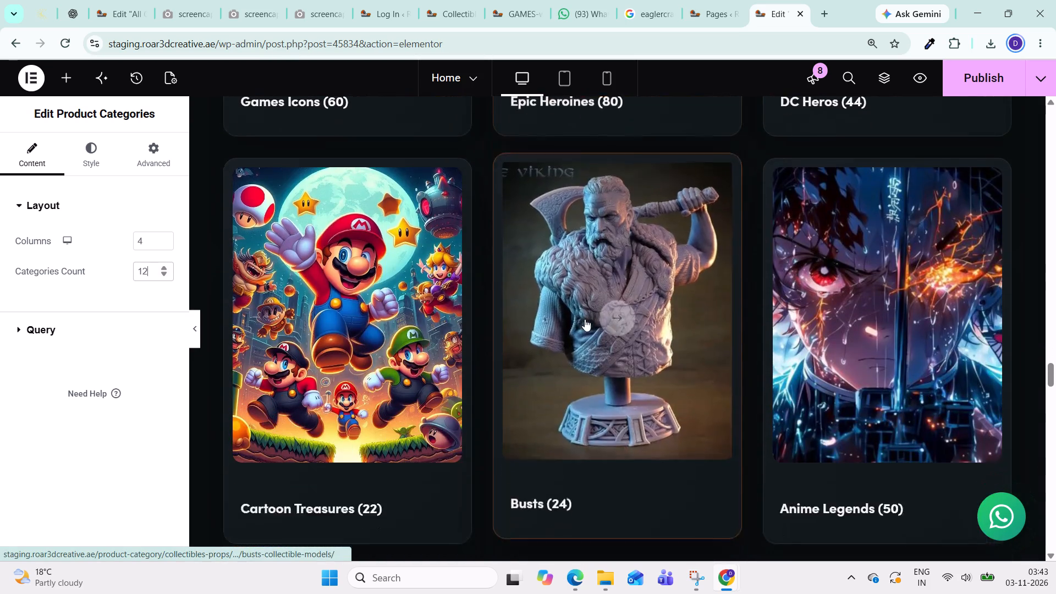
{"action": "scroll", "coordinate": [585, 319], "scroll_direction": "down", "scroll_amount": 1}
{"action": "scroll", "coordinate": [585, 319], "scroll_direction": "up", "scroll_amount": 8}
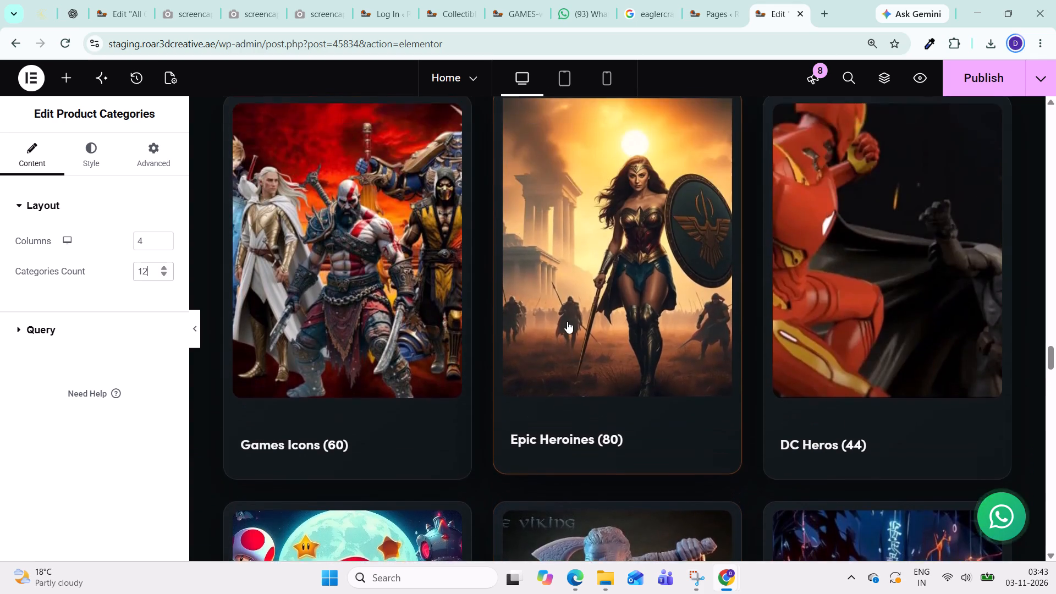
{"action": "scroll", "coordinate": [564, 322], "scroll_direction": "up", "scroll_amount": 9}
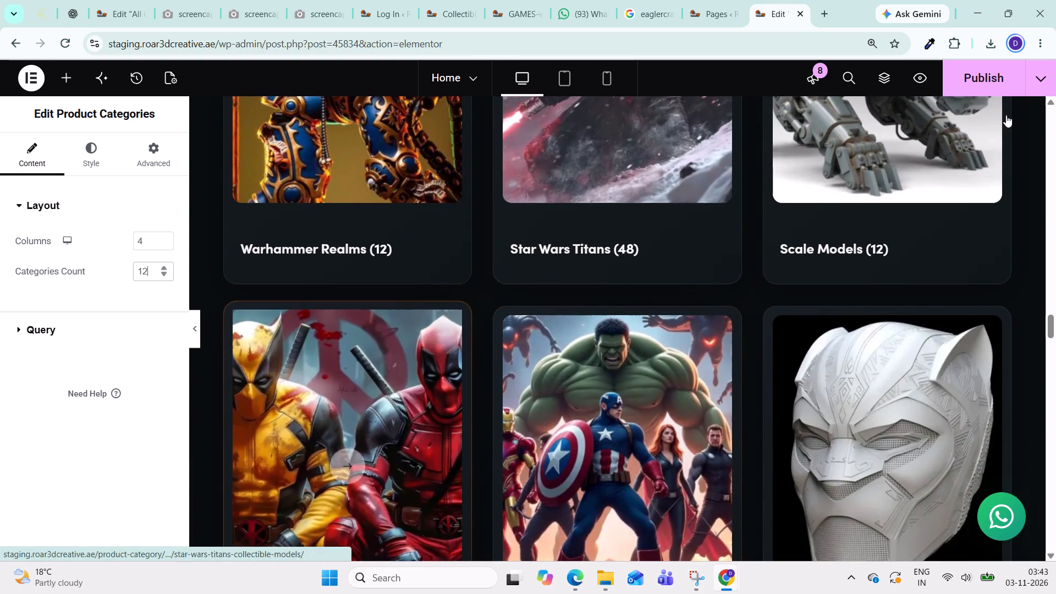
{"action": "left_click", "coordinate": [976, 85]}
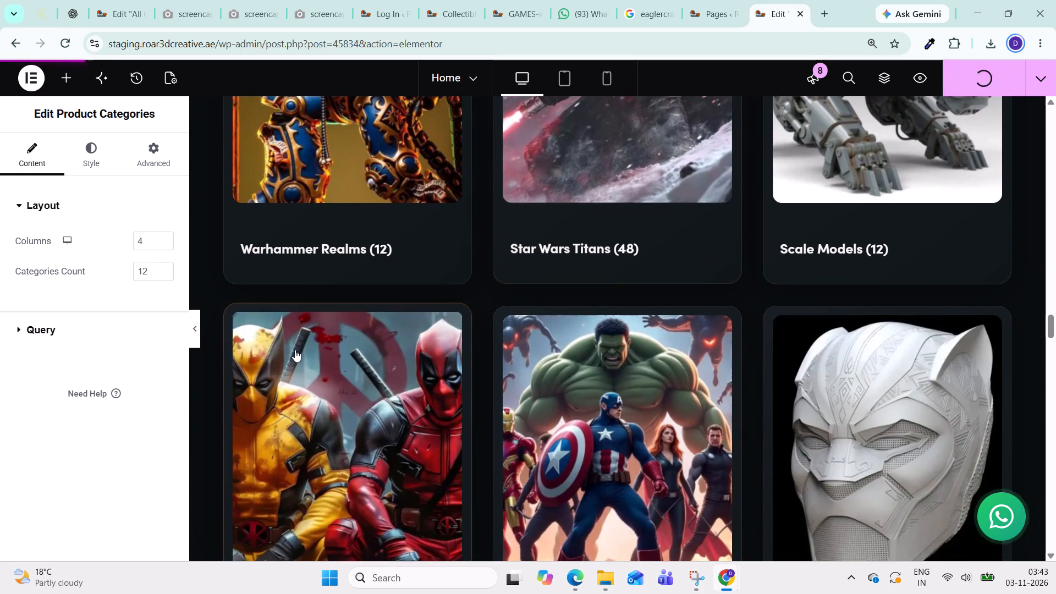
Hide the widget settings and review the whole Featured Categories grid at full width, from Warhammer Realms to Anime Legends.
{"action": "left_click", "coordinate": [196, 327]}
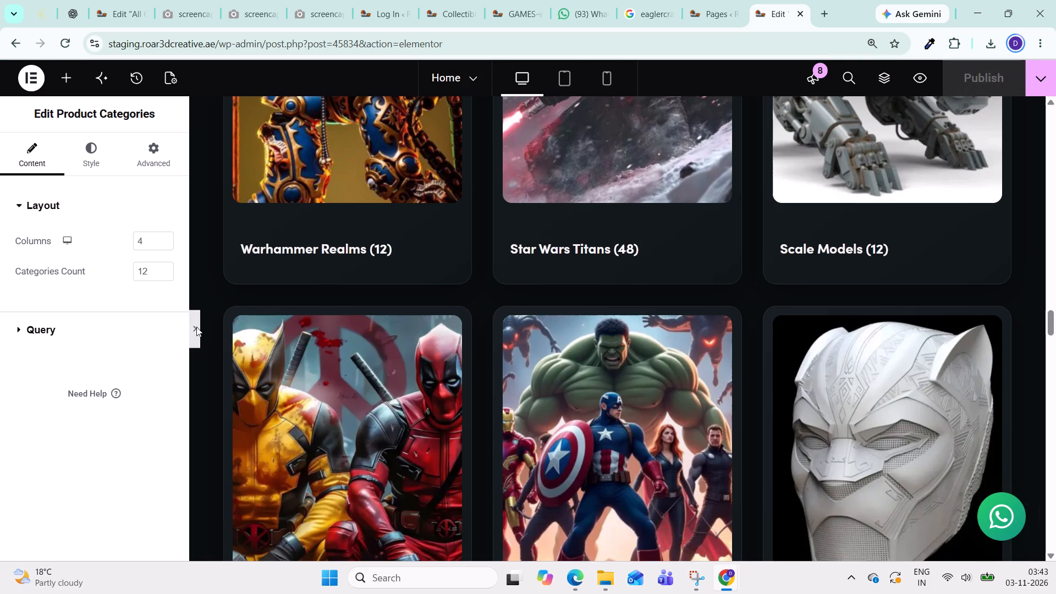
{"action": "scroll", "coordinate": [645, 342], "scroll_direction": "up", "scroll_amount": 6}
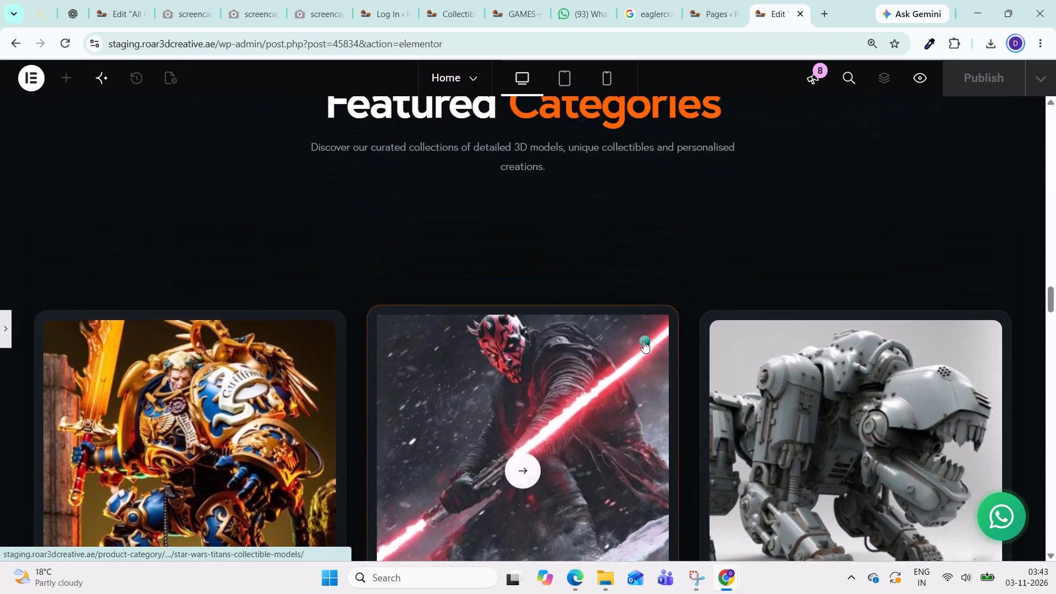
{"action": "scroll", "coordinate": [643, 341], "scroll_direction": "up", "scroll_amount": 3}
{"action": "scroll", "coordinate": [643, 341], "scroll_direction": "down", "scroll_amount": 9}
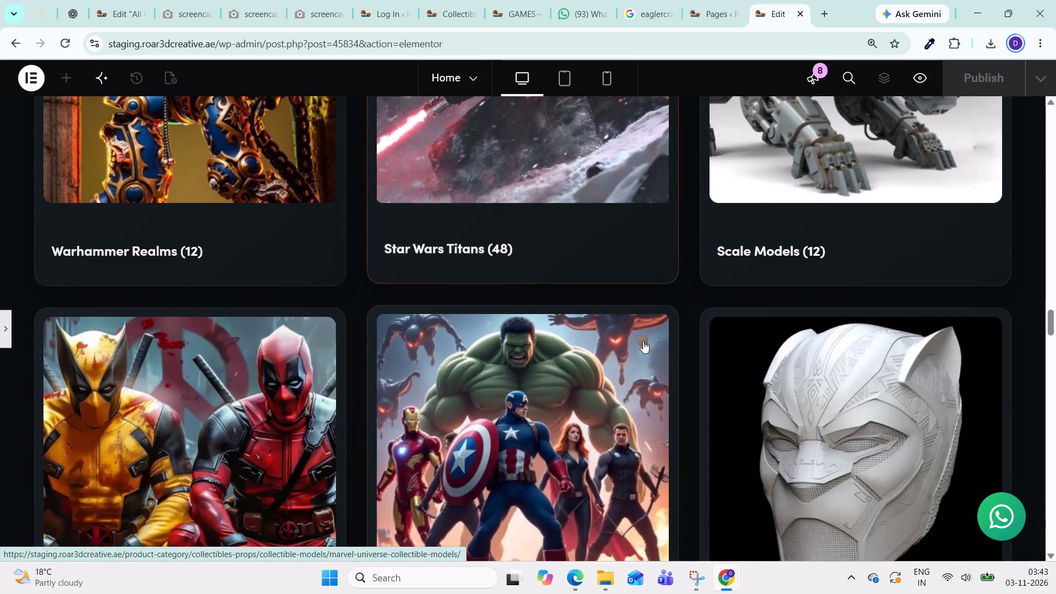
{"action": "scroll", "coordinate": [643, 341], "scroll_direction": "down", "scroll_amount": 15}
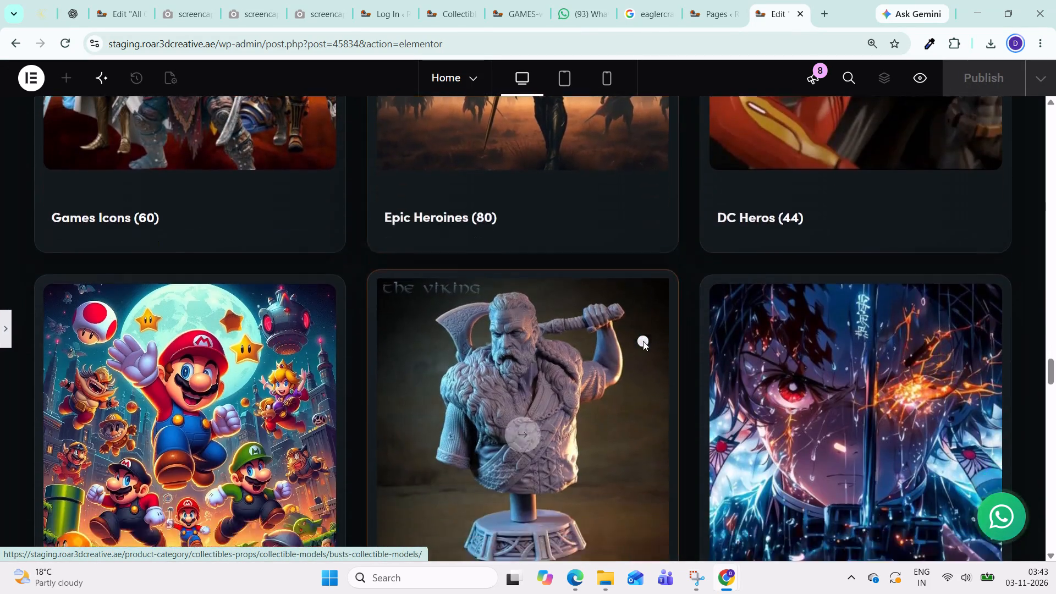
{"action": "scroll", "coordinate": [643, 341], "scroll_direction": "down", "scroll_amount": 4}
Open the HTML widget beneath the category cards for editing and examine the opening styles of its Featured Categories slider code.
{"action": "left_click", "coordinate": [0, 335]}
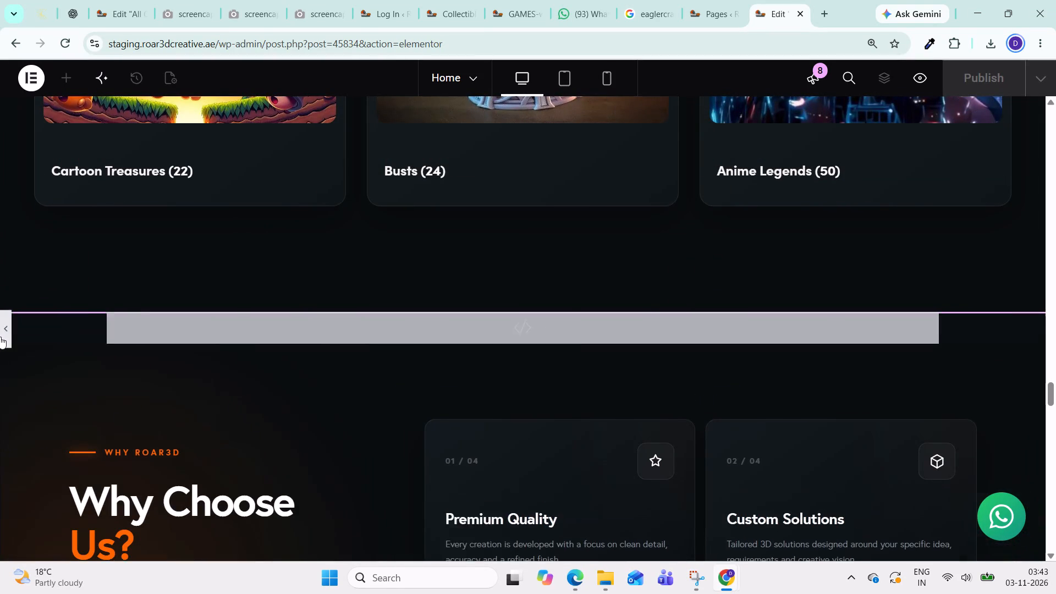
{"action": "left_click", "coordinate": [1019, 317]}
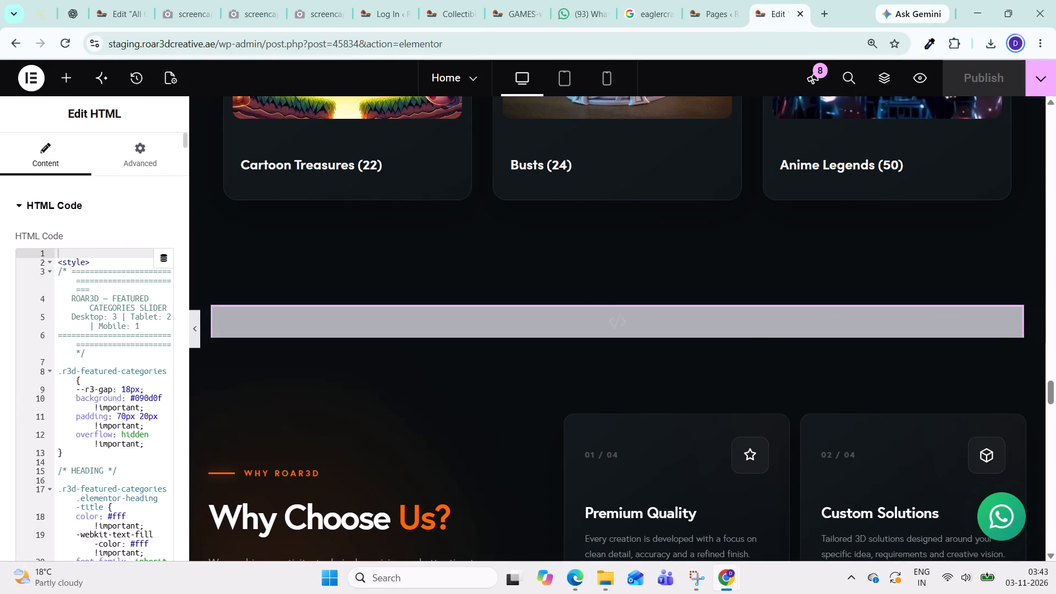
{"action": "scroll", "coordinate": [159, 444], "scroll_direction": "up", "scroll_amount": 1}
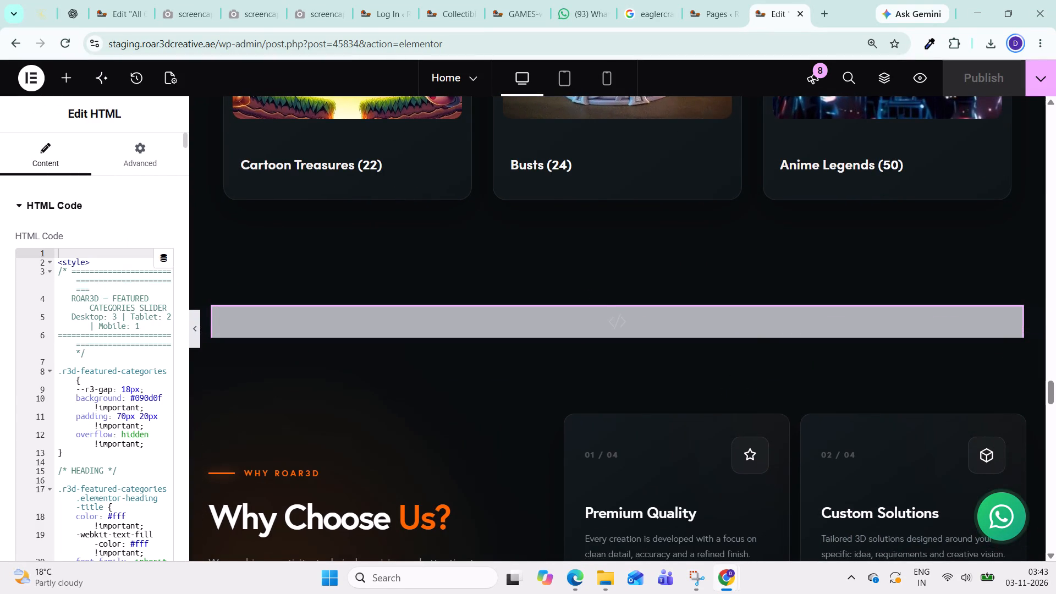
{"action": "scroll", "coordinate": [120, 422], "scroll_direction": "up", "scroll_amount": 2}
{"action": "scroll", "coordinate": [120, 419], "scroll_direction": "down", "scroll_amount": 5}
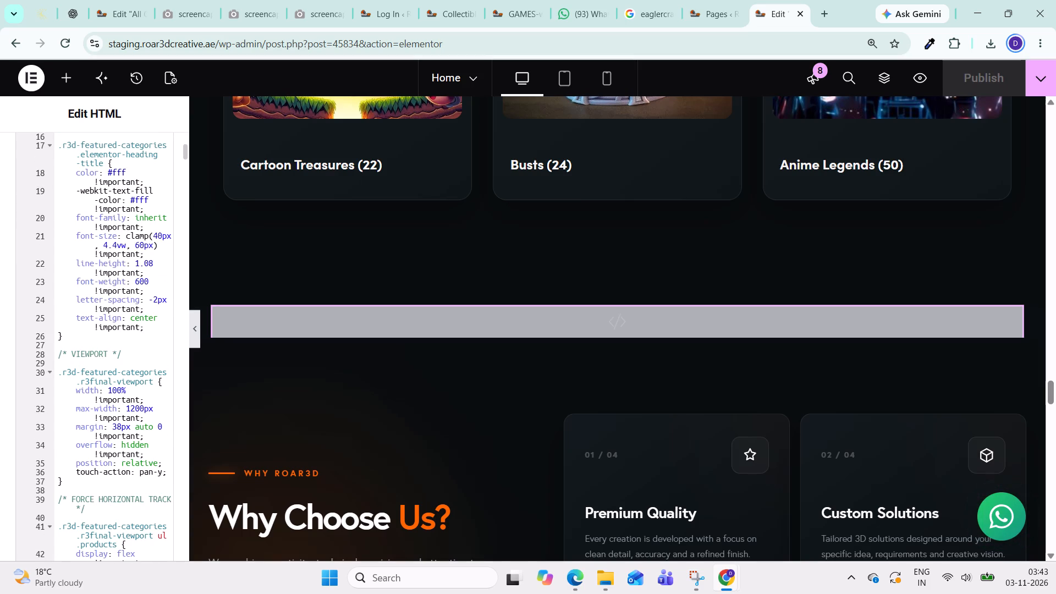
{"action": "scroll", "coordinate": [120, 419], "scroll_direction": "down", "scroll_amount": 2}
{"action": "scroll", "coordinate": [120, 418], "scroll_direction": "up", "scroll_amount": 1}
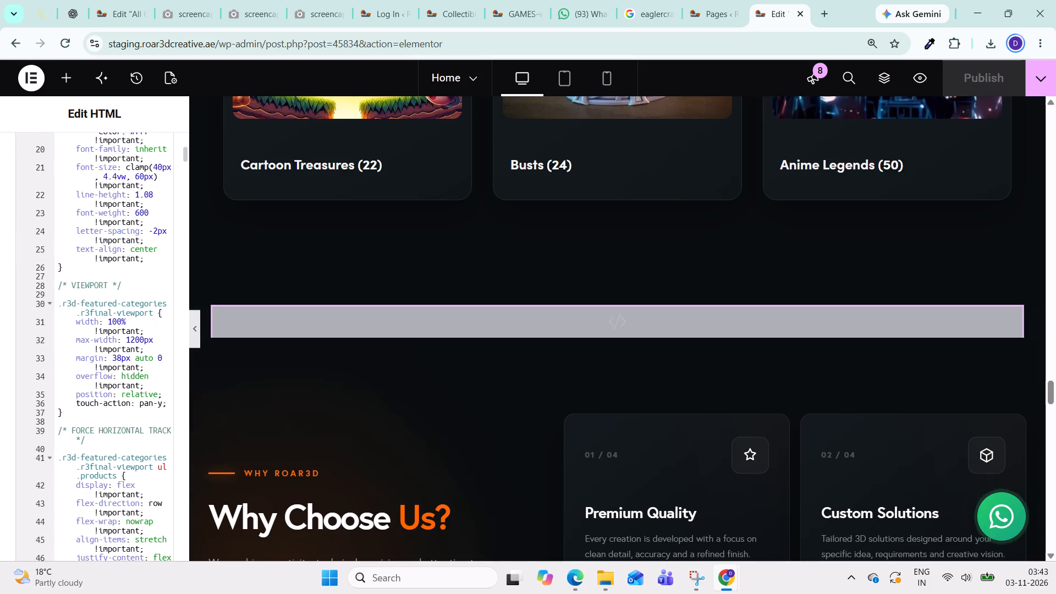
{"action": "scroll", "coordinate": [120, 418], "scroll_direction": "up", "scroll_amount": 3}
{"action": "scroll", "coordinate": [685, 356], "scroll_direction": "up", "scroll_amount": 7}
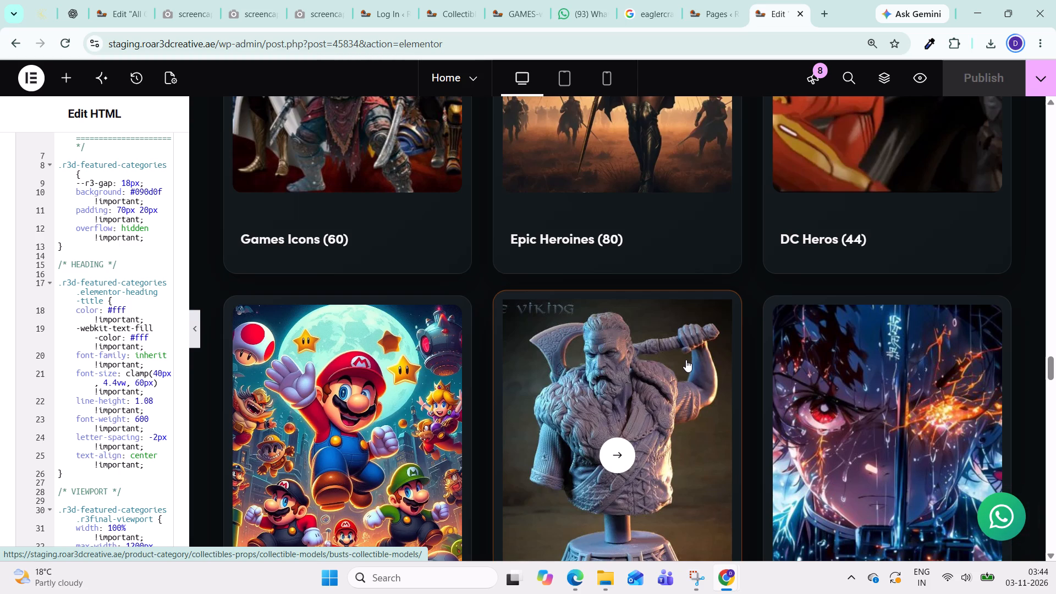
Review the Featured Categories heading and card rows in the preview to see how the cards are laid out.
{"action": "scroll", "coordinate": [1055, 343], "scroll_direction": "up", "scroll_amount": 3}
{"action": "scroll", "coordinate": [988, 303], "scroll_direction": "up", "scroll_amount": 4}
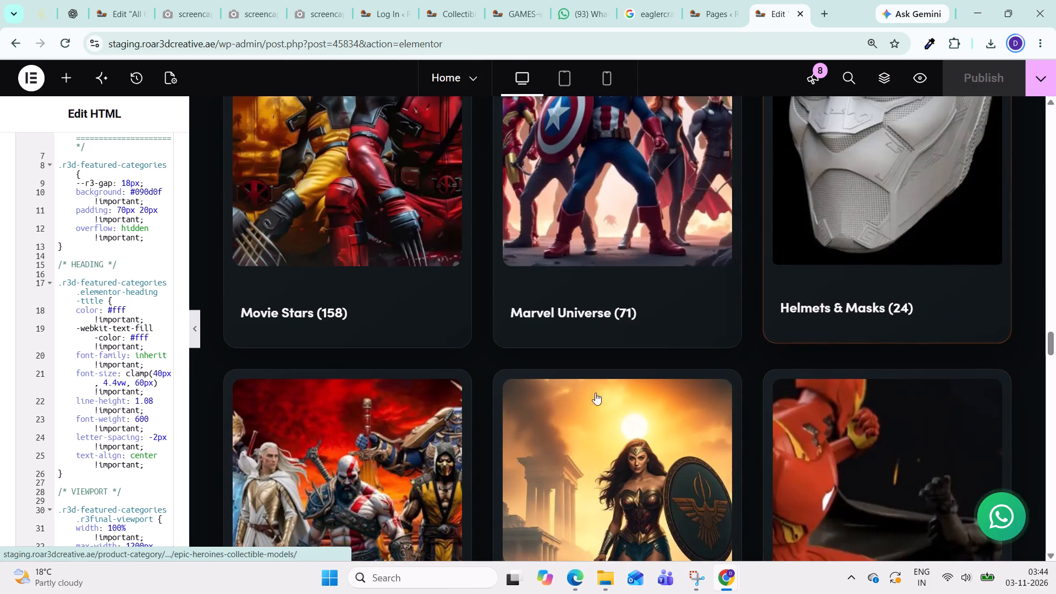
{"action": "scroll", "coordinate": [606, 299], "scroll_direction": "up", "scroll_amount": 14}
{"action": "scroll", "coordinate": [607, 302], "scroll_direction": "down", "scroll_amount": 3}
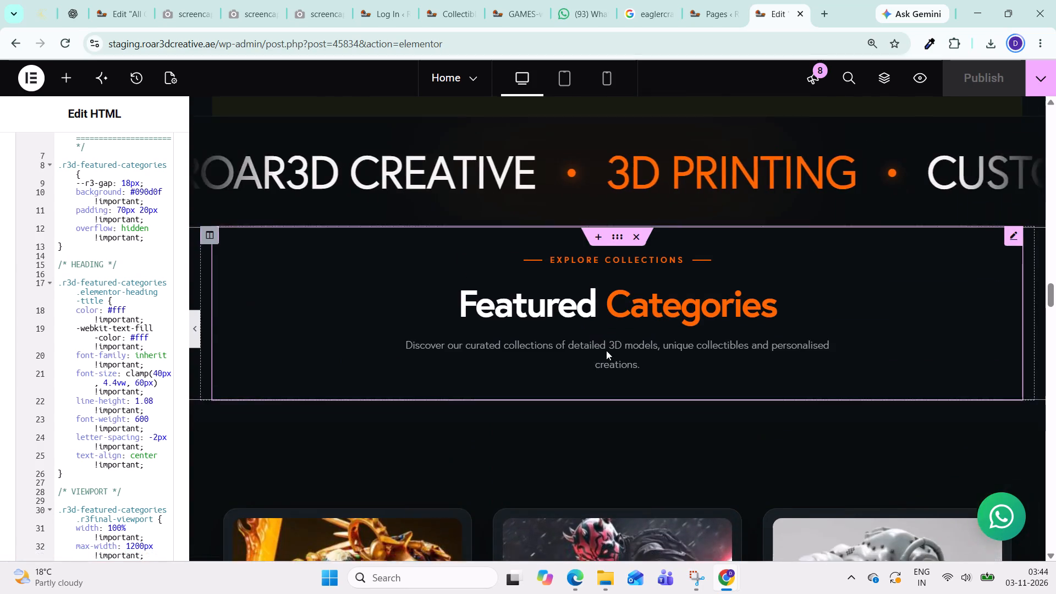
{"action": "scroll", "coordinate": [606, 350], "scroll_direction": "down", "scroll_amount": 2}
{"action": "scroll", "coordinate": [903, 382], "scroll_direction": "down", "scroll_amount": 3}
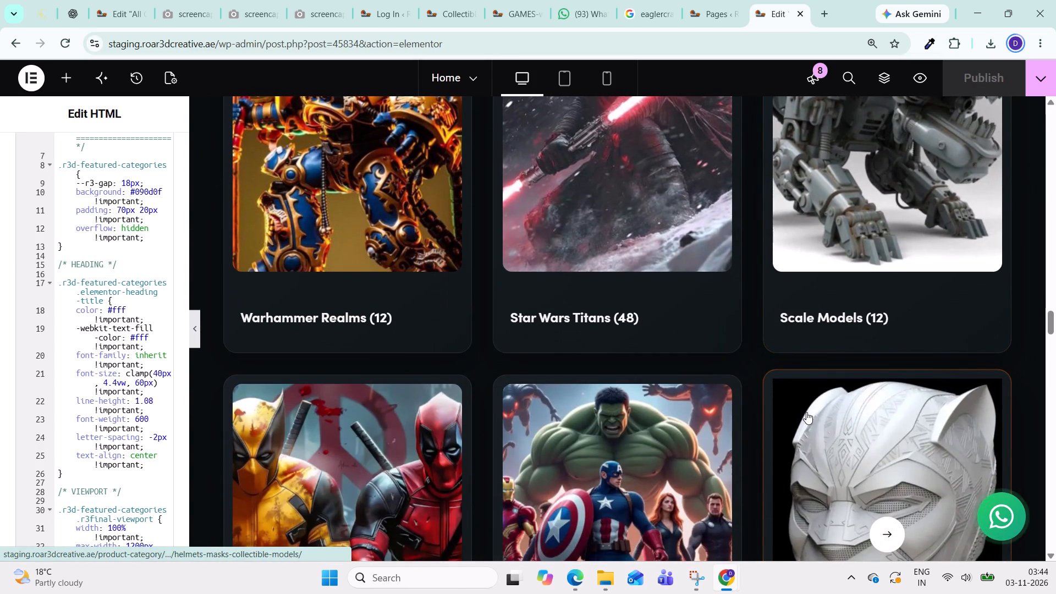
{"action": "scroll", "coordinate": [683, 387], "scroll_direction": "down", "scroll_amount": 1}
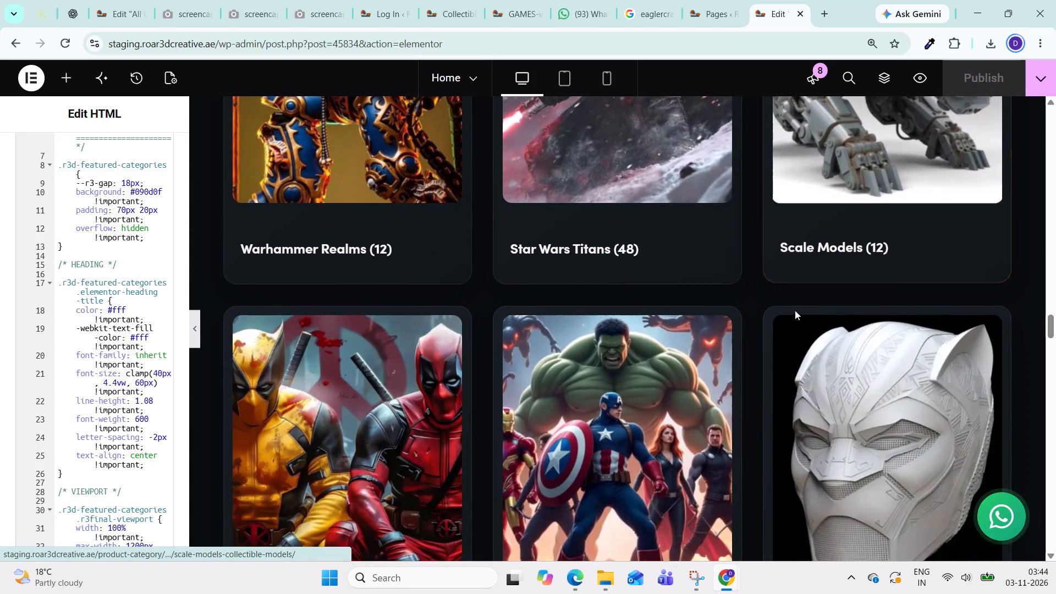
{"action": "scroll", "coordinate": [310, 394], "scroll_direction": "down", "scroll_amount": 2}
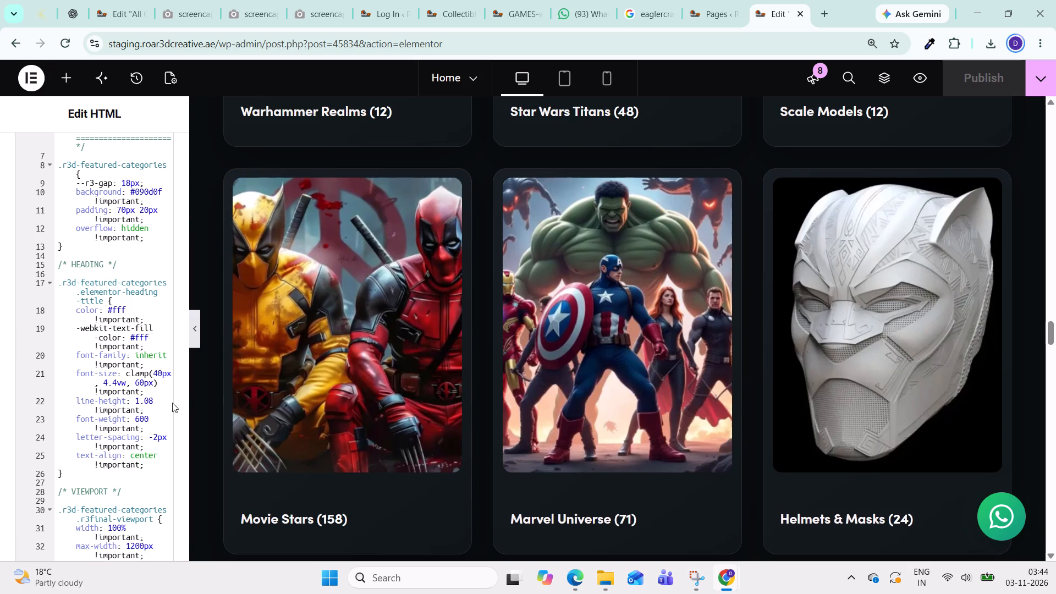
Examine the Featured Categories slider styles in the HTML code, from the heading and viewport rules through the cards, arrows and responsive rules.
{"action": "scroll", "coordinate": [120, 419], "scroll_direction": "down", "scroll_amount": 3}
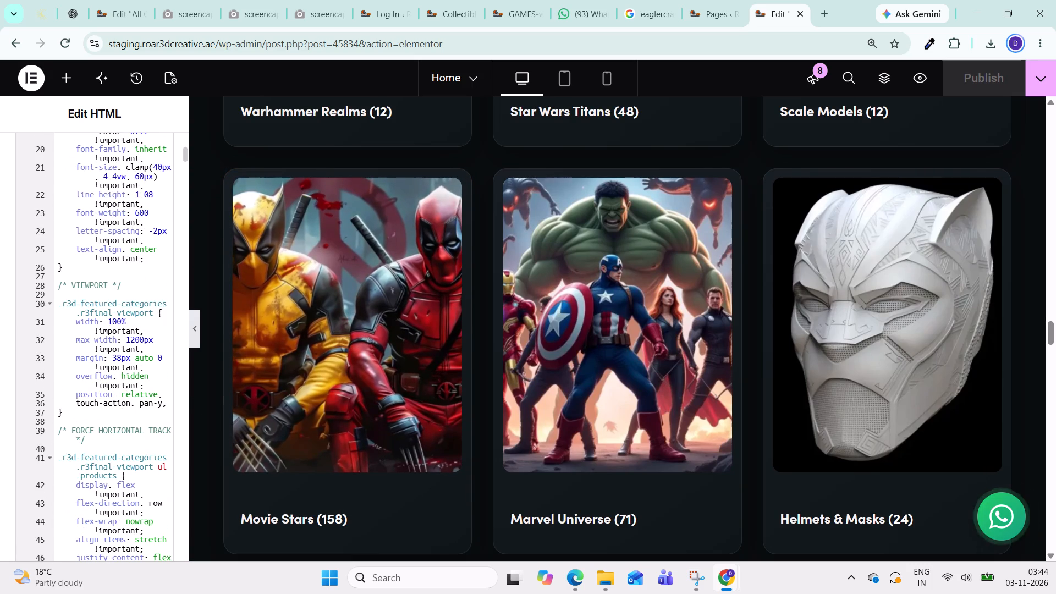
{"action": "scroll", "coordinate": [133, 374], "scroll_direction": "up", "scroll_amount": 2}
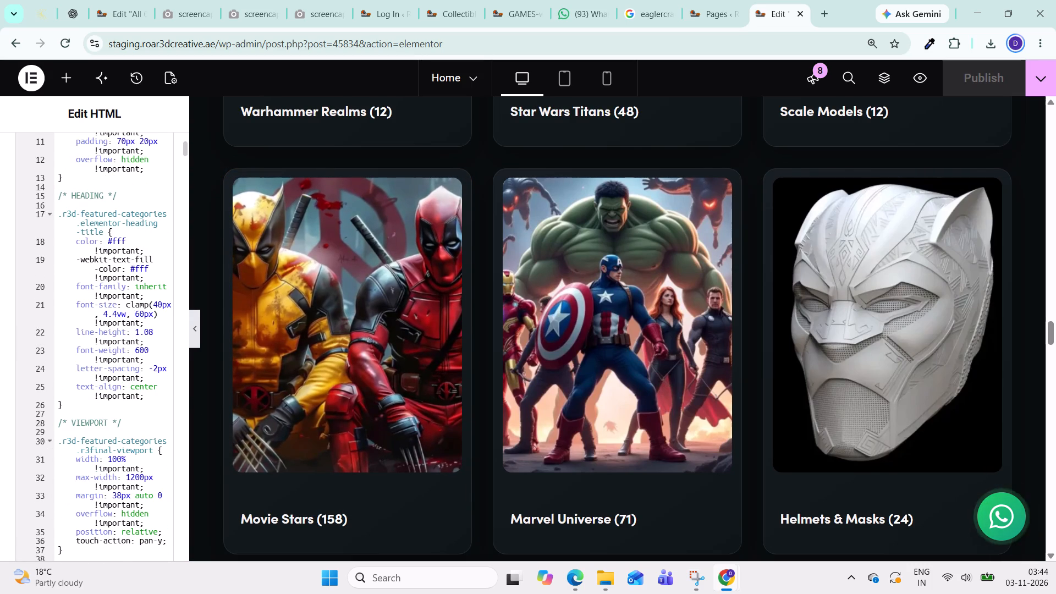
{"action": "scroll", "coordinate": [133, 372], "scroll_direction": "down", "scroll_amount": 12}
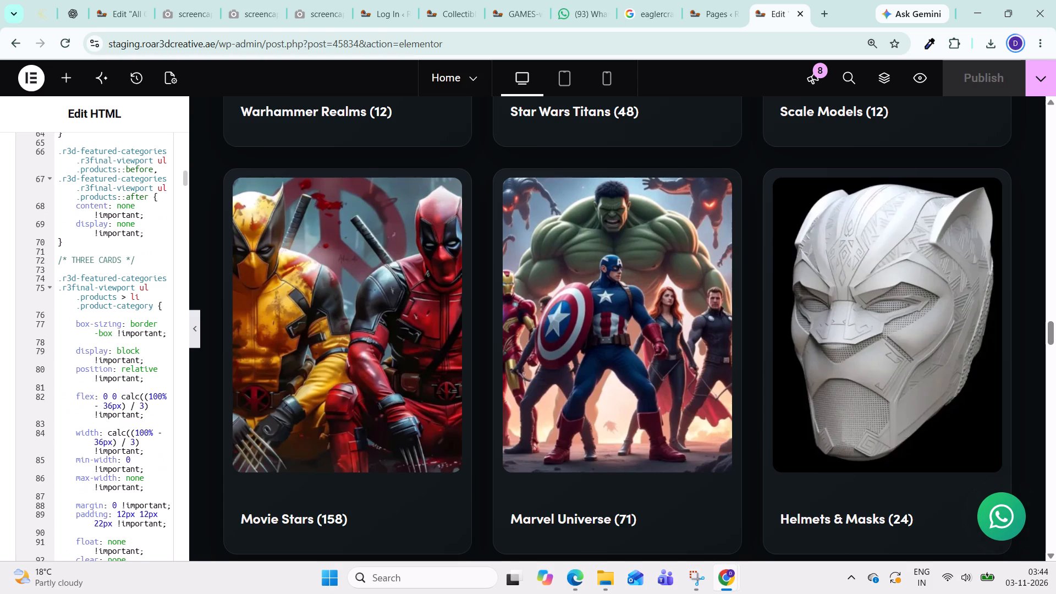
{"action": "scroll", "coordinate": [156, 428], "scroll_direction": "down", "scroll_amount": 3}
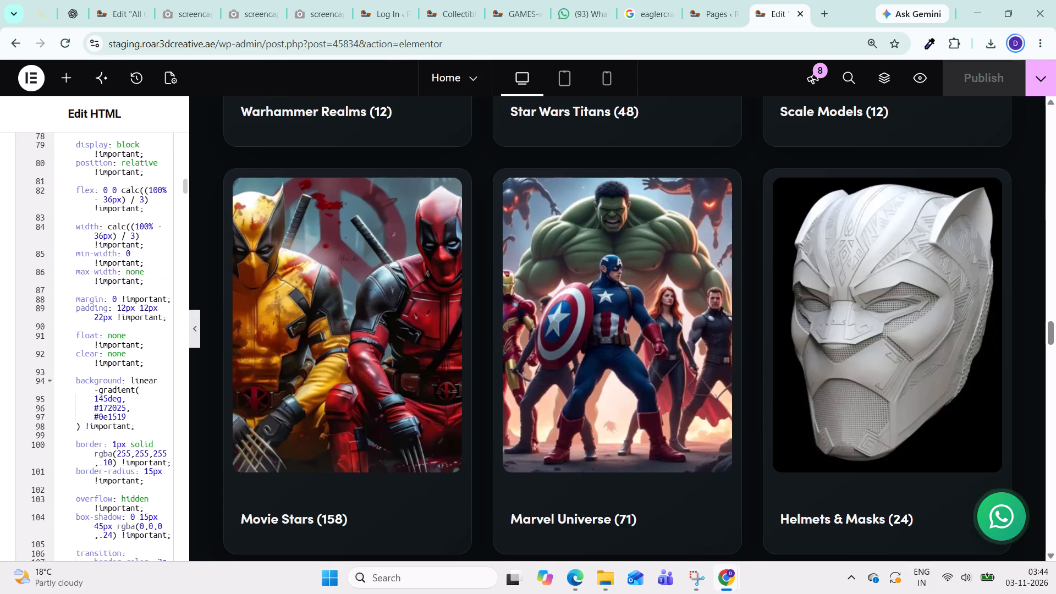
{"action": "scroll", "coordinate": [156, 428], "scroll_direction": "down", "scroll_amount": 14}
{"action": "scroll", "coordinate": [156, 427], "scroll_direction": "down", "scroll_amount": 13}
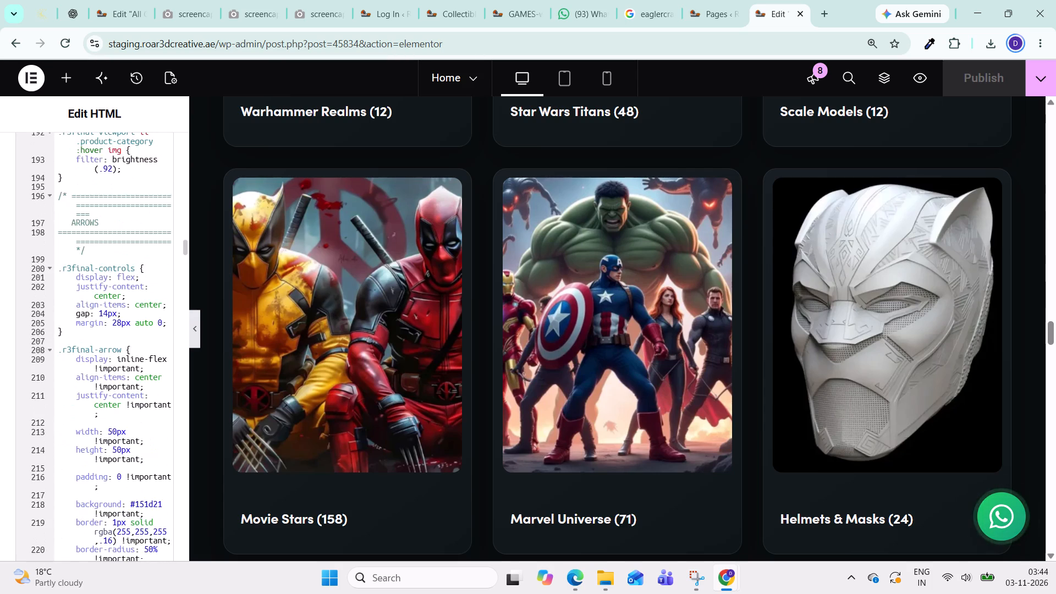
{"action": "scroll", "coordinate": [156, 427], "scroll_direction": "down", "scroll_amount": 20}
{"action": "scroll", "coordinate": [156, 427], "scroll_direction": "down", "scroll_amount": 3}
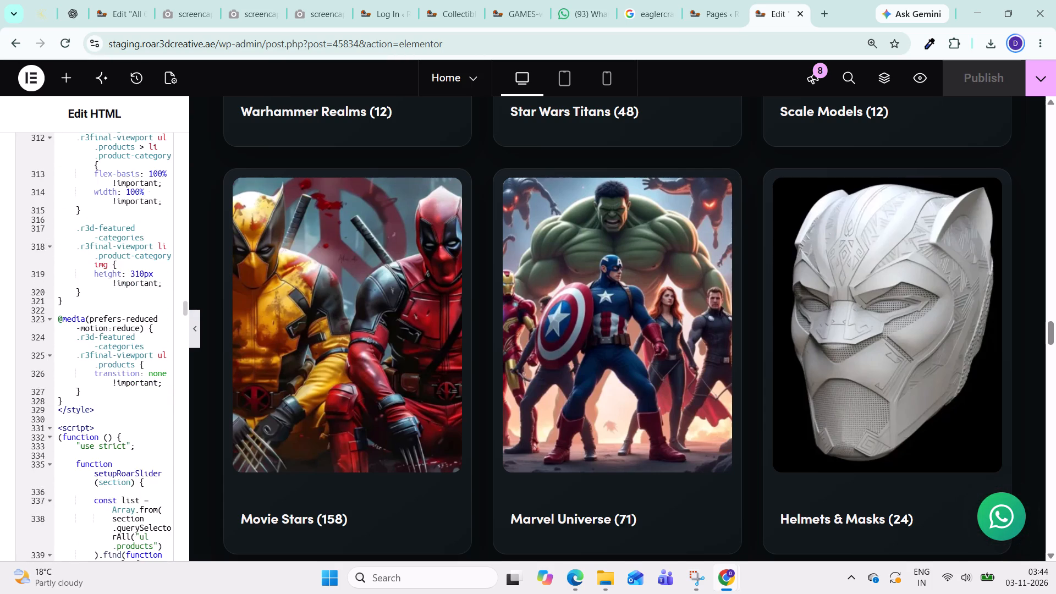
Read through the slider script after the styles, from the card cloning and dots to the closing script tag.
{"action": "scroll", "coordinate": [156, 427], "scroll_direction": "down", "scroll_amount": 15}
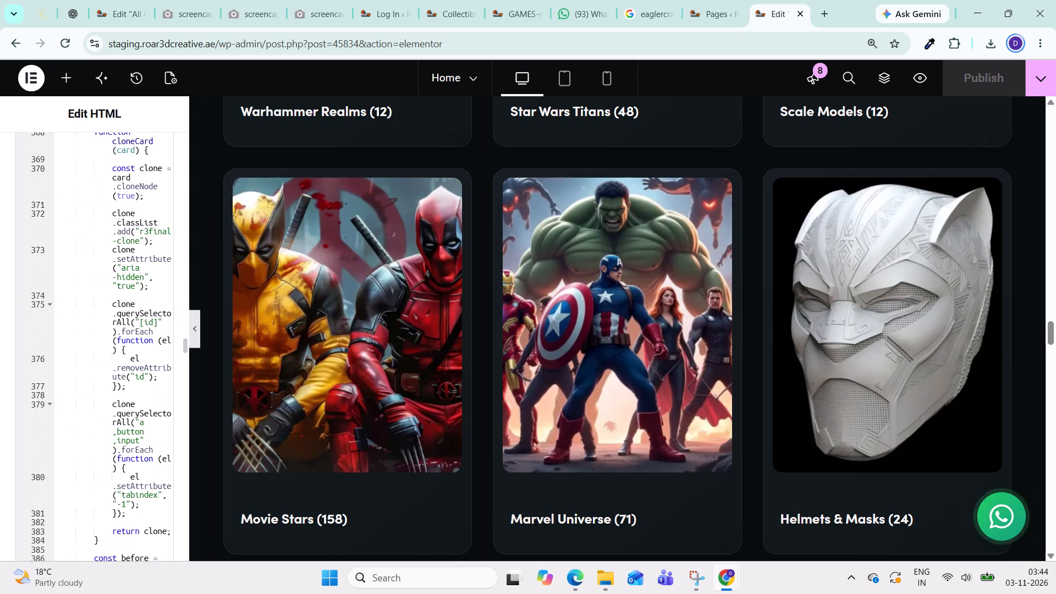
{"action": "scroll", "coordinate": [156, 427], "scroll_direction": "down", "scroll_amount": 20}
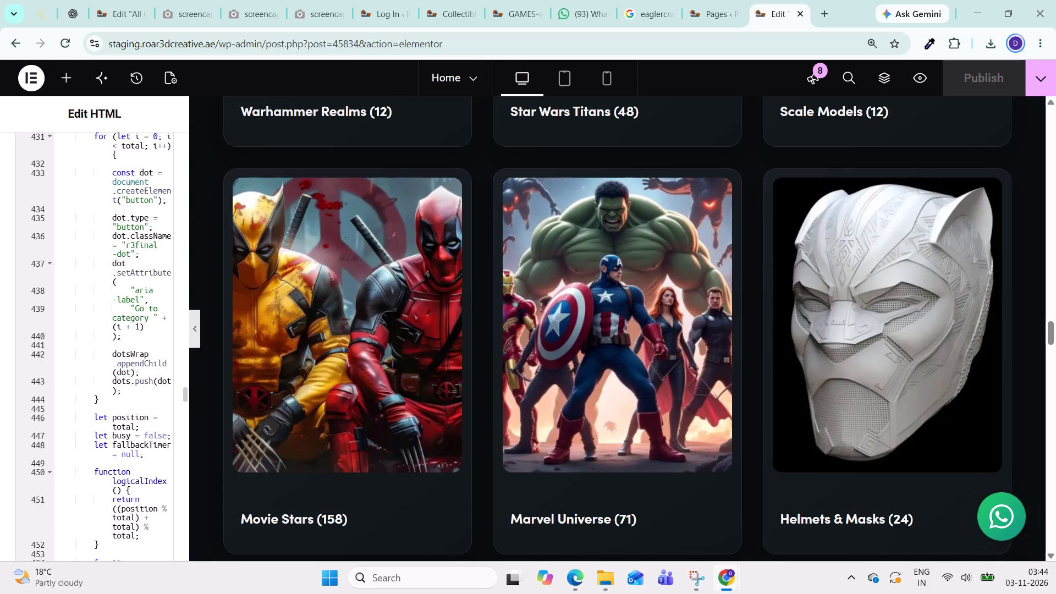
{"action": "scroll", "coordinate": [156, 427], "scroll_direction": "down", "scroll_amount": 19}
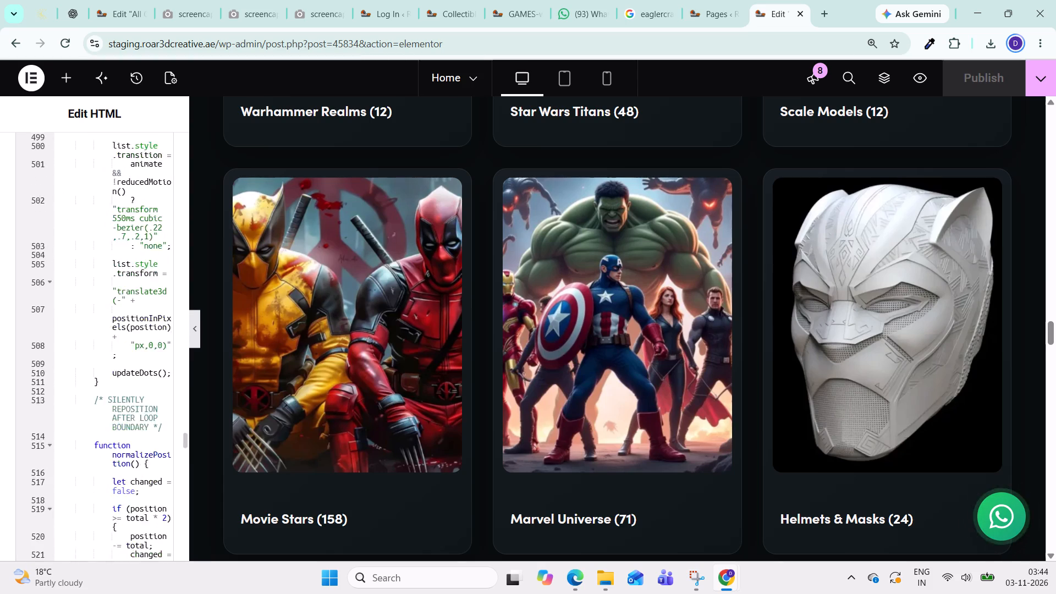
{"action": "scroll", "coordinate": [156, 427], "scroll_direction": "down", "scroll_amount": 2}
{"action": "scroll", "coordinate": [156, 427], "scroll_direction": "down", "scroll_amount": 20}
{"action": "scroll", "coordinate": [156, 427], "scroll_direction": "down", "scroll_amount": 4}
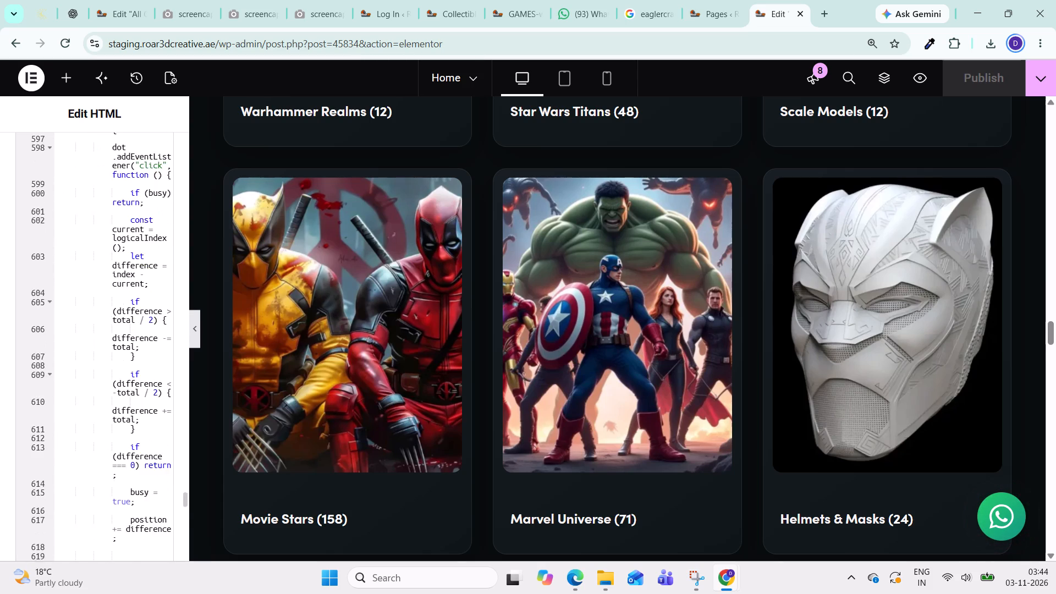
{"action": "scroll", "coordinate": [156, 427], "scroll_direction": "down", "scroll_amount": 17}
{"action": "scroll", "coordinate": [156, 427], "scroll_direction": "down", "scroll_amount": 5}
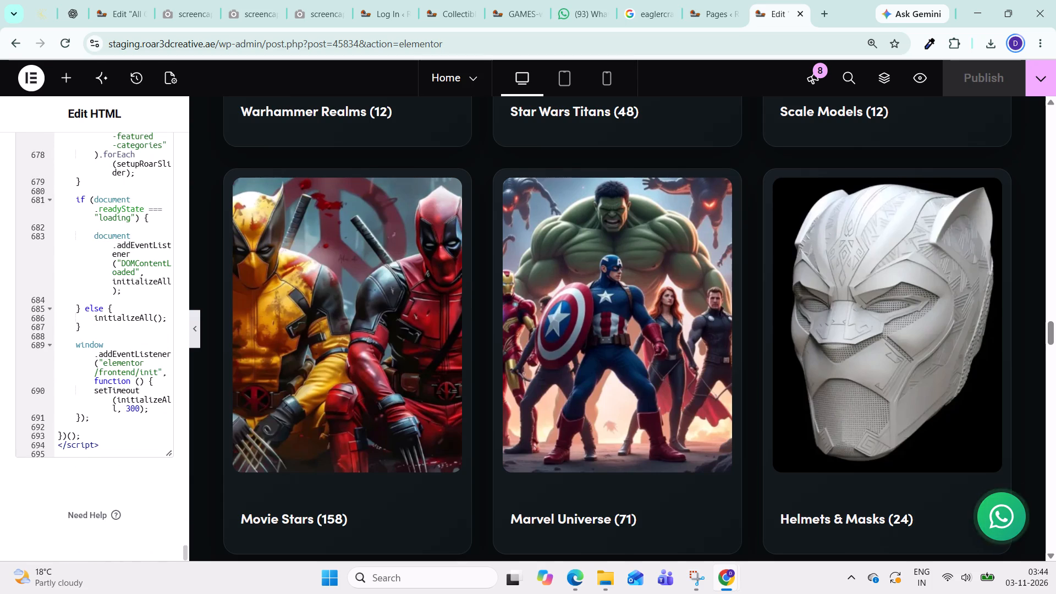
{"action": "scroll", "coordinate": [156, 427], "scroll_direction": "down", "scroll_amount": 2}
Look back over the slider code from its end to the opening styles and place the cursor in the section's padding rule.
{"action": "scroll", "coordinate": [156, 427], "scroll_direction": "up", "scroll_amount": 17}
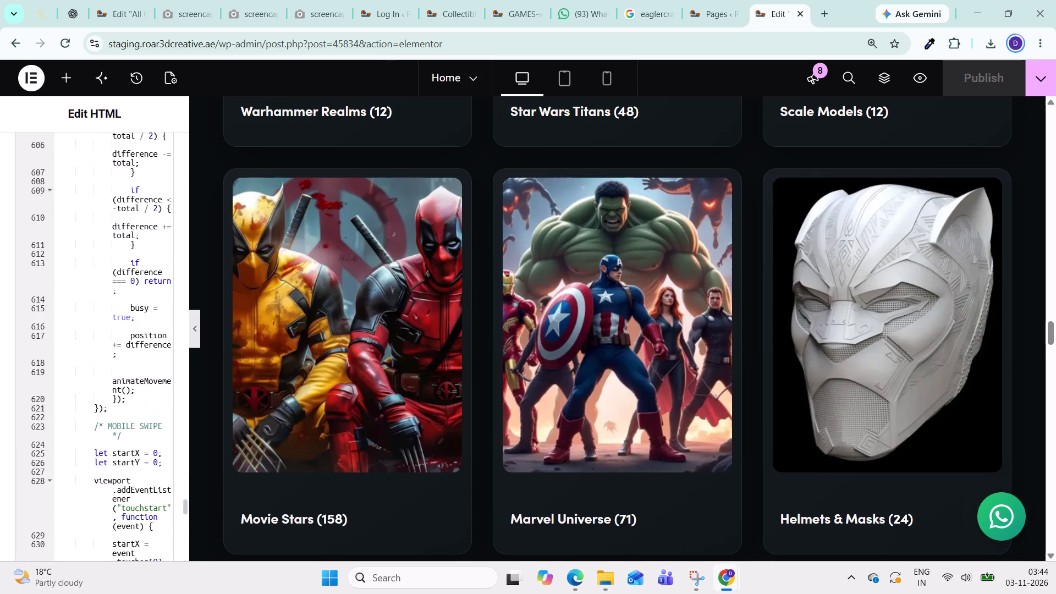
{"action": "scroll", "coordinate": [156, 428], "scroll_direction": "up", "scroll_amount": 20}
{"action": "scroll", "coordinate": [156, 428], "scroll_direction": "up", "scroll_amount": 4}
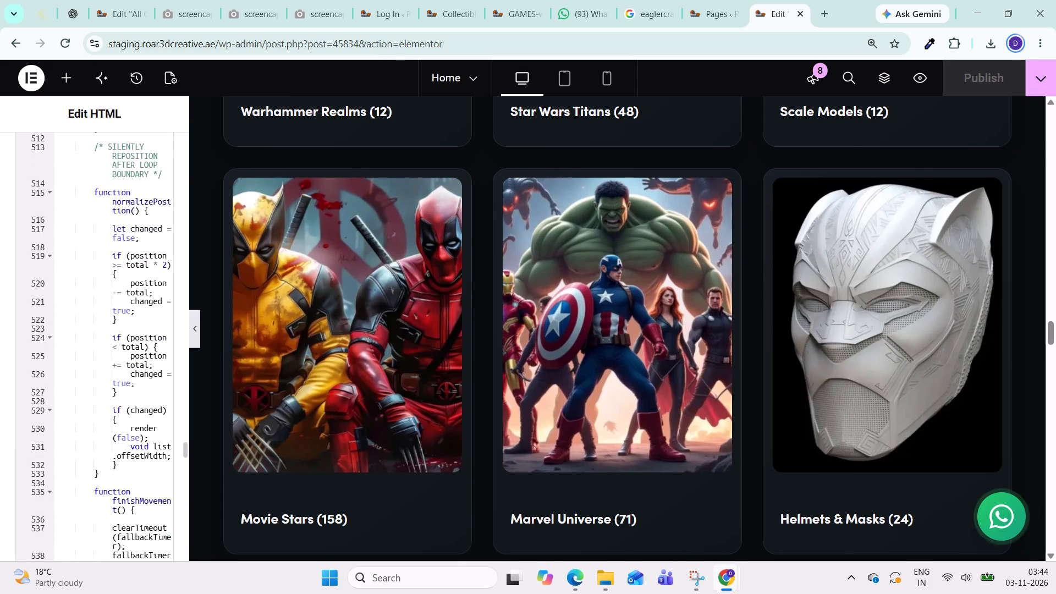
{"action": "scroll", "coordinate": [156, 428], "scroll_direction": "up", "scroll_amount": 20}
{"action": "scroll", "coordinate": [156, 428], "scroll_direction": "up", "scroll_amount": 4}
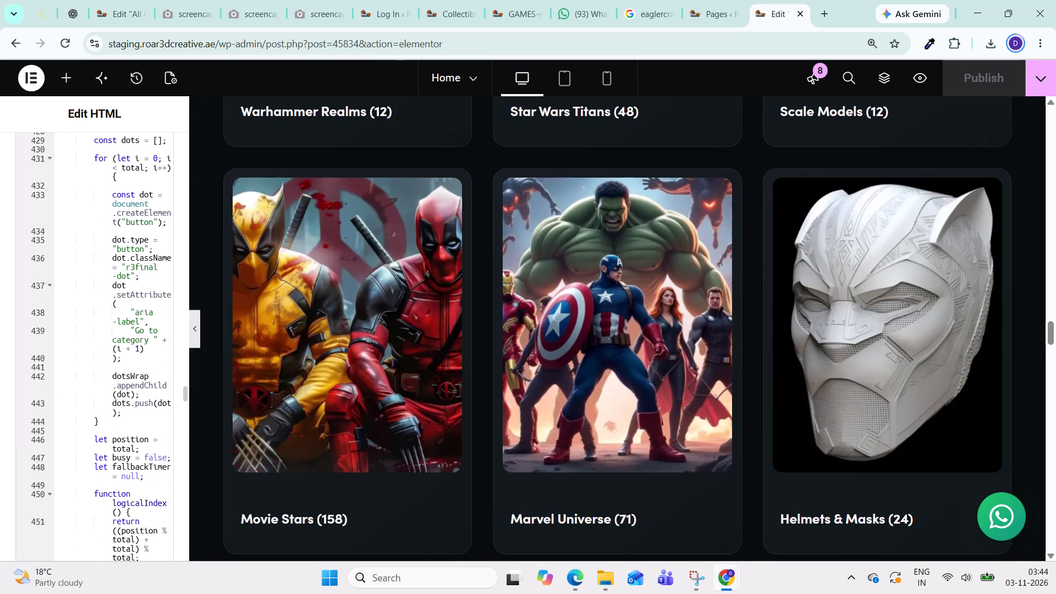
{"action": "scroll", "coordinate": [156, 429], "scroll_direction": "up", "scroll_amount": 20}
{"action": "scroll", "coordinate": [156, 429], "scroll_direction": "up", "scroll_amount": 3}
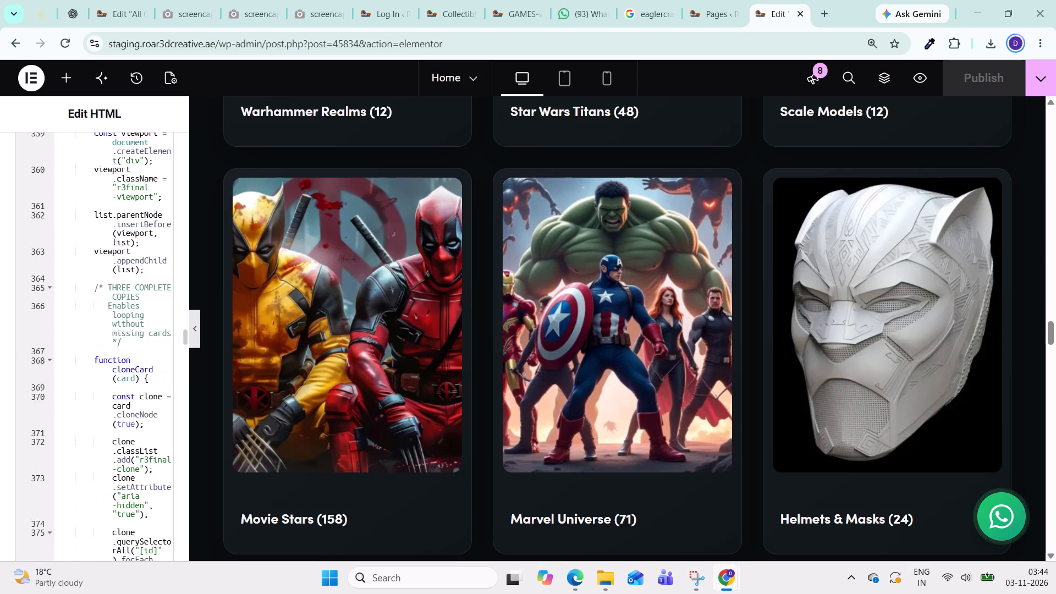
{"action": "scroll", "coordinate": [156, 429], "scroll_direction": "up", "scroll_amount": 20}
{"action": "scroll", "coordinate": [156, 429], "scroll_direction": "up", "scroll_amount": 3}
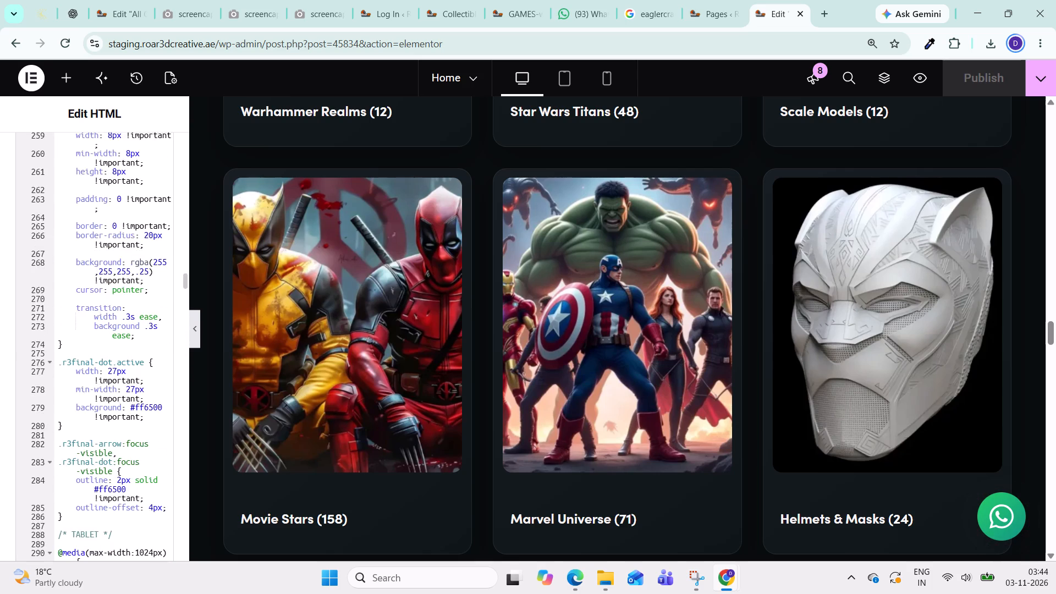
{"action": "scroll", "coordinate": [156, 428], "scroll_direction": "up", "scroll_amount": 19}
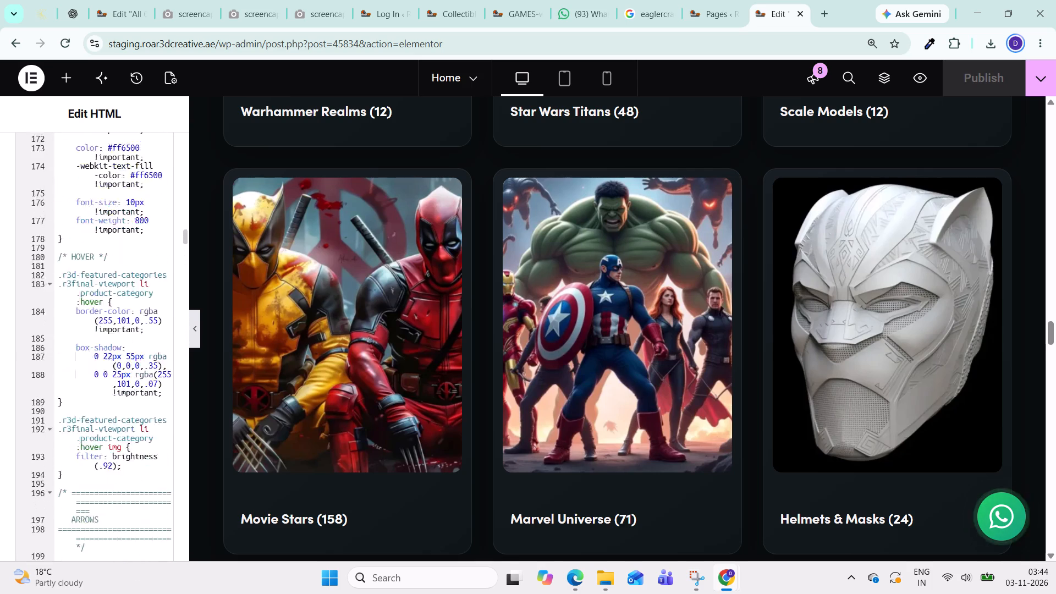
{"action": "scroll", "coordinate": [156, 428], "scroll_direction": "up", "scroll_amount": 20}
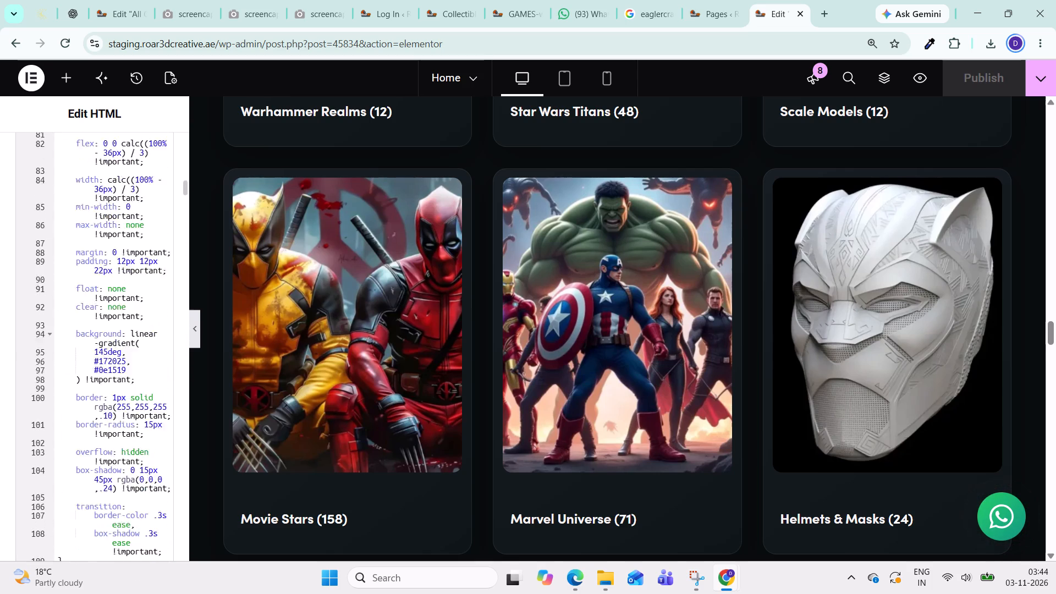
{"action": "scroll", "coordinate": [156, 430], "scroll_direction": "up", "scroll_amount": 17}
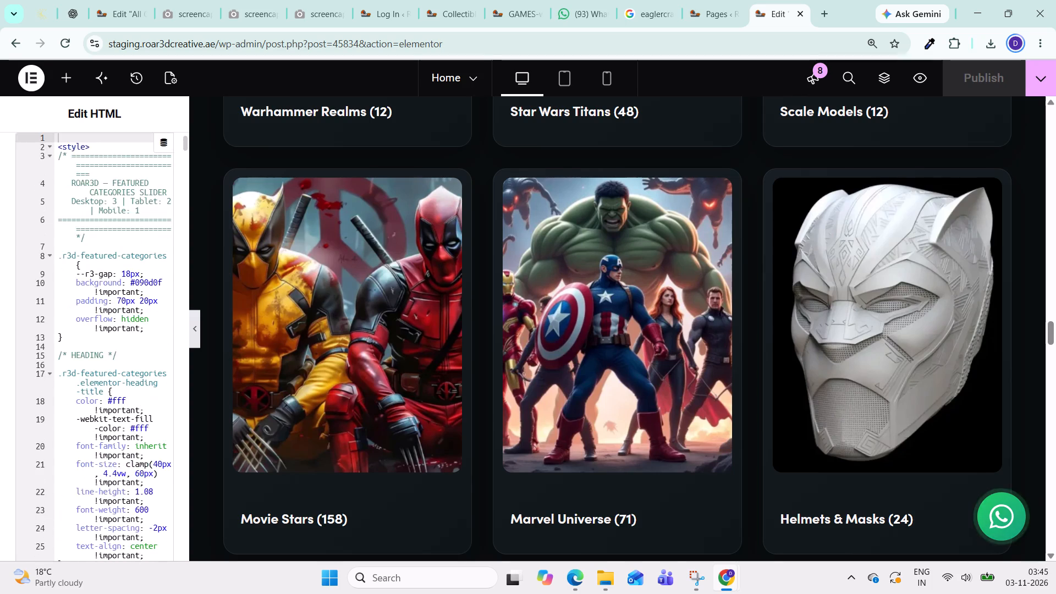
{"action": "scroll", "coordinate": [156, 430], "scroll_direction": "up", "scroll_amount": 3}
{"action": "scroll", "coordinate": [158, 438], "scroll_direction": "down", "scroll_amount": 2}
{"action": "scroll", "coordinate": [159, 475], "scroll_direction": "up", "scroll_amount": 2}
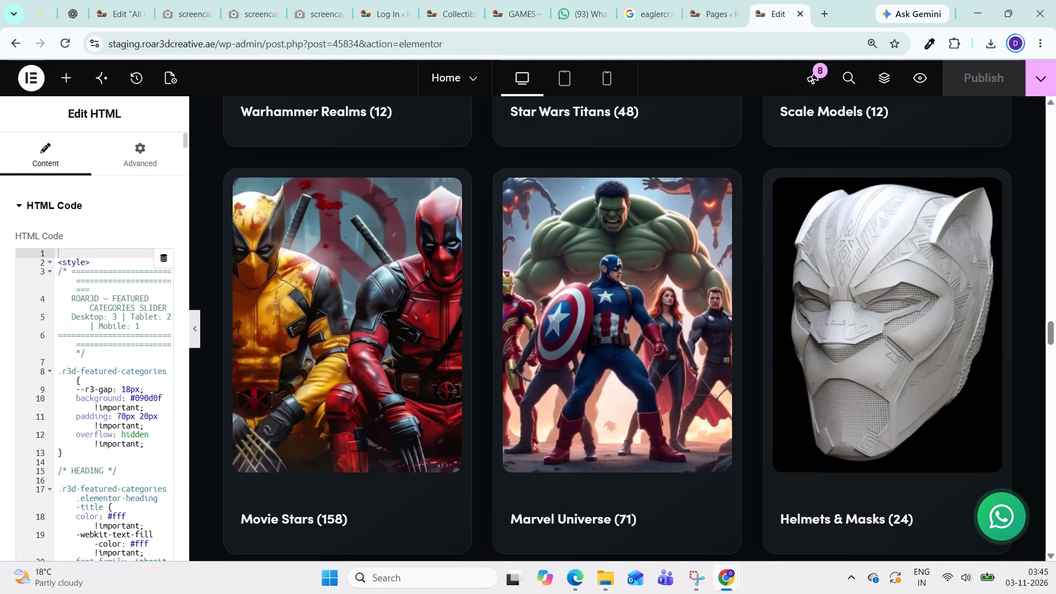
{"action": "left_click", "coordinate": [91, 414]}
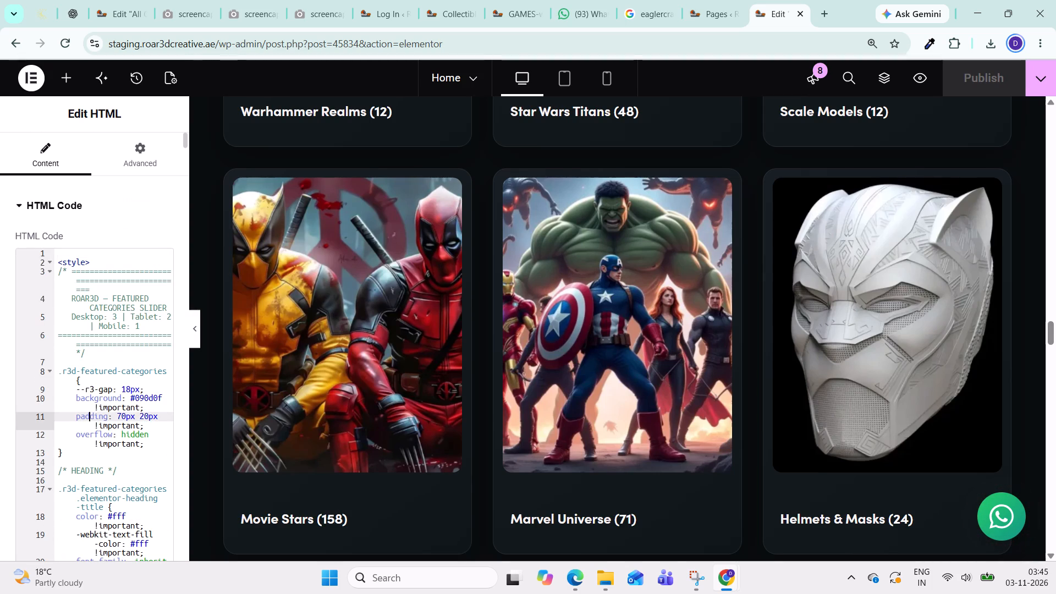
Open the home page preview in its own tab and find the Featured Categories slider.
{"action": "left_click", "coordinate": [926, 85]}
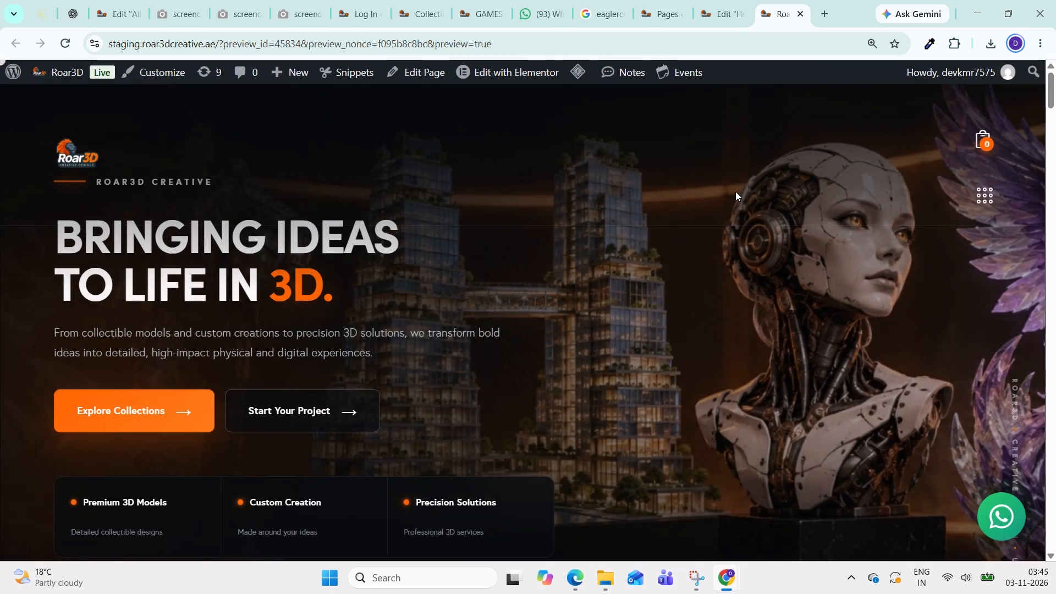
{"action": "scroll", "coordinate": [745, 148], "scroll_direction": "down", "scroll_amount": 18}
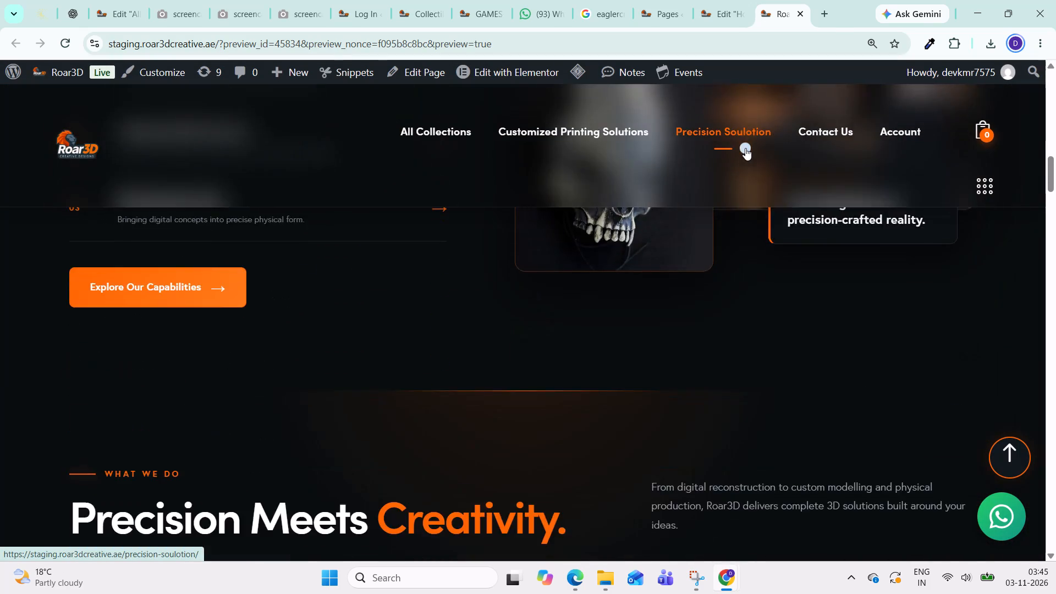
{"action": "scroll", "coordinate": [745, 148], "scroll_direction": "down", "scroll_amount": 20}
{"action": "scroll", "coordinate": [745, 148], "scroll_direction": "down", "scroll_amount": 4}
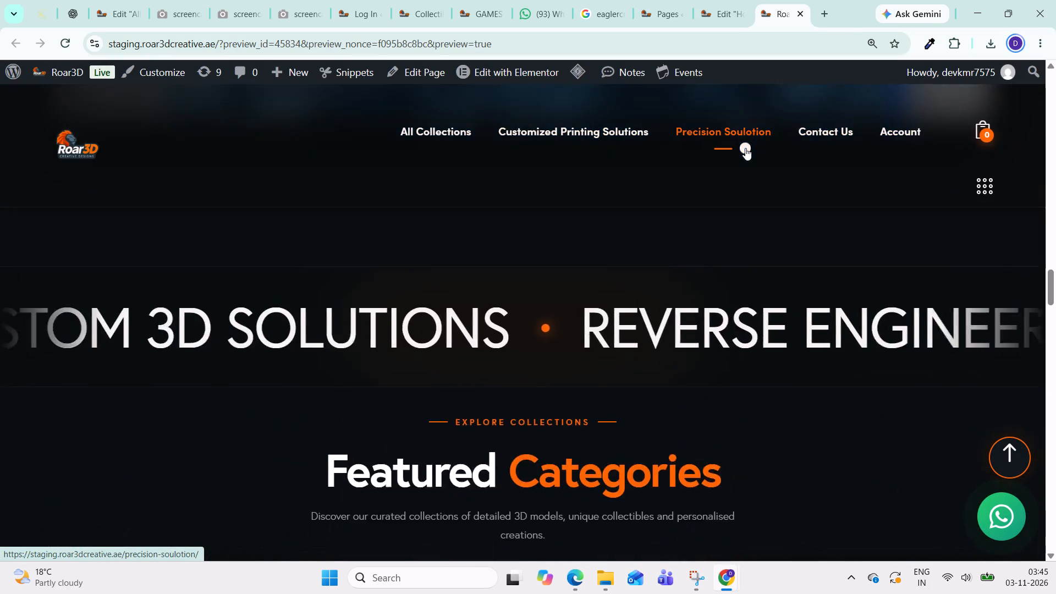
{"action": "scroll", "coordinate": [745, 148], "scroll_direction": "down", "scroll_amount": 12}
{"action": "scroll", "coordinate": [745, 148], "scroll_direction": "up", "scroll_amount": 5}
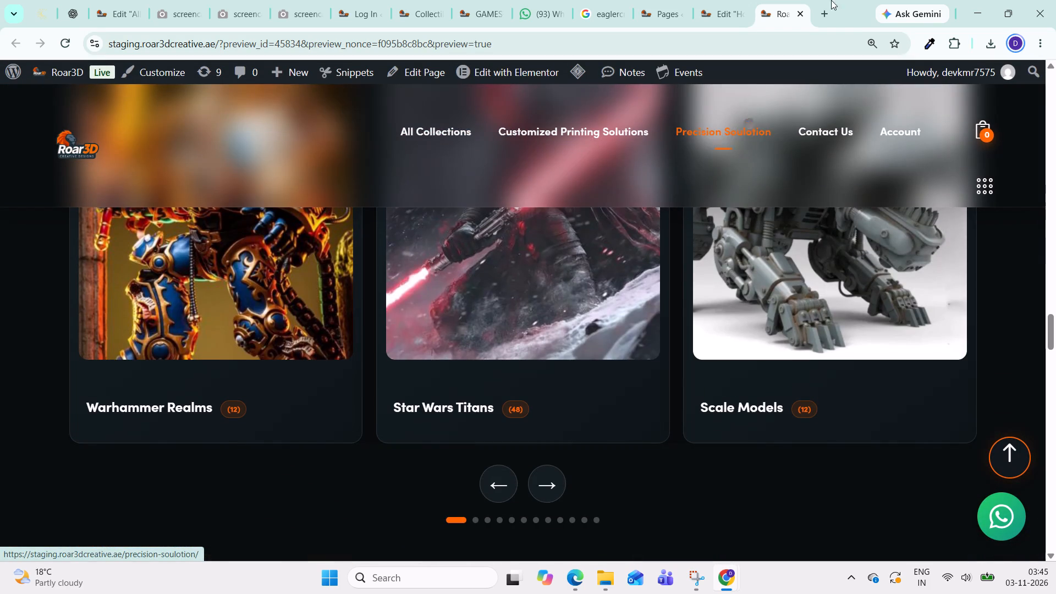
{"action": "scroll", "coordinate": [658, 342], "scroll_direction": "up", "scroll_amount": 2}
{"action": "scroll", "coordinate": [636, 358], "scroll_direction": "down", "scroll_amount": 2}
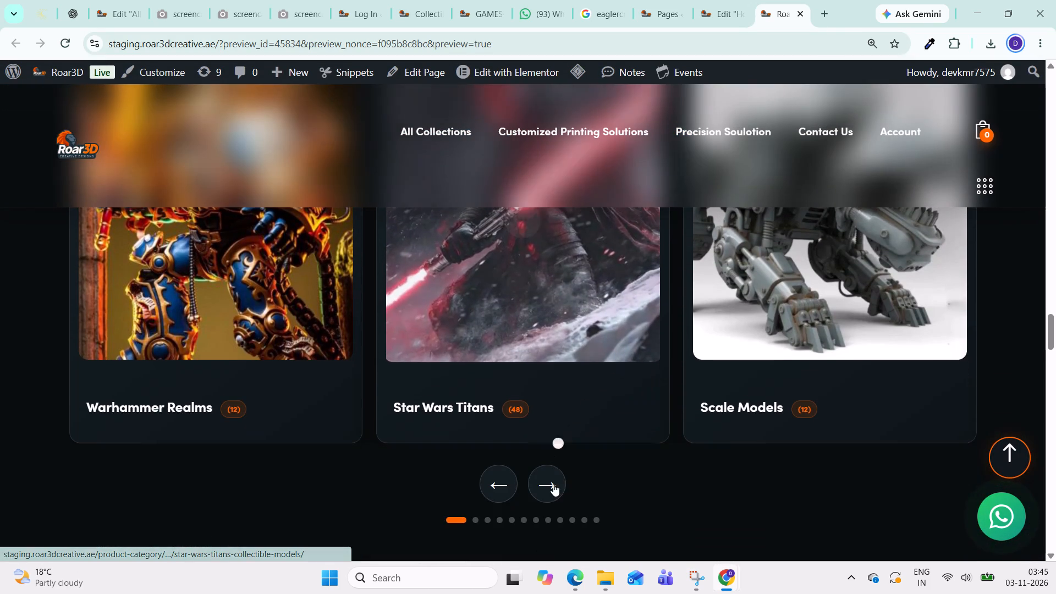
Test the slider's forward arrow by advancing from Warhammer Realms to the Epic Heroines, DC Heros and Cartoon Treasures cards.
{"action": "left_click", "coordinate": [553, 483]}
{"action": "scroll", "coordinate": [570, 450], "scroll_direction": "up", "scroll_amount": 2}
{"action": "scroll", "coordinate": [570, 449], "scroll_direction": "down", "scroll_amount": 2}
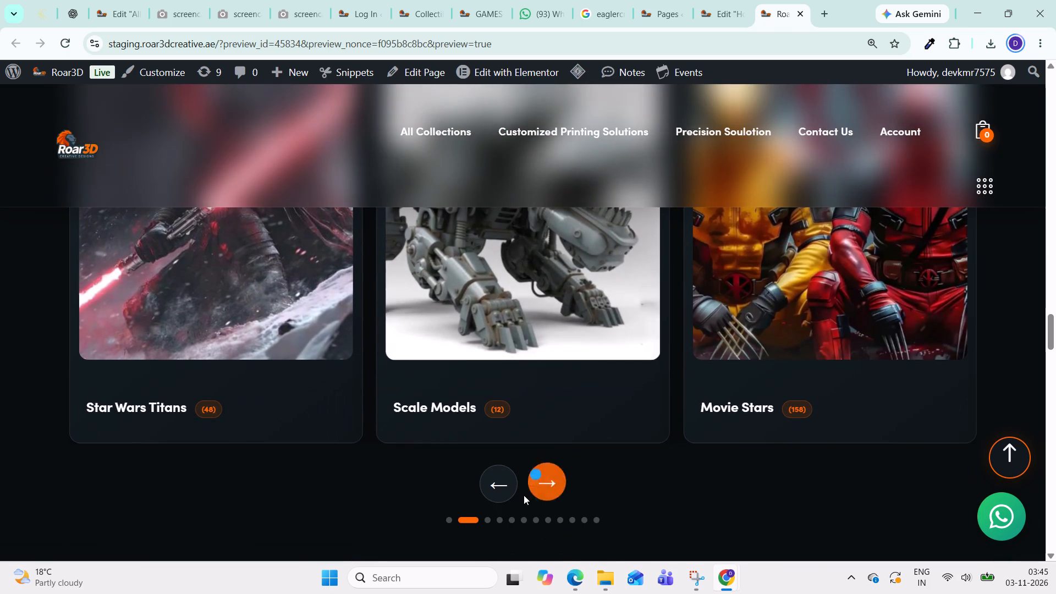
{"action": "left_click", "coordinate": [538, 487]}
{"action": "left_click", "coordinate": [538, 487]}
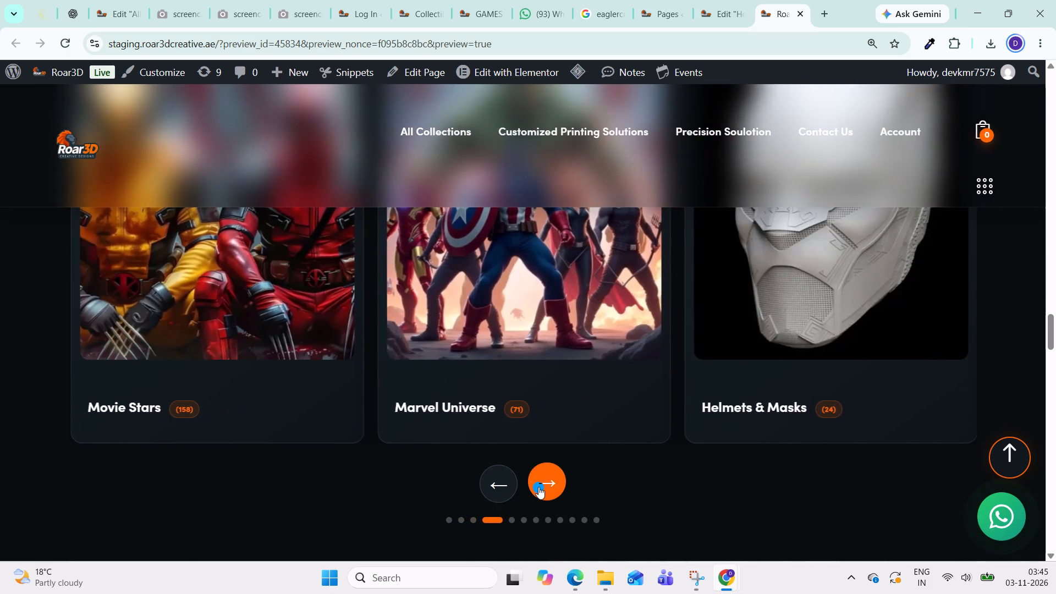
{"action": "left_click", "coordinate": [538, 487]}
{"action": "left_click", "coordinate": [538, 487]}
{"action": "left_click", "coordinate": [538, 486]}
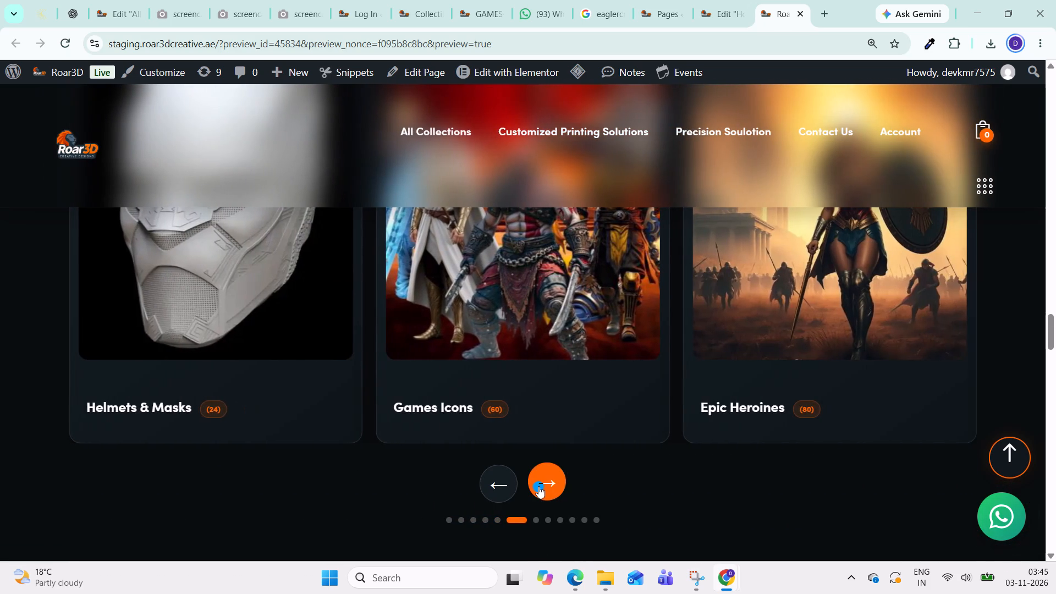
{"action": "left_click", "coordinate": [538, 486]}
{"action": "scroll", "coordinate": [541, 483], "scroll_direction": "up", "scroll_amount": 3}
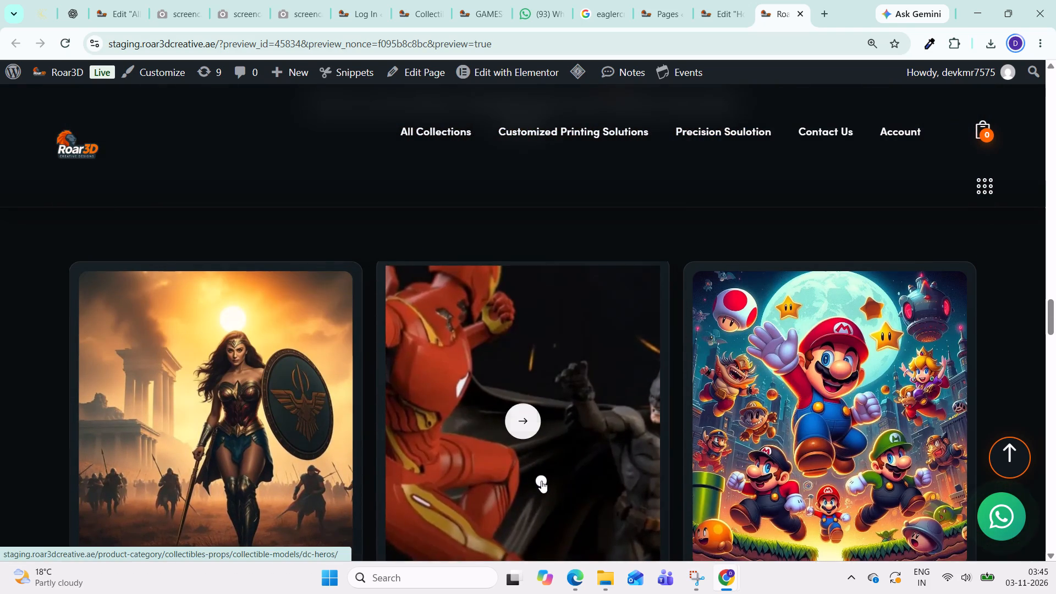
{"action": "scroll", "coordinate": [476, 448], "scroll_direction": "down", "scroll_amount": 3}
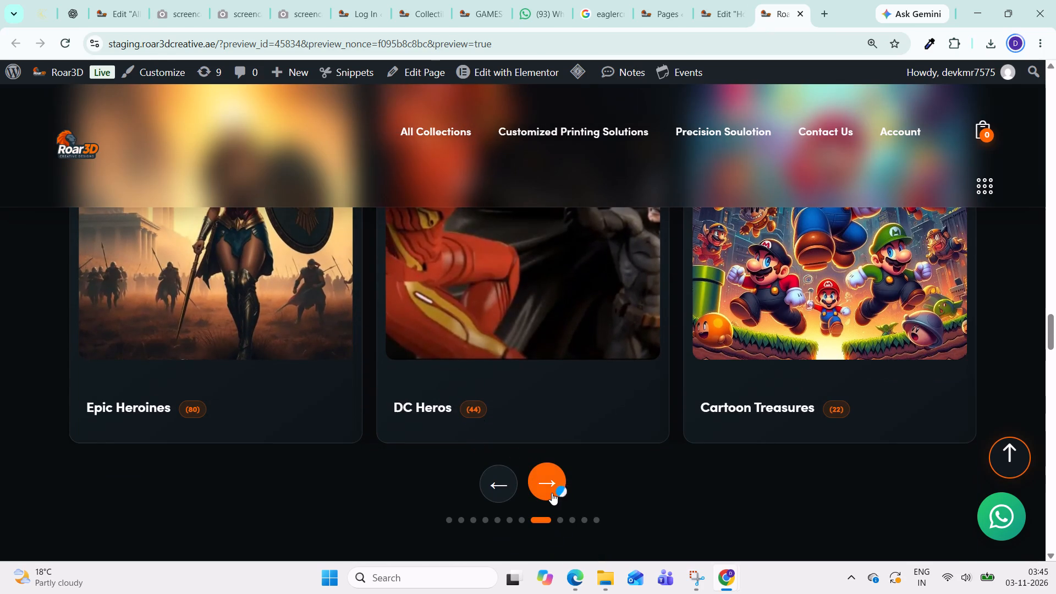
Keep advancing the slider past Anime Legends to test its looping, continuing through the first categories to Scale Models.
{"action": "left_click", "coordinate": [552, 491]}
{"action": "left_click", "coordinate": [552, 491]}
{"action": "left_click", "coordinate": [552, 491]}
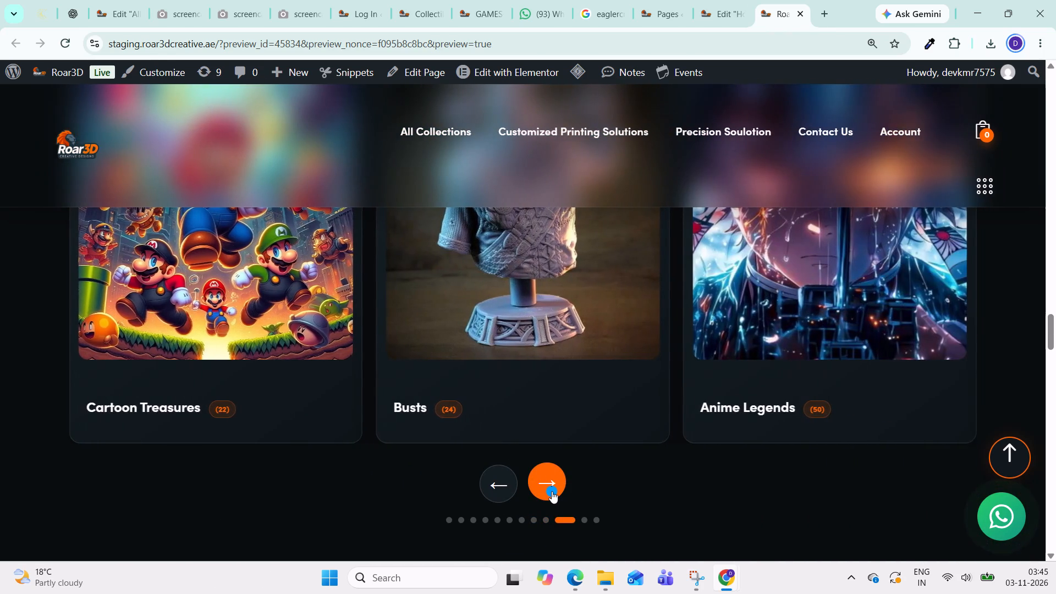
{"action": "left_click", "coordinate": [552, 491]}
{"action": "double_click", "coordinate": [552, 491]}
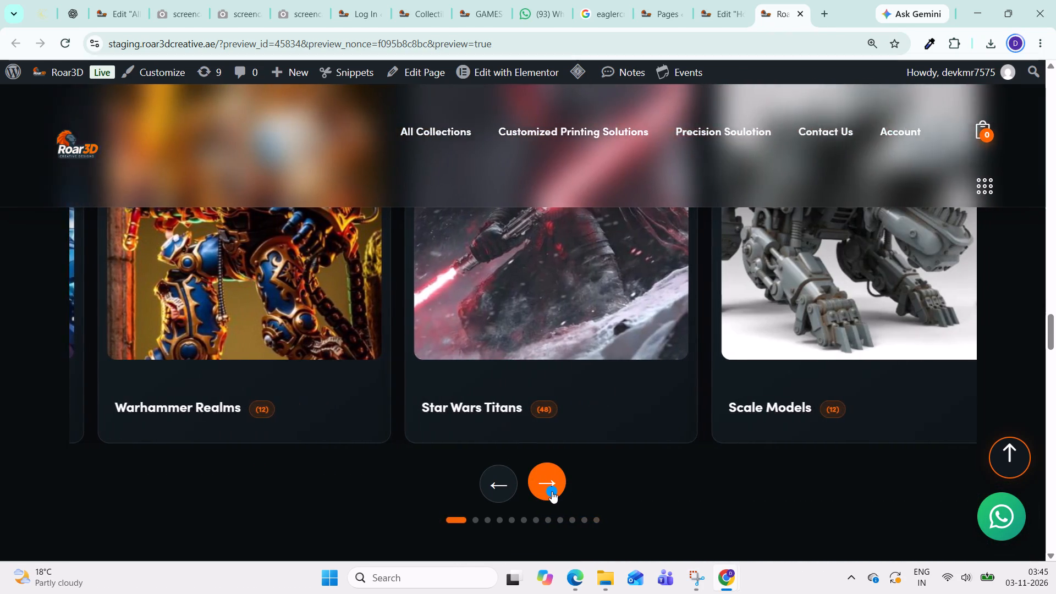
{"action": "left_click", "coordinate": [552, 491]}
{"action": "scroll", "coordinate": [556, 485], "scroll_direction": "up", "scroll_amount": 4}
{"action": "scroll", "coordinate": [327, 450], "scroll_direction": "down", "scroll_amount": 3}
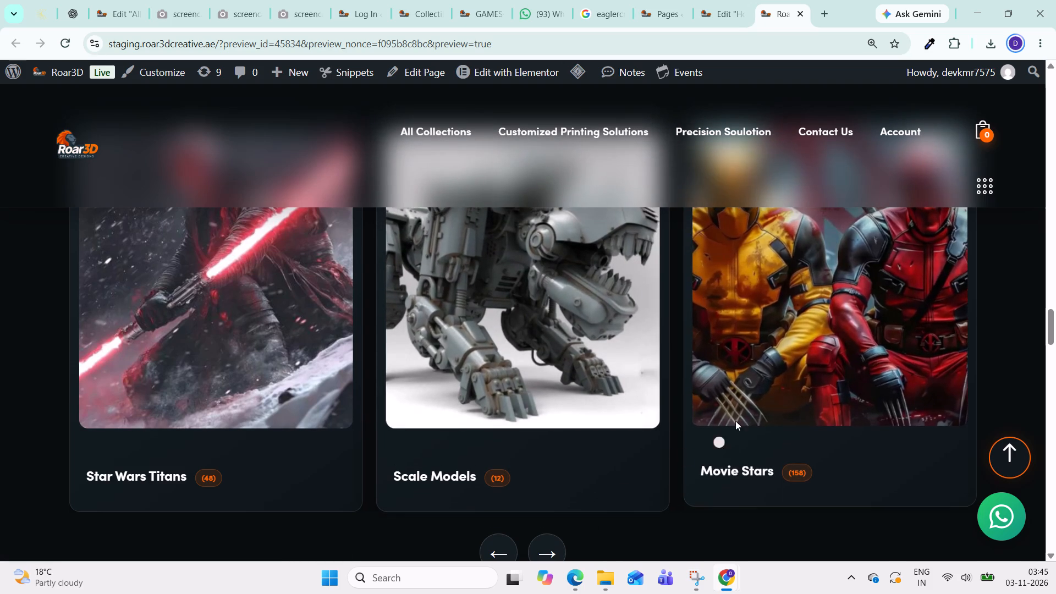
{"action": "left_click", "coordinate": [538, 541]}
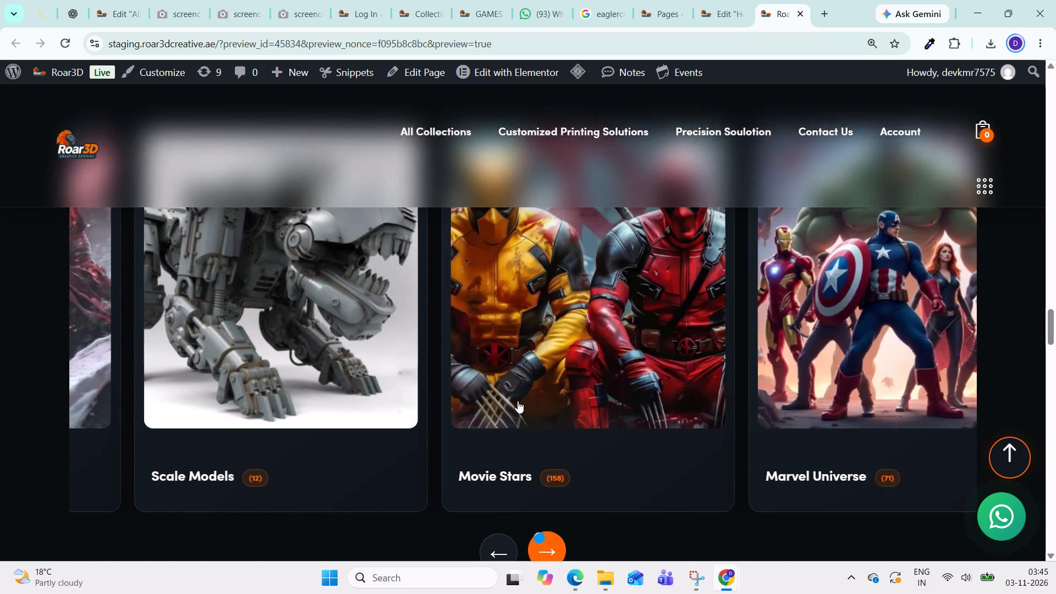
Advance the Featured Categories slider past Movie Stars and open the Helmets & Masks category page from its card.
{"action": "left_click", "coordinate": [546, 546]}
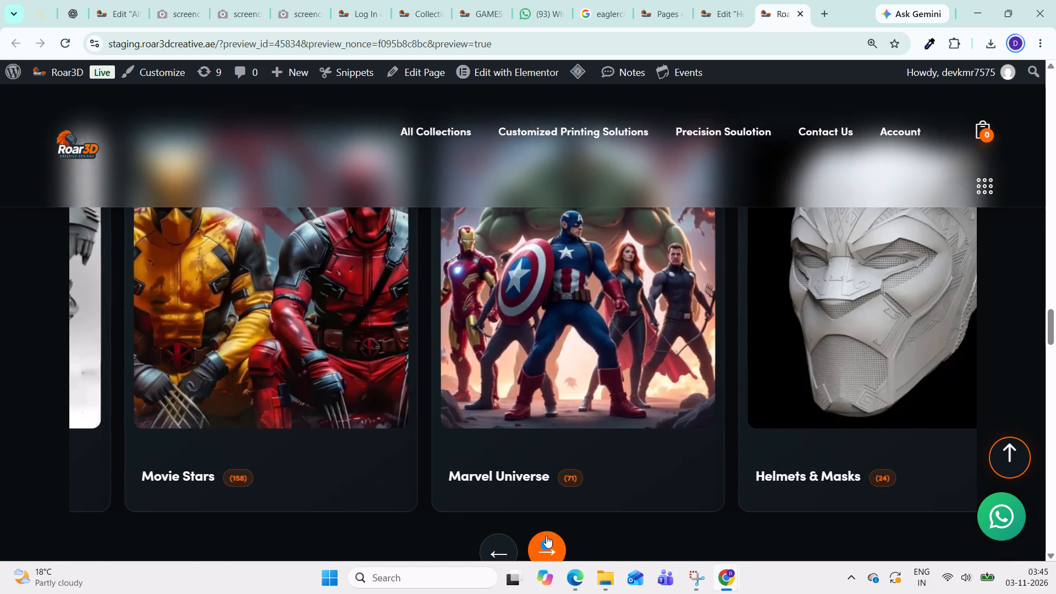
{"action": "left_click", "coordinate": [551, 548]}
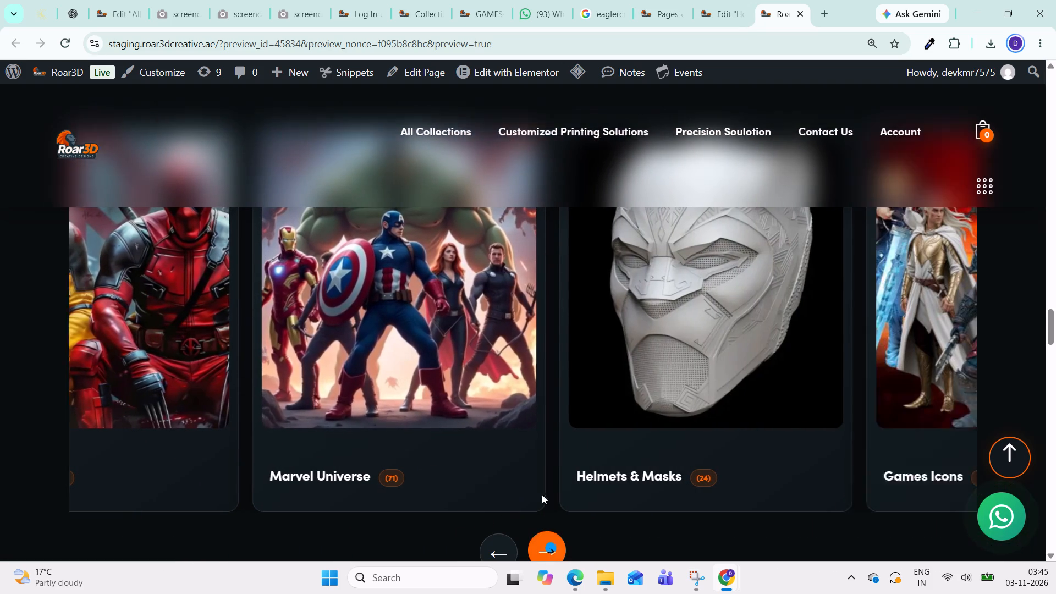
{"action": "left_click", "coordinate": [525, 357]}
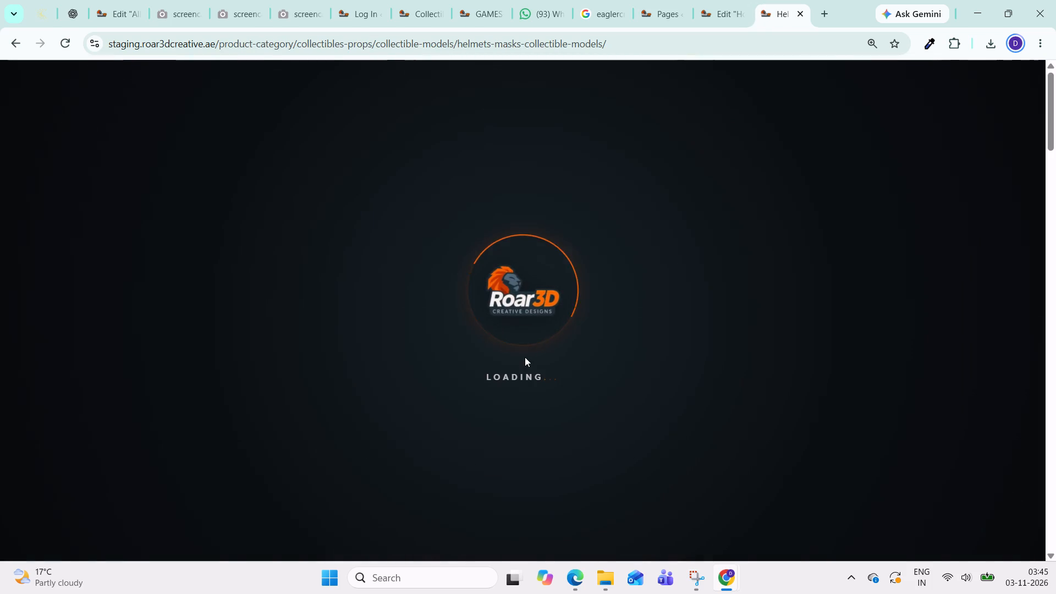
Examine the Helmets & Masks product listing, its results count line and the options of its sorting dropdown.
{"action": "scroll", "coordinate": [550, 323], "scroll_direction": "down", "scroll_amount": 4}
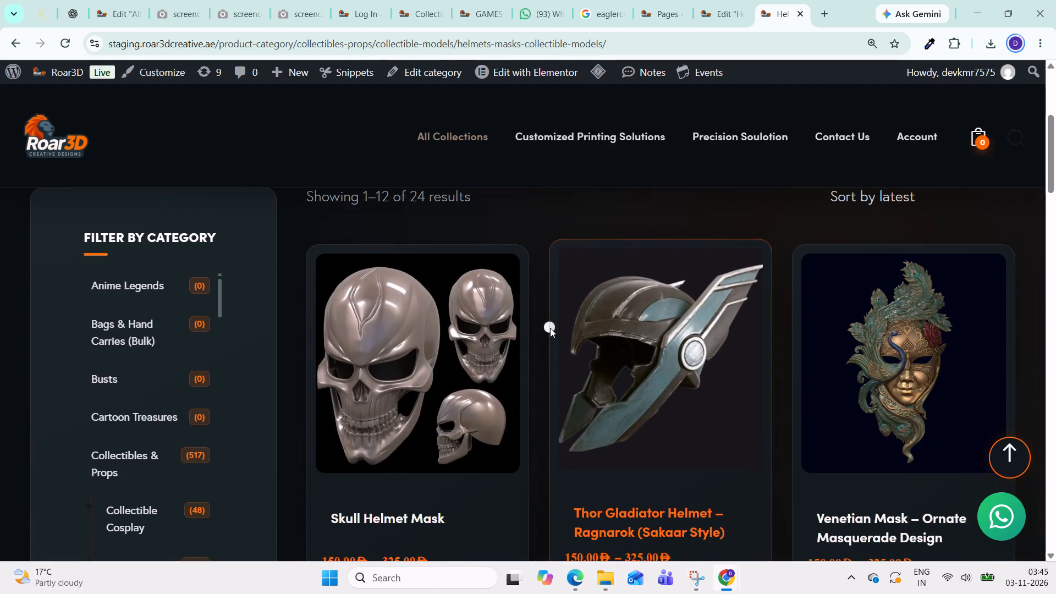
{"action": "scroll", "coordinate": [550, 328], "scroll_direction": "up", "scroll_amount": 1}
{"action": "left_click", "coordinate": [882, 265]}
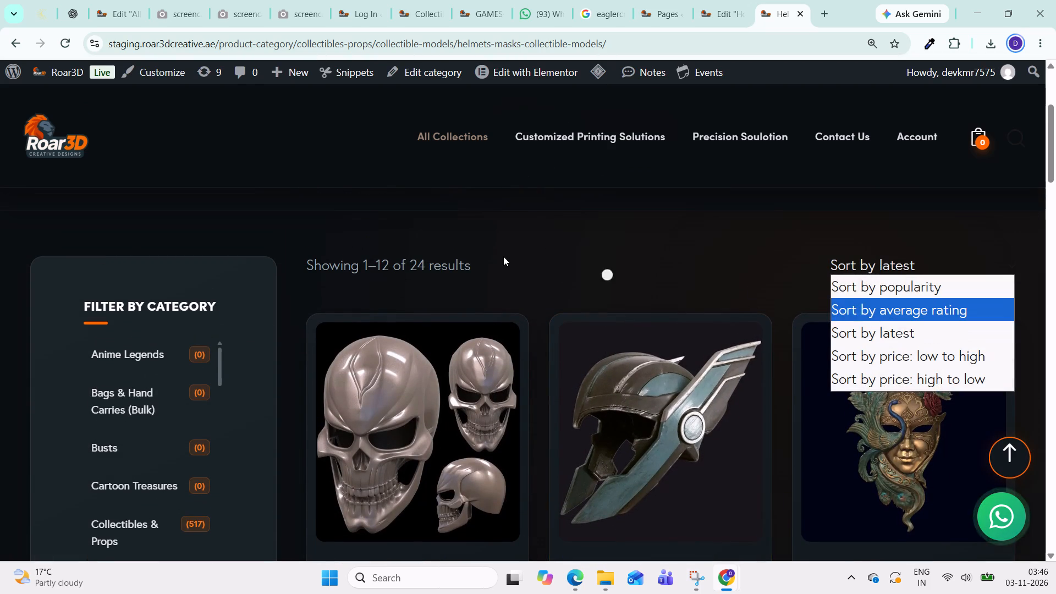
{"action": "left_click", "coordinate": [455, 262]}
{"action": "left_click", "coordinate": [438, 266]}
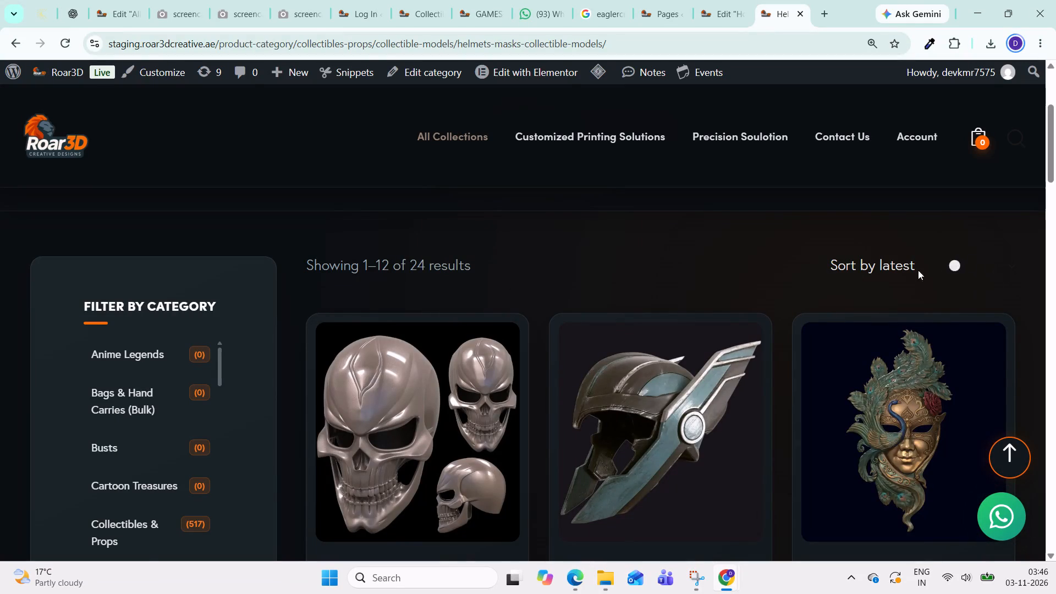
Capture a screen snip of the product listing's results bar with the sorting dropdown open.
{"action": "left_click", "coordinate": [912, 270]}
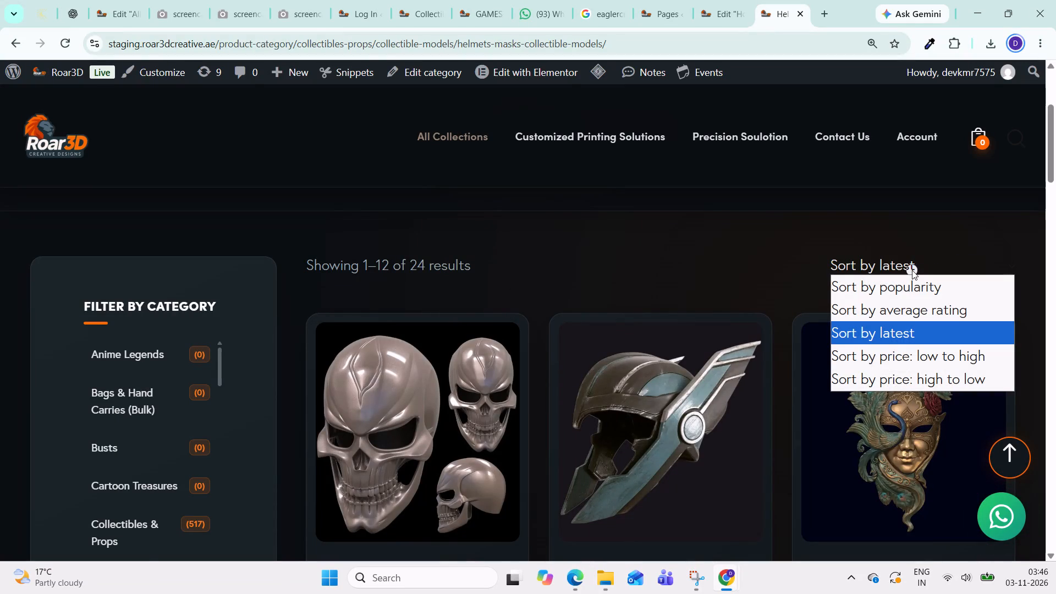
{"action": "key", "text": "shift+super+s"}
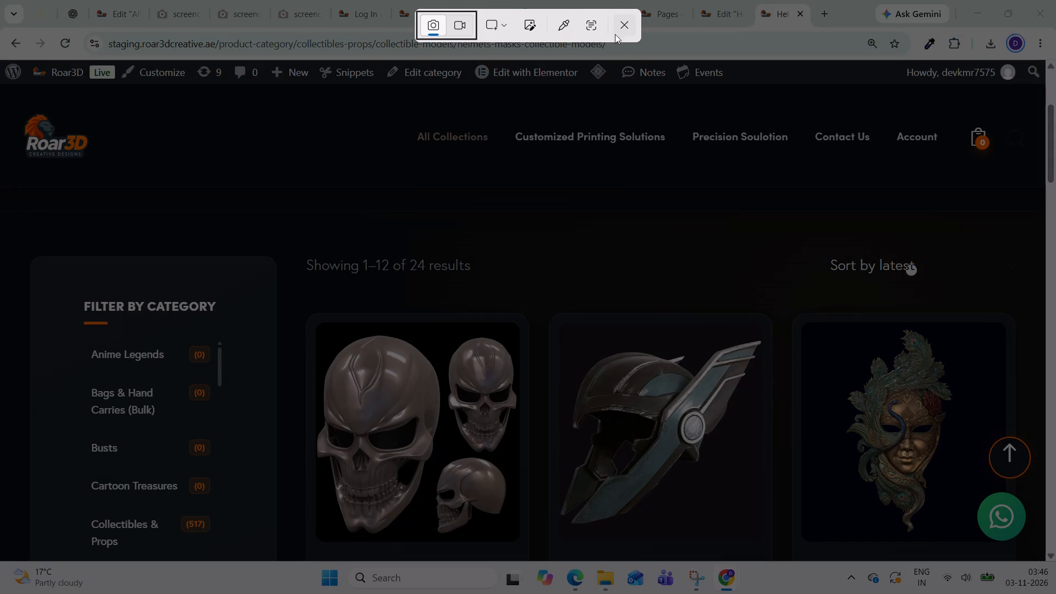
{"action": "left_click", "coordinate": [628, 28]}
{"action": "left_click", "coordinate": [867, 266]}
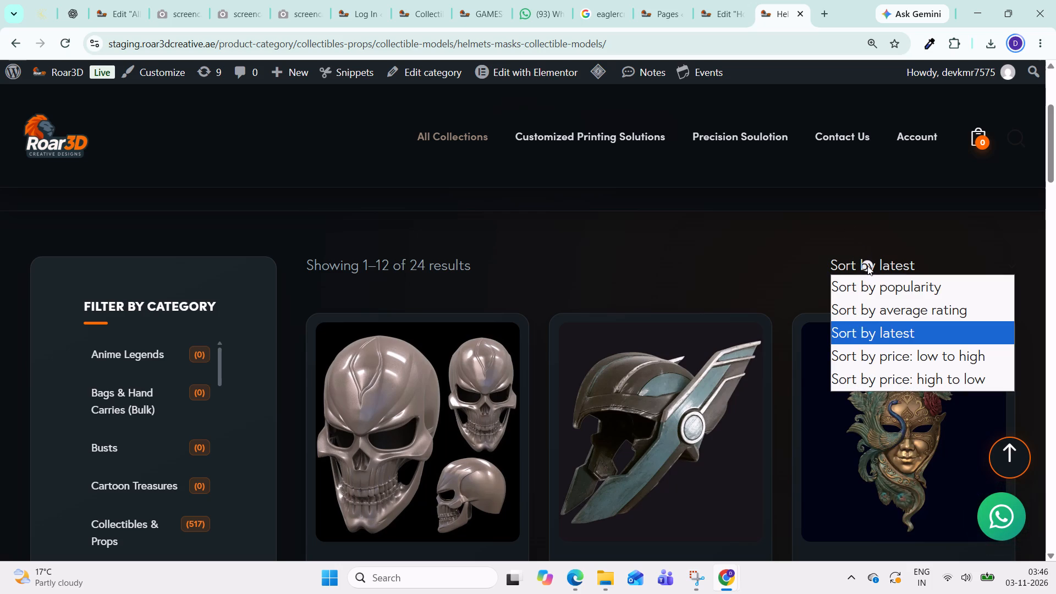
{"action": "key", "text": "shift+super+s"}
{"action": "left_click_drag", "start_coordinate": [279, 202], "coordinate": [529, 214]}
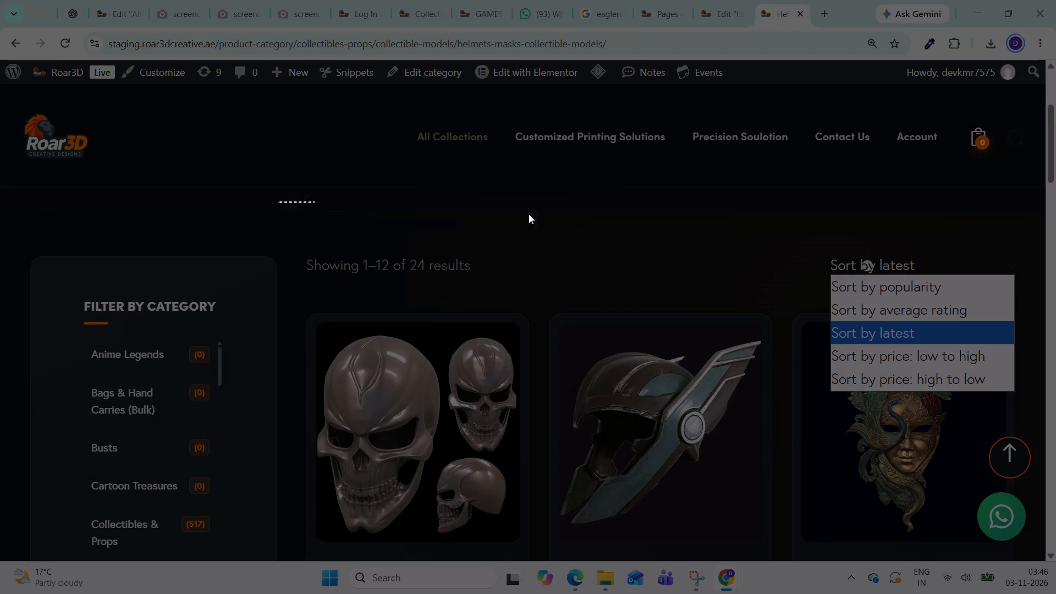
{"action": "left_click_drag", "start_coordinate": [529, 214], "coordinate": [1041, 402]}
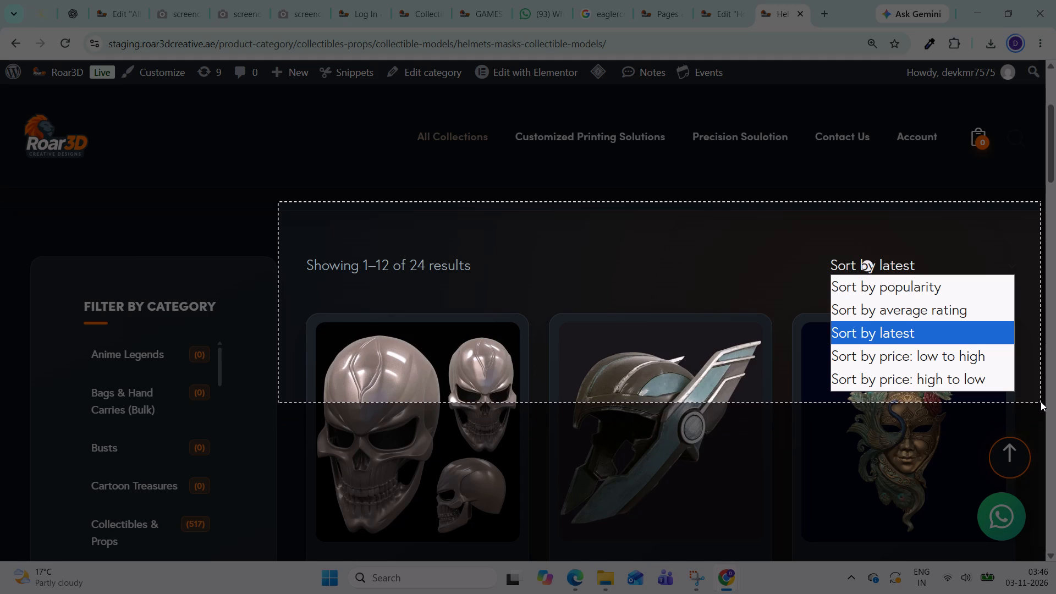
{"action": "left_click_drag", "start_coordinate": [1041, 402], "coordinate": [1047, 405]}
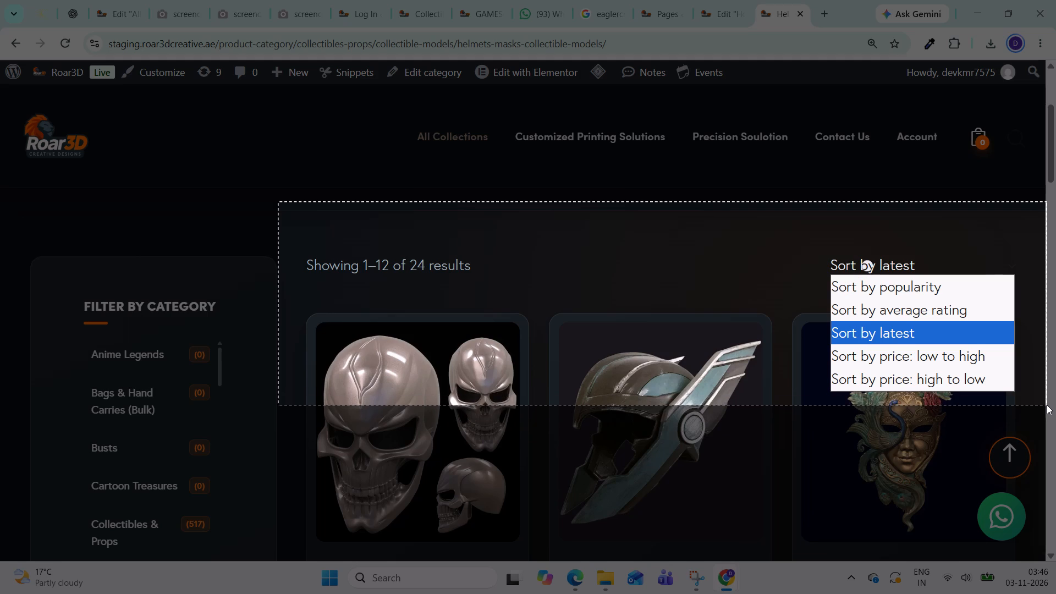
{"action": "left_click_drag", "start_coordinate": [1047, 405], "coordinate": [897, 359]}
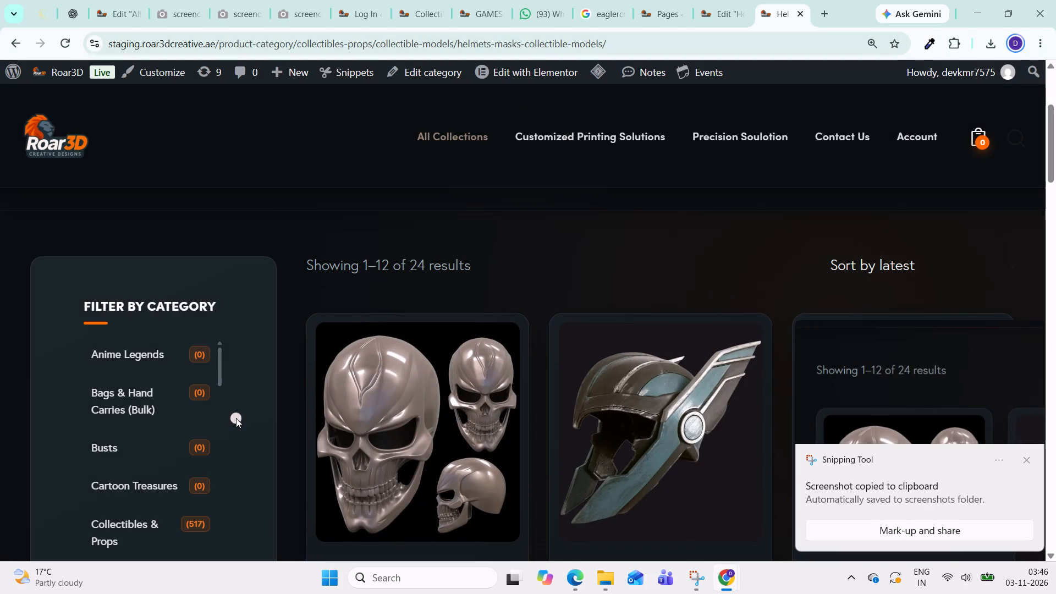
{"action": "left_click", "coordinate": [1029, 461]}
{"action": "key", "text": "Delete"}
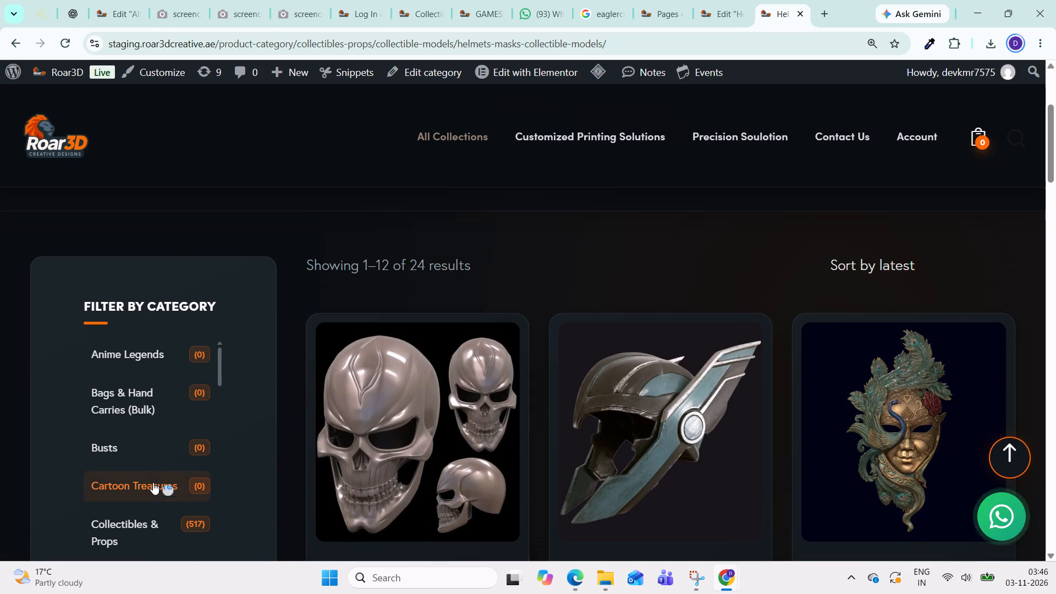
Snip the results bar again with the sorting options open, view the snip in Snipping Tool and copy it.
{"action": "key", "text": "shift+super+s"}
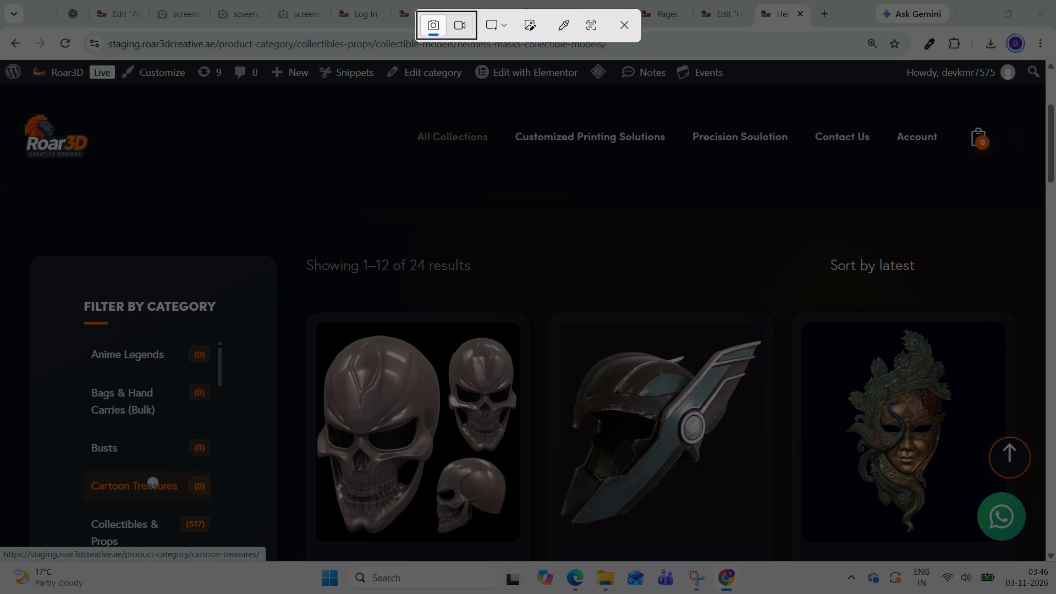
{"action": "left_click", "coordinate": [618, 30]}
{"action": "left_click", "coordinate": [908, 267]}
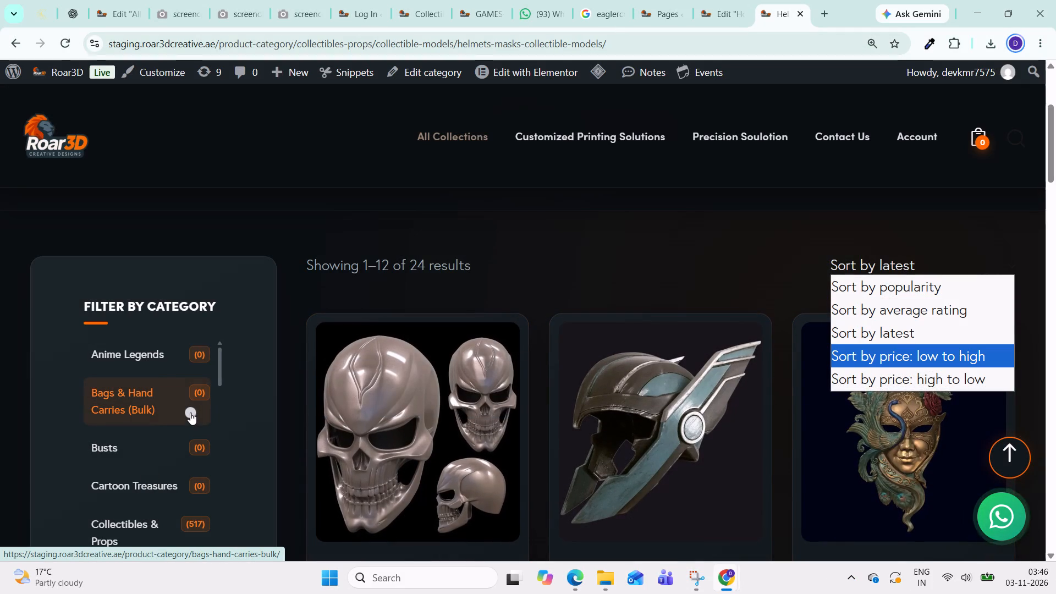
{"action": "key", "text": "shift+super+s"}
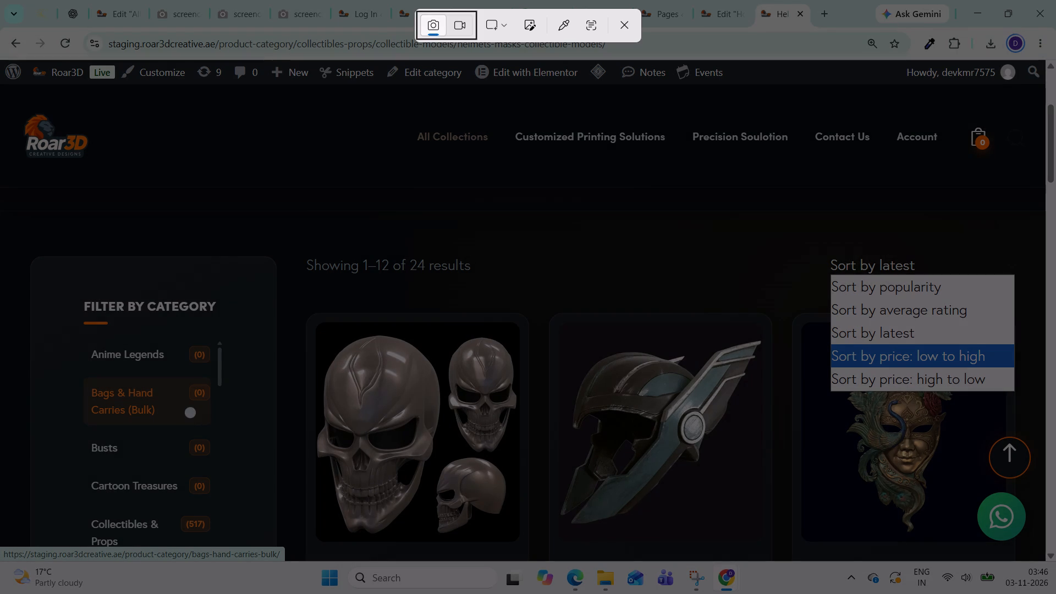
{"action": "left_click_drag", "start_coordinate": [290, 193], "coordinate": [1035, 378]}
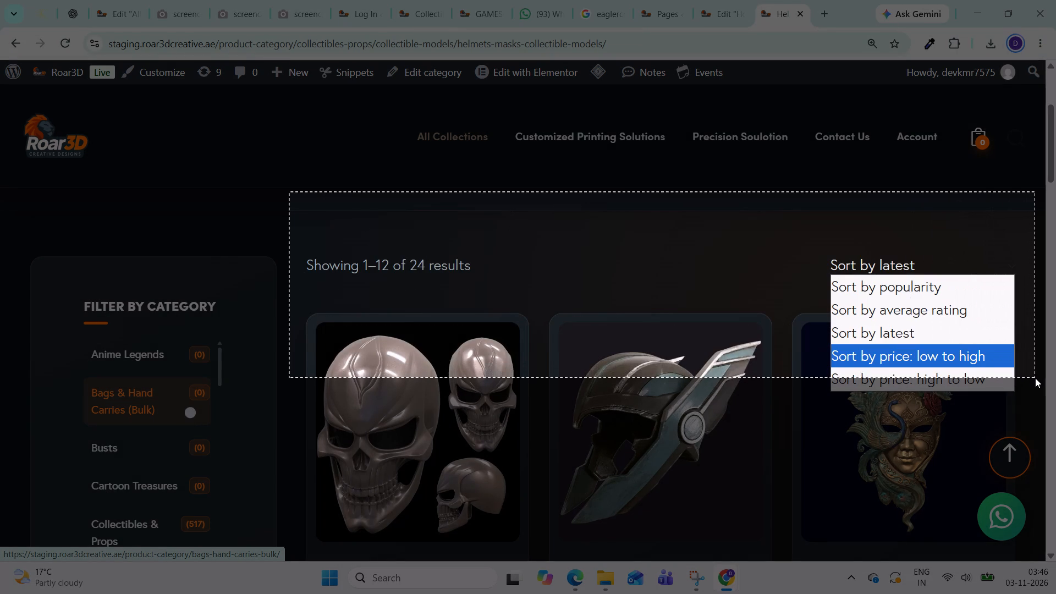
{"action": "left_click_drag", "start_coordinate": [1035, 378], "coordinate": [1034, 363]}
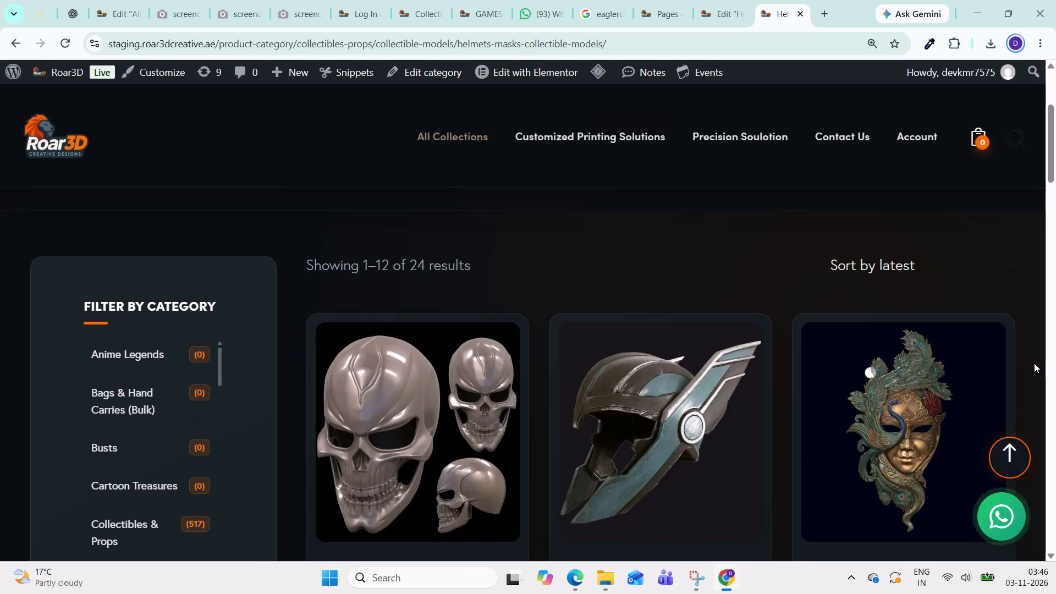
{"action": "left_click", "coordinate": [956, 387]}
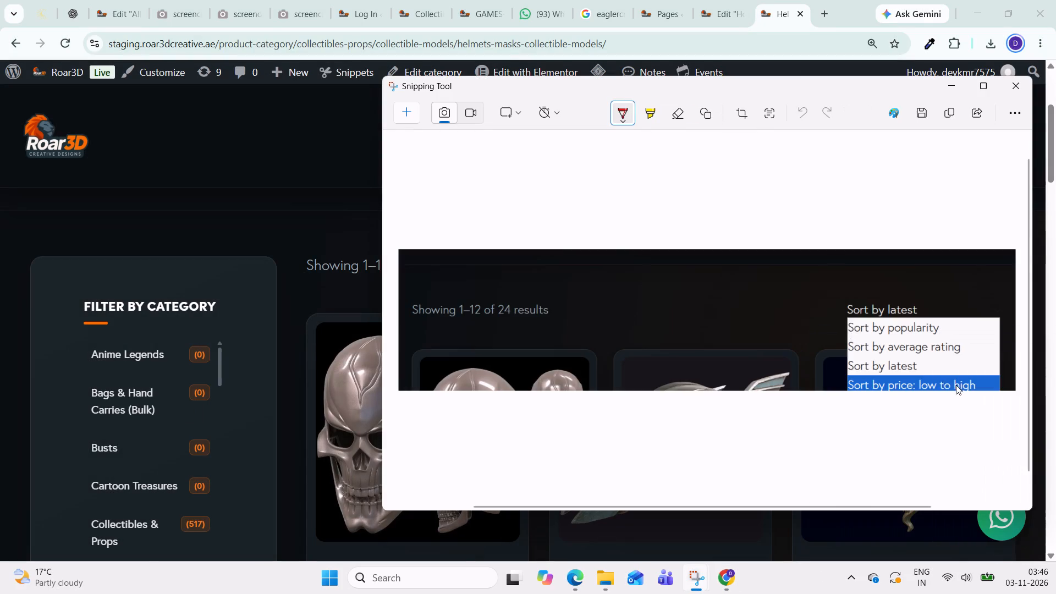
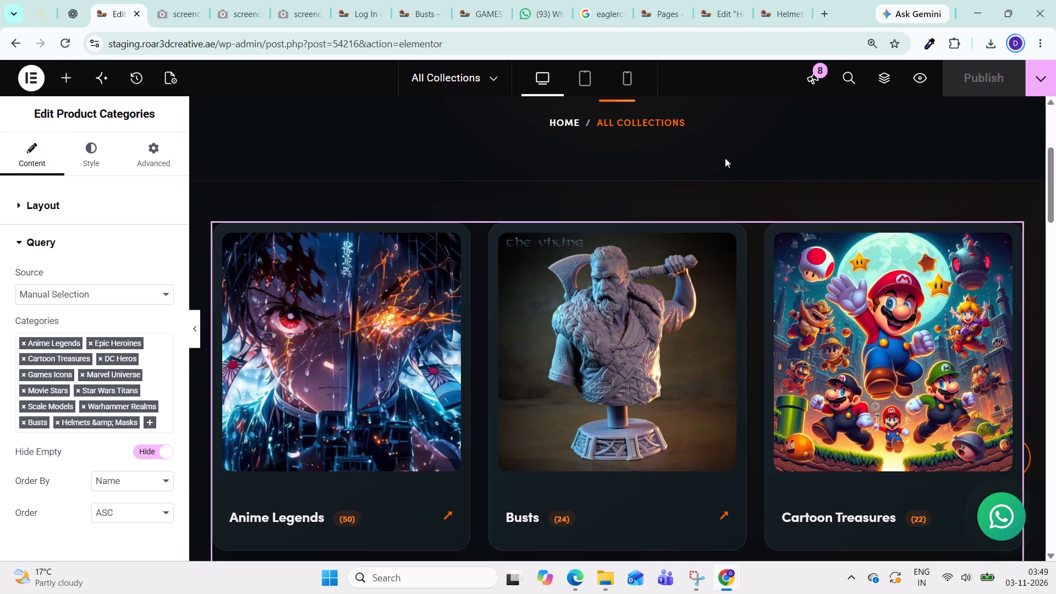
{"action": "left_click", "coordinate": [24, 78]}
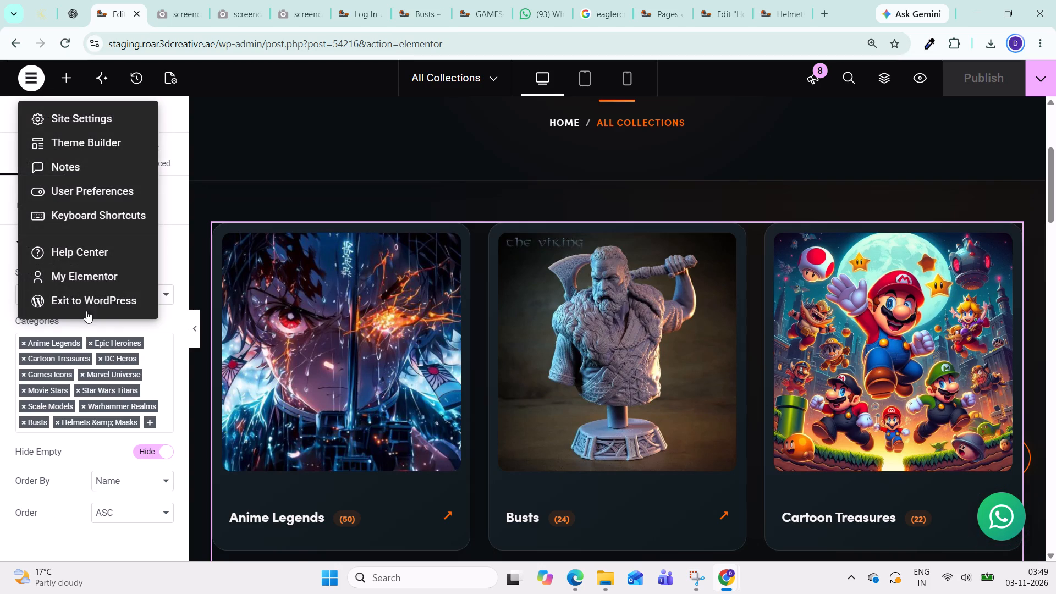
{"action": "left_click", "coordinate": [96, 298]}
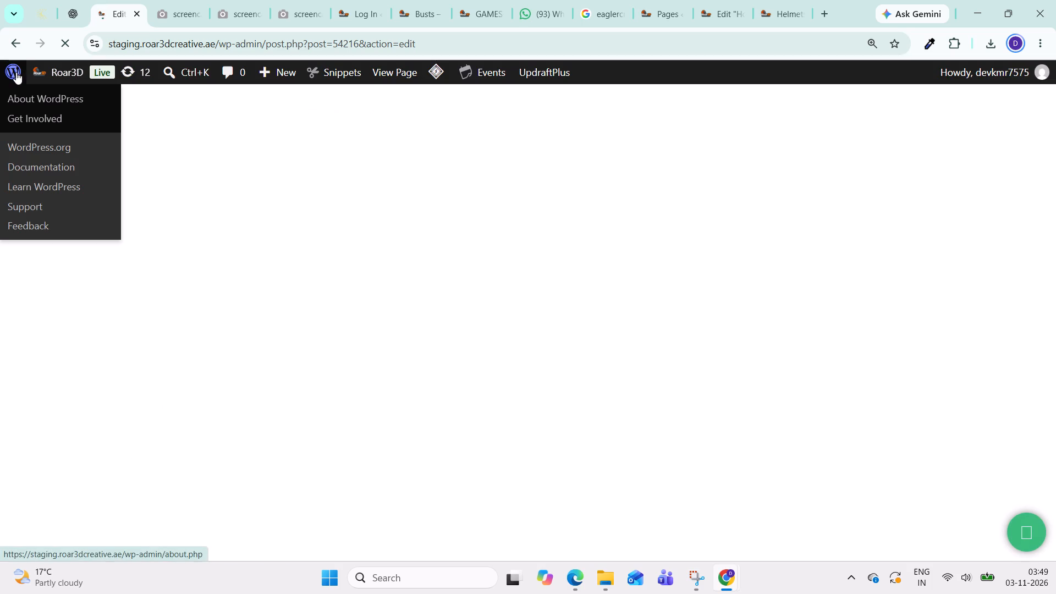
{"action": "left_click", "coordinate": [15, 72]}
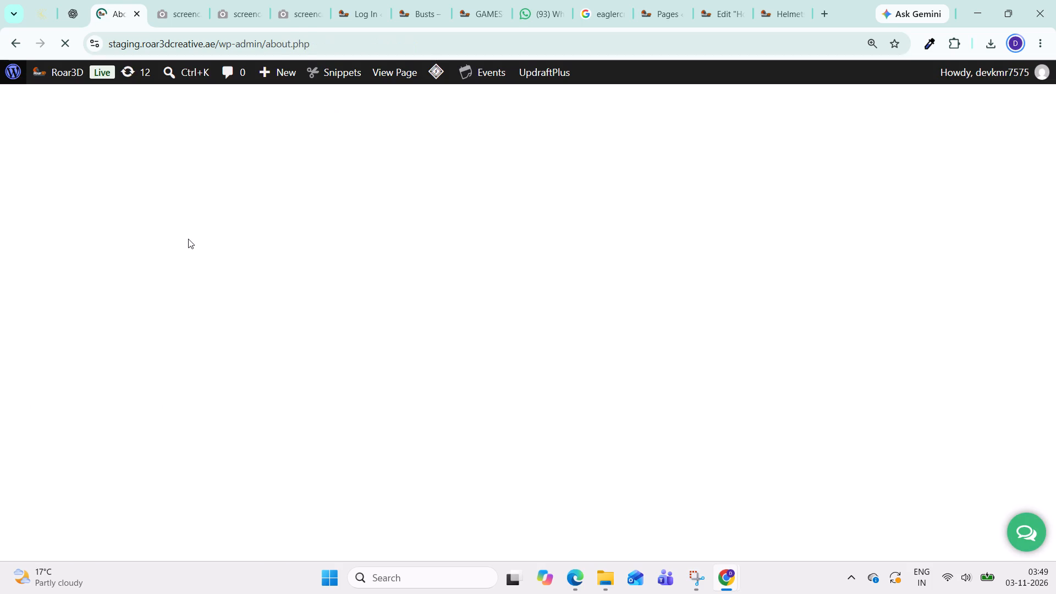
{"action": "scroll", "coordinate": [9, 325], "scroll_direction": "down", "scroll_amount": 6}
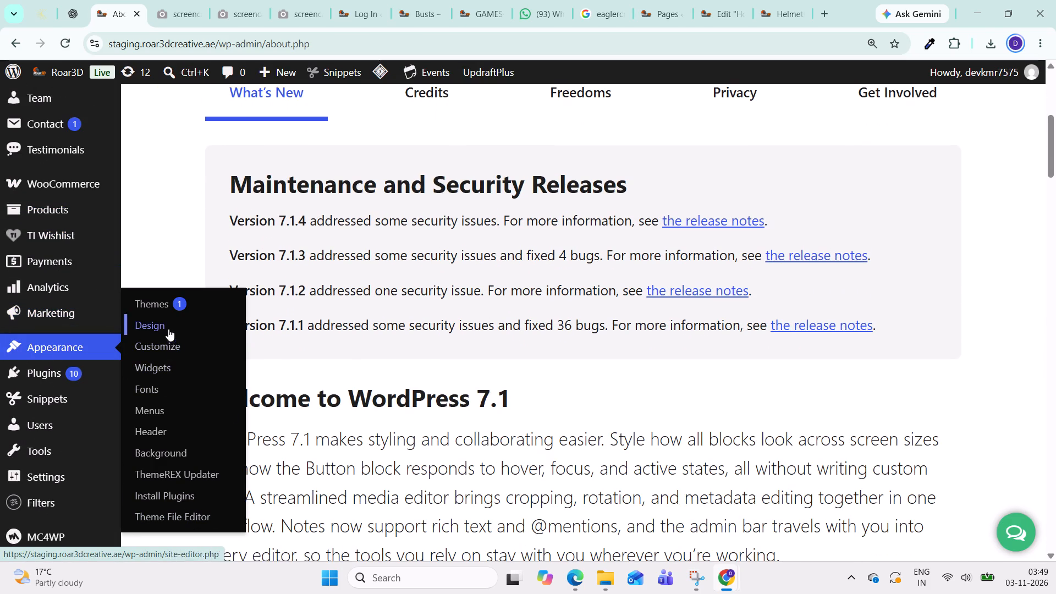
{"action": "left_click", "coordinate": [157, 344]}
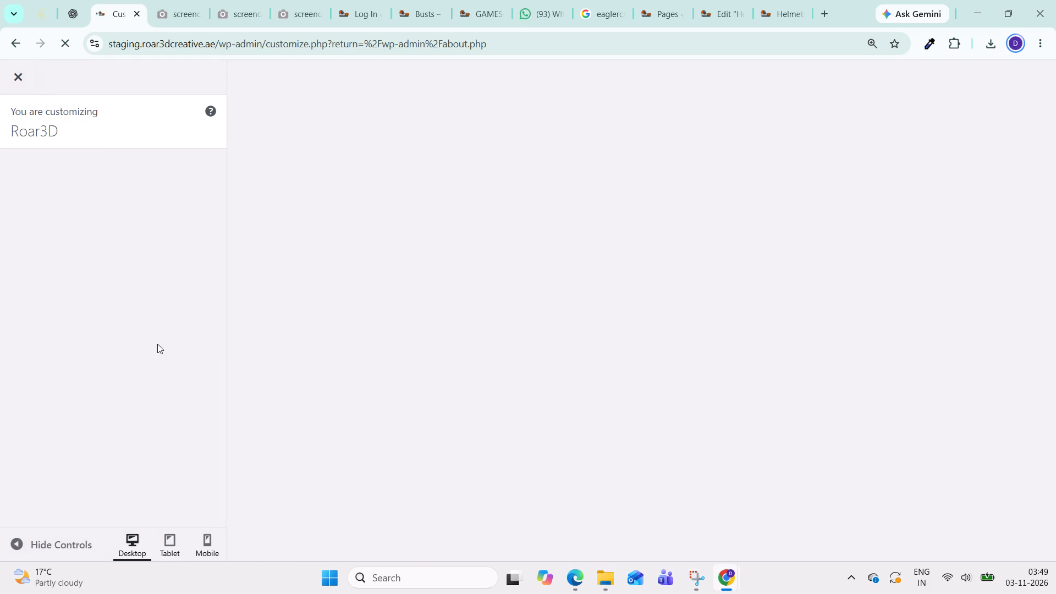
{"action": "scroll", "coordinate": [157, 344], "scroll_direction": "down", "scroll_amount": 2}
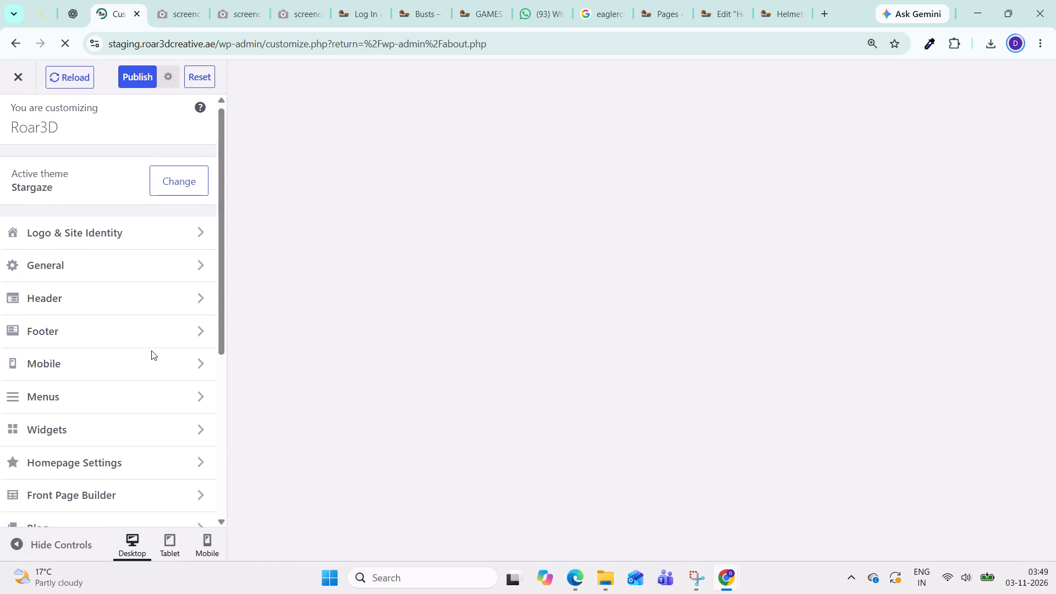
{"action": "scroll", "coordinate": [151, 350], "scroll_direction": "down", "scroll_amount": 6}
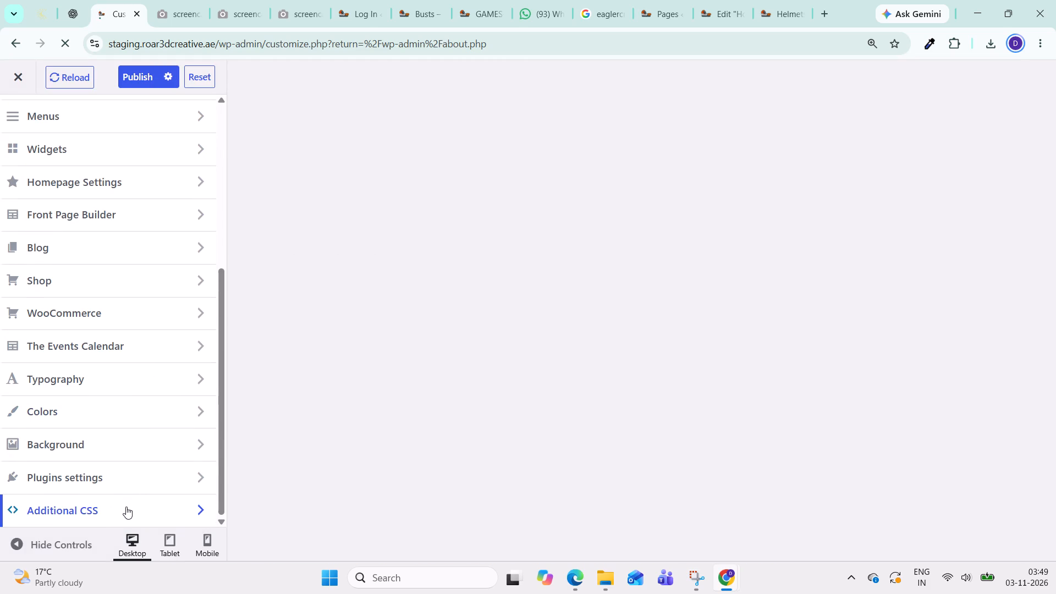
{"action": "left_click", "coordinate": [126, 506]}
Paste the copied ROAR3D sorting UI code after the last rule in the Additional CSS and publish the change.
{"action": "scroll", "coordinate": [155, 455], "scroll_direction": "down", "scroll_amount": 7}
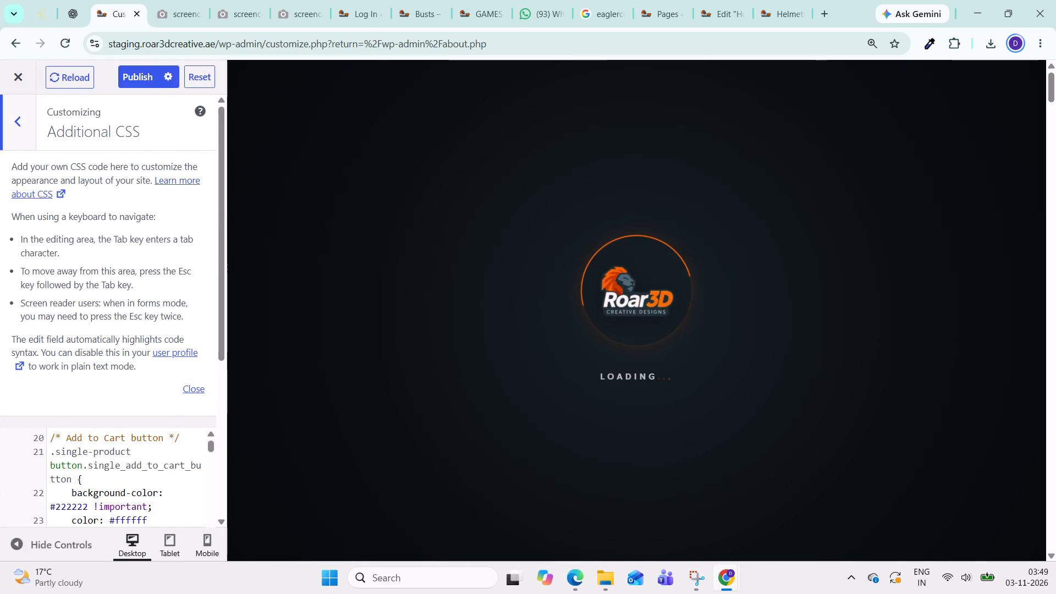
{"action": "scroll", "coordinate": [175, 417], "scroll_direction": "down", "scroll_amount": 10}
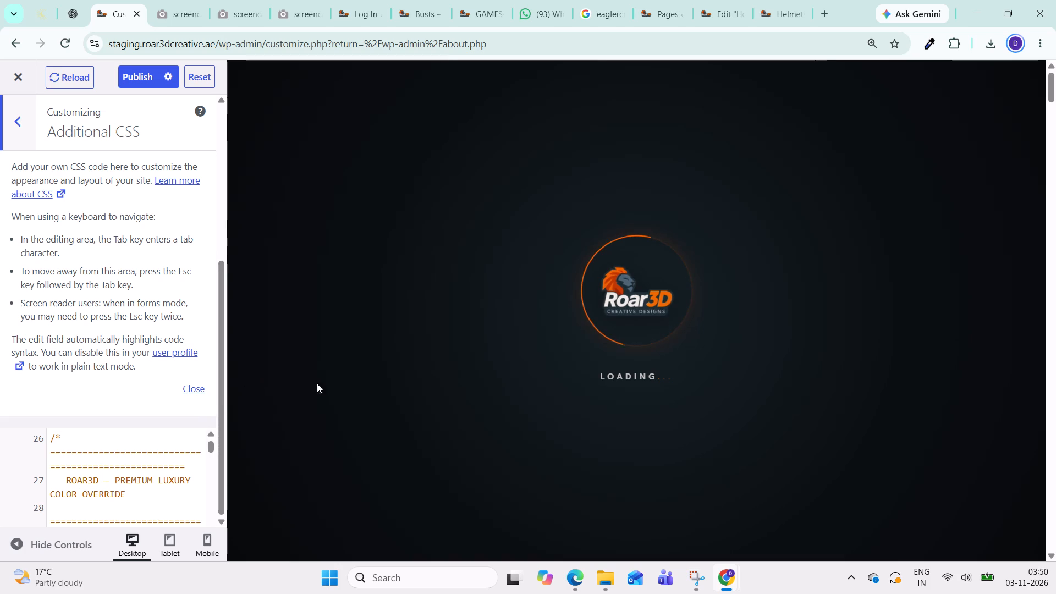
{"action": "scroll", "coordinate": [162, 408], "scroll_direction": "down", "scroll_amount": 6}
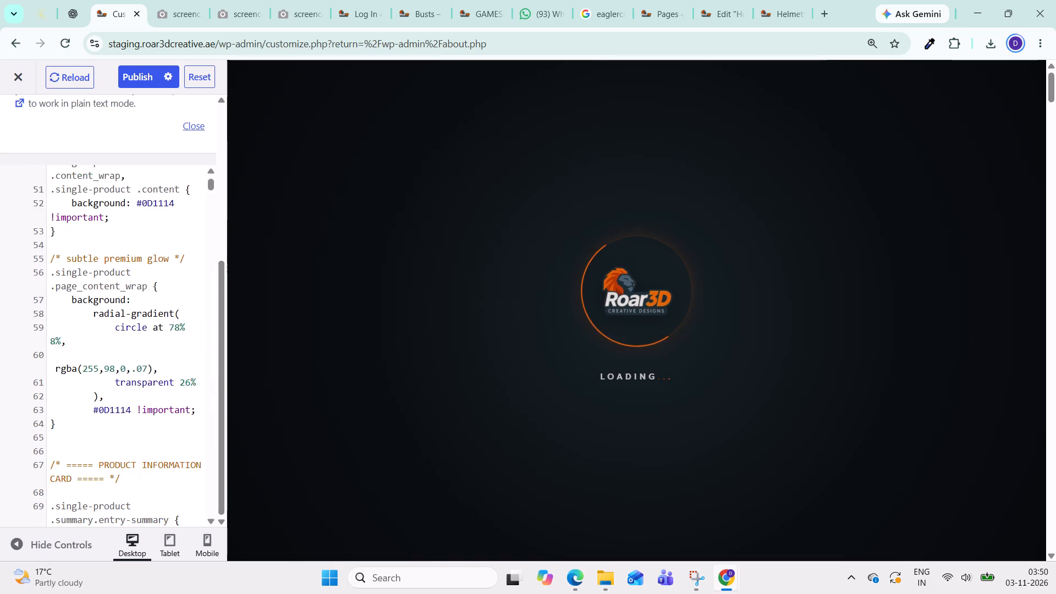
{"action": "scroll", "coordinate": [178, 434], "scroll_direction": "down", "scroll_amount": 18}
{"action": "scroll", "coordinate": [181, 413], "scroll_direction": "down", "scroll_amount": 5}
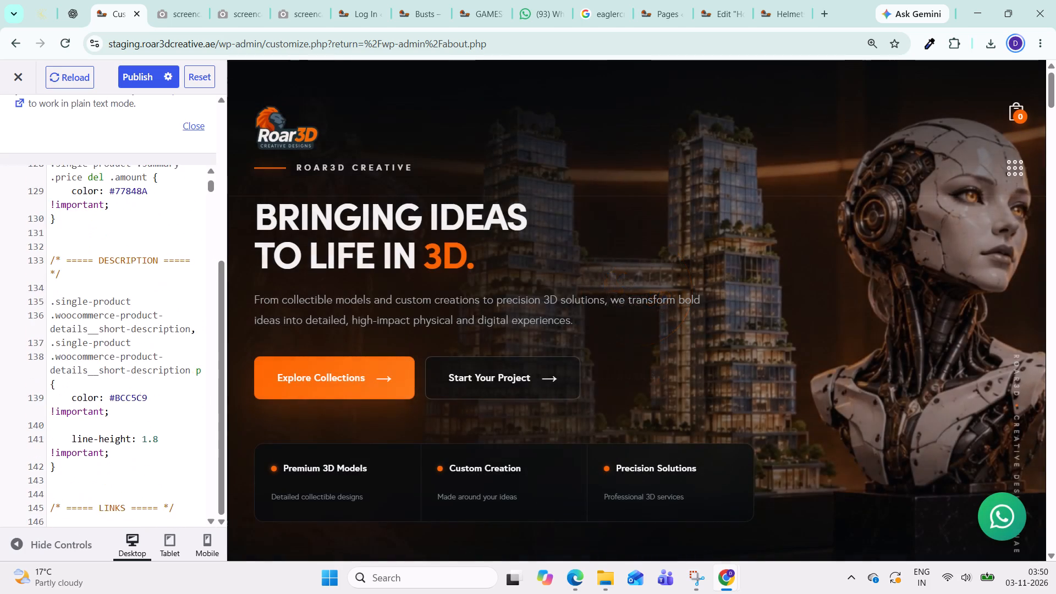
{"action": "scroll", "coordinate": [188, 438], "scroll_direction": "down", "scroll_amount": 5}
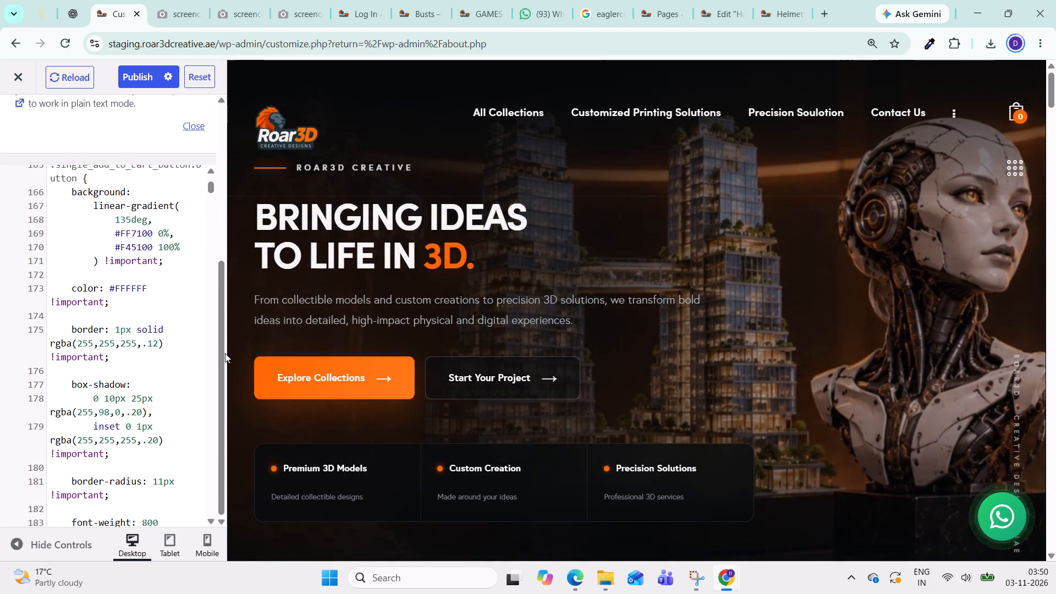
{"action": "left_click_drag", "start_coordinate": [220, 356], "coordinate": [220, 374]}
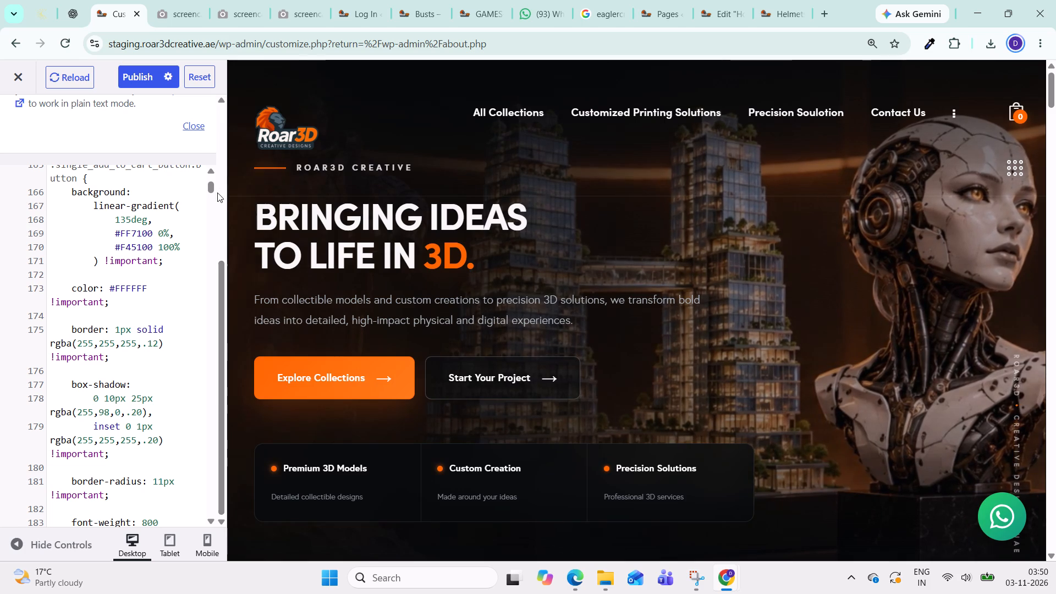
{"action": "left_click_drag", "start_coordinate": [208, 188], "coordinate": [213, 510]}
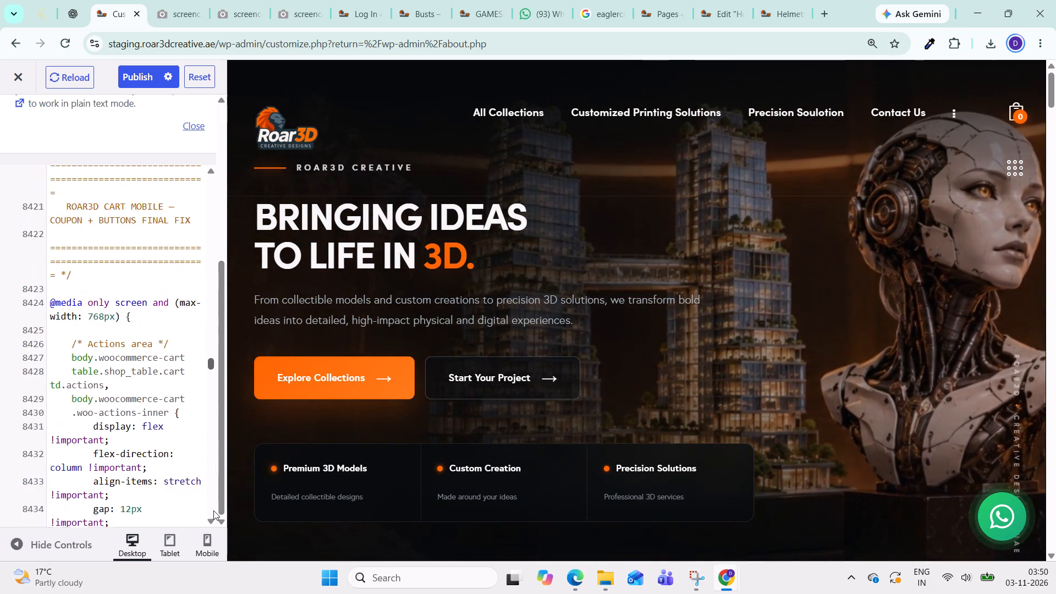
{"action": "left_click_drag", "start_coordinate": [213, 510], "coordinate": [207, 577]}
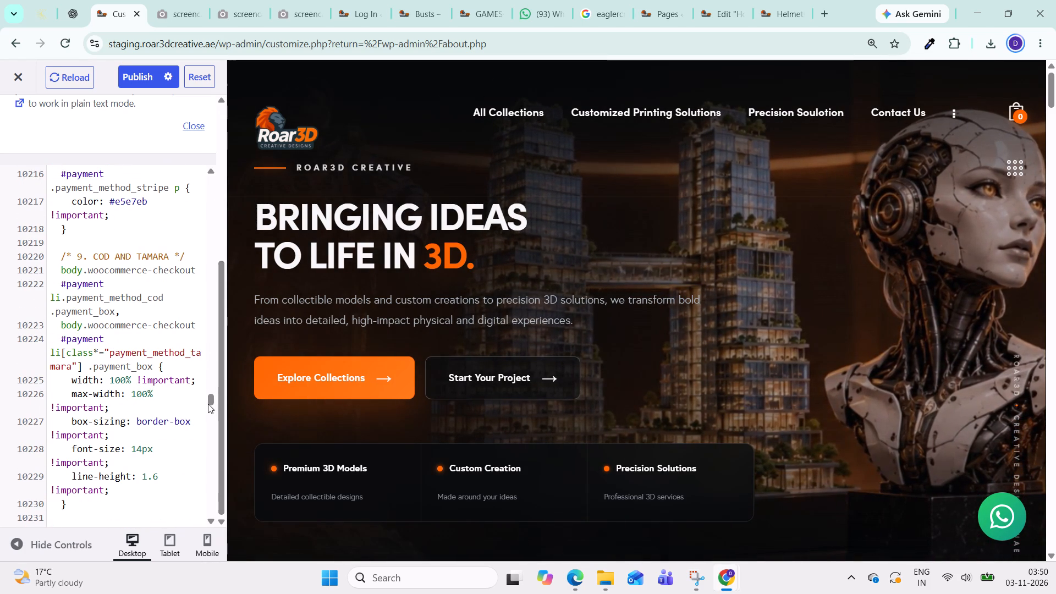
{"action": "left_click_drag", "start_coordinate": [208, 400], "coordinate": [212, 562]}
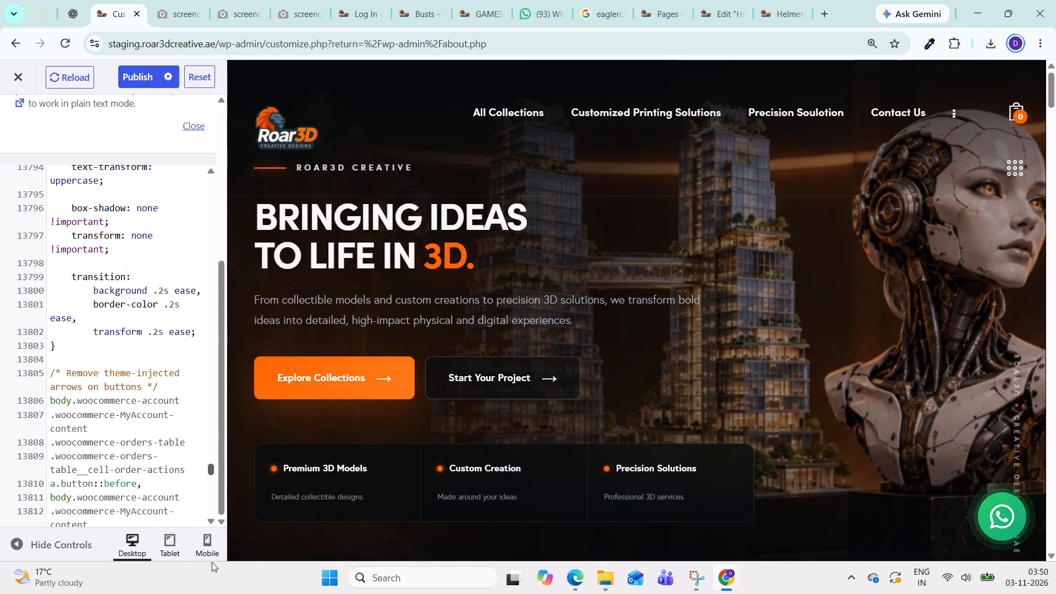
{"action": "left_click_drag", "start_coordinate": [212, 562], "coordinate": [212, 572]}
{"action": "left_click_drag", "start_coordinate": [212, 475], "coordinate": [212, 523]}
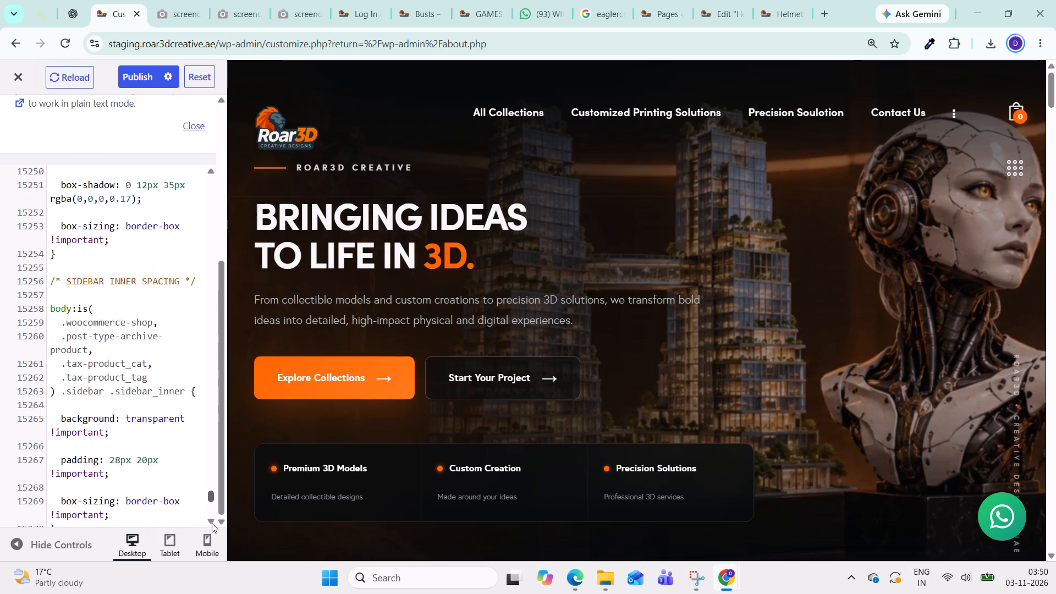
{"action": "left_click_drag", "start_coordinate": [212, 523], "coordinate": [211, 576]}
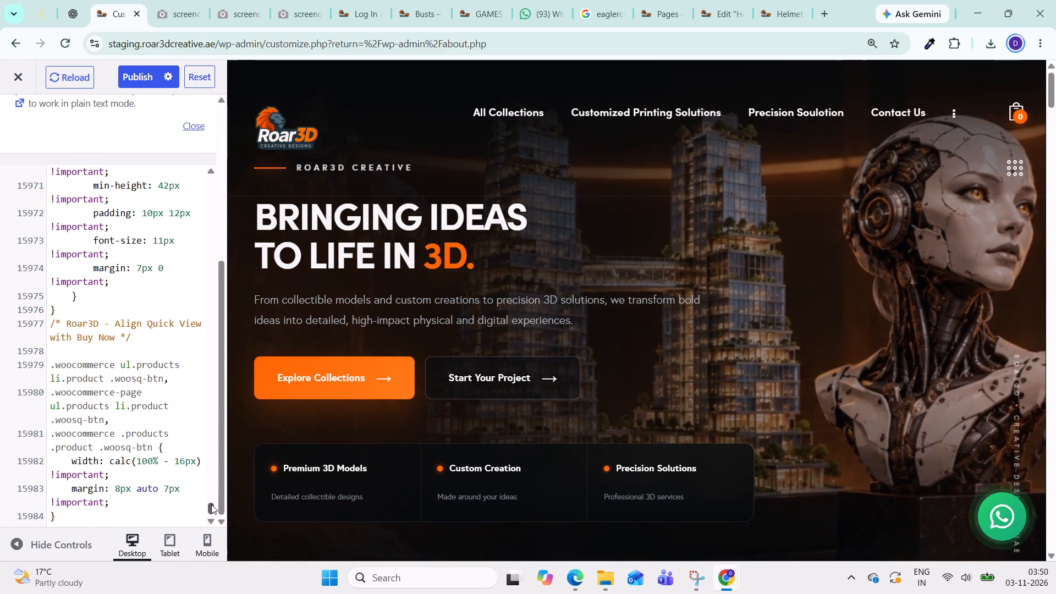
{"action": "left_click_drag", "start_coordinate": [211, 505], "coordinate": [208, 522]}
{"action": "left_click", "coordinate": [67, 516]}
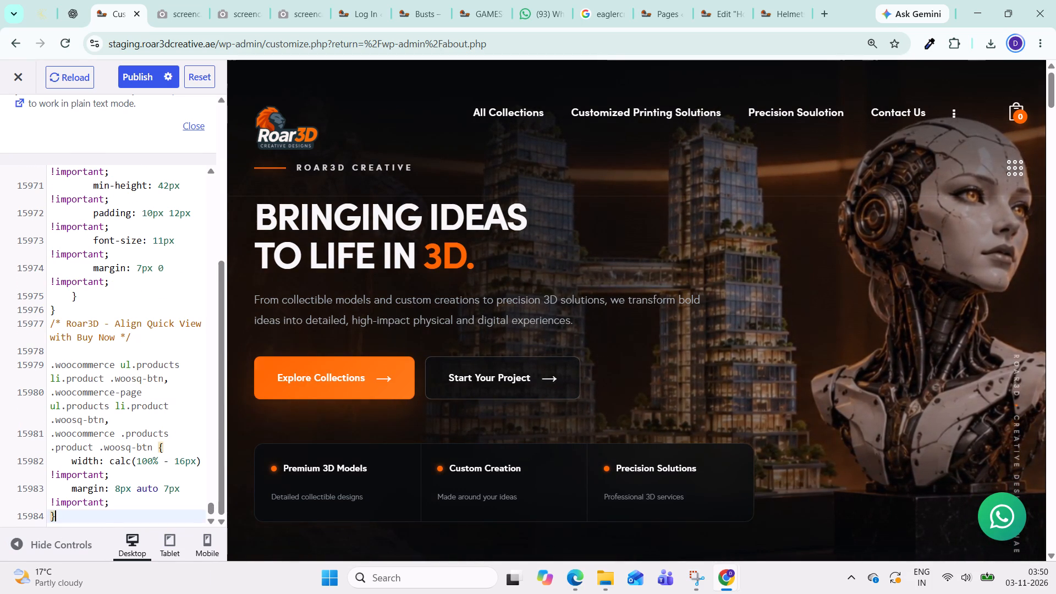
{"action": "key", "text": "Return"}
{"action": "key", "text": "Return"}
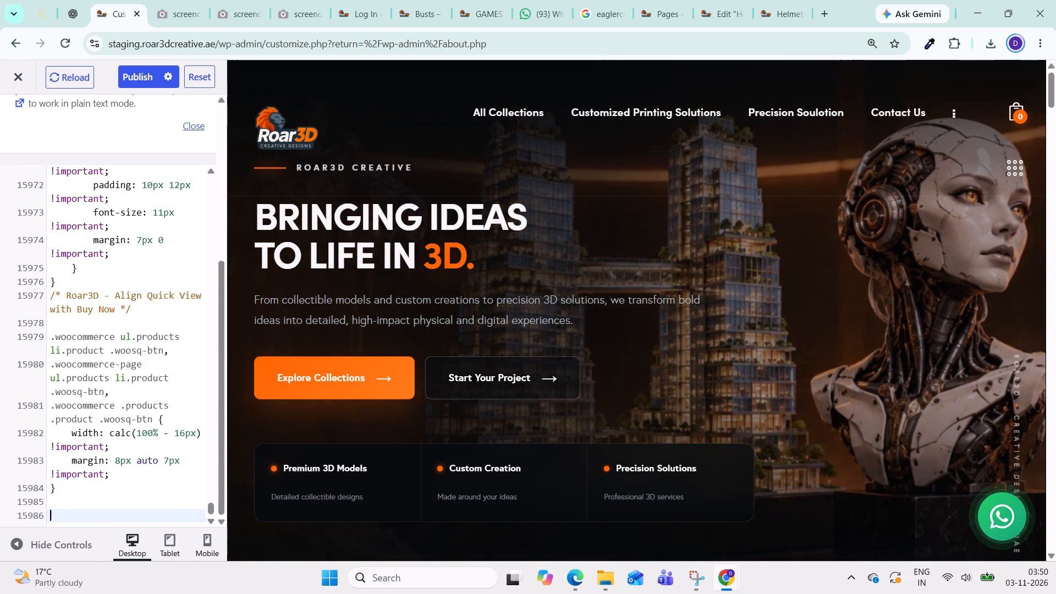
{"action": "key", "text": "ctrl+v"}
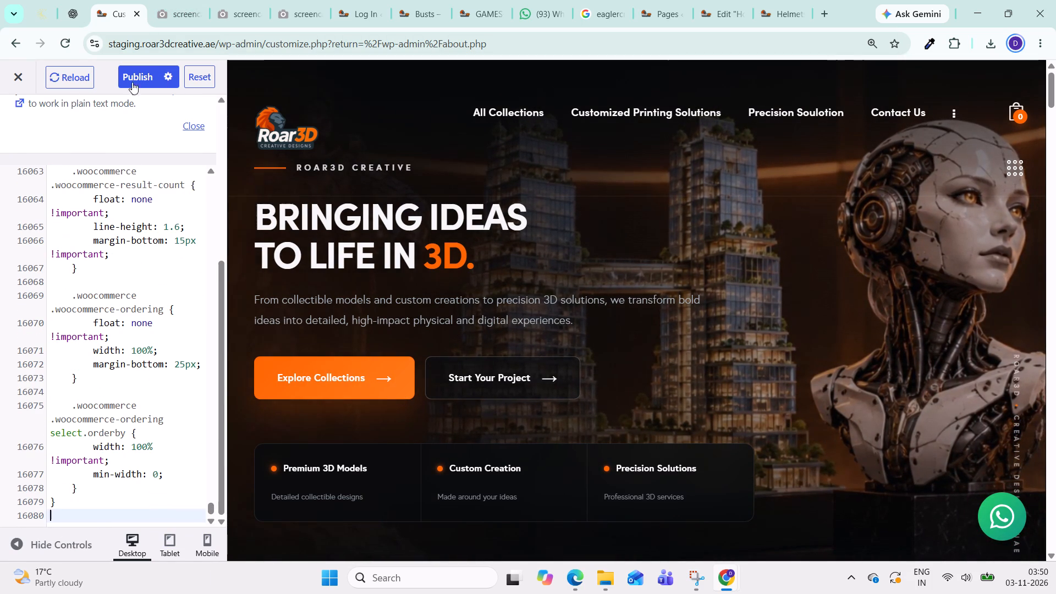
{"action": "left_click", "coordinate": [138, 78]}
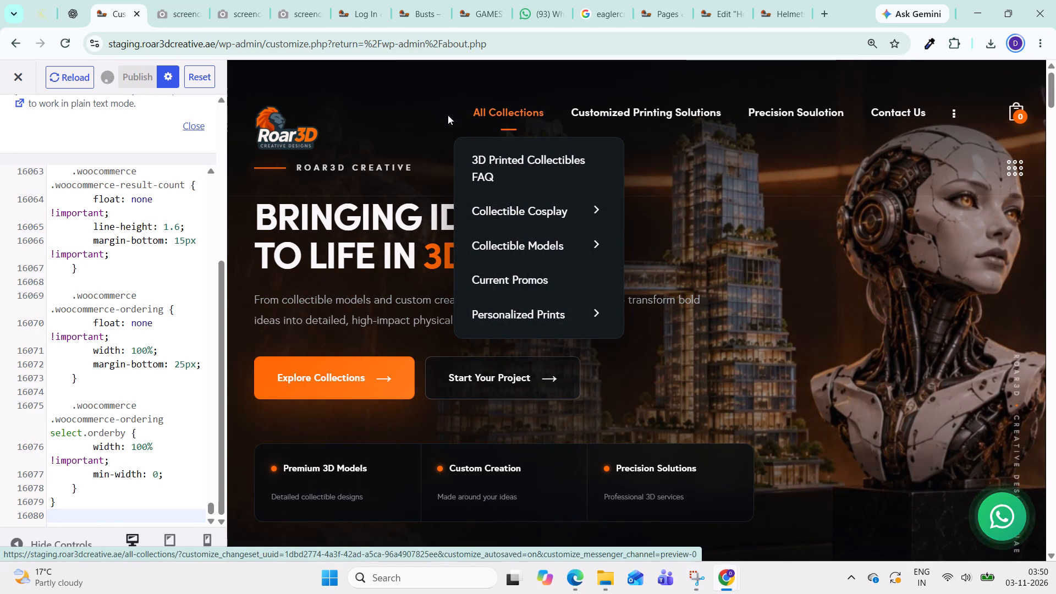
Reload the staging Helmets & Masks page and check the styling of the results count and the sorting dropdown with its options.
{"action": "left_click", "coordinate": [773, 21]}
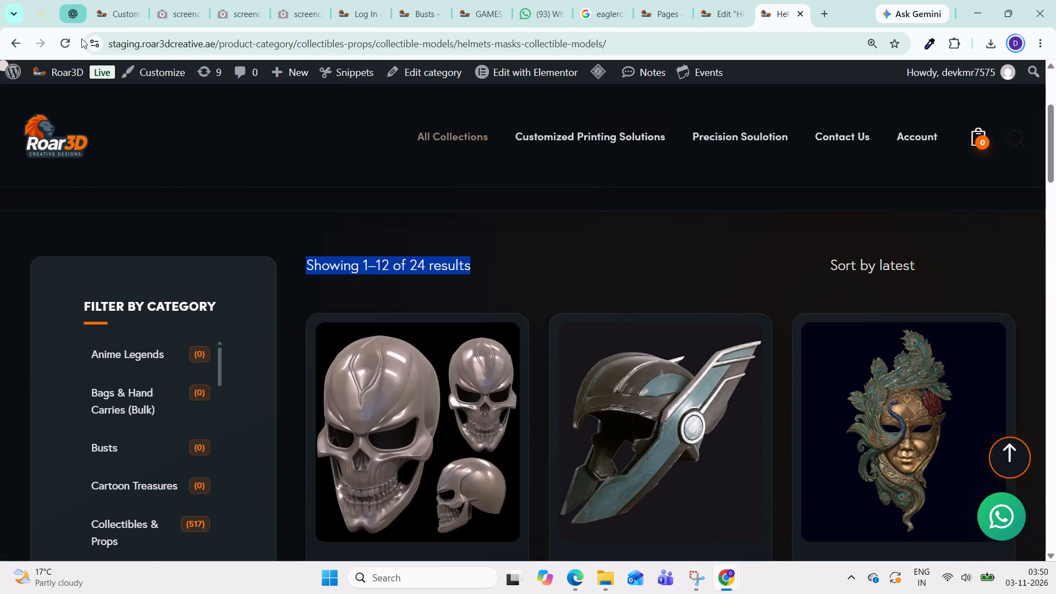
{"action": "left_click", "coordinate": [66, 46]}
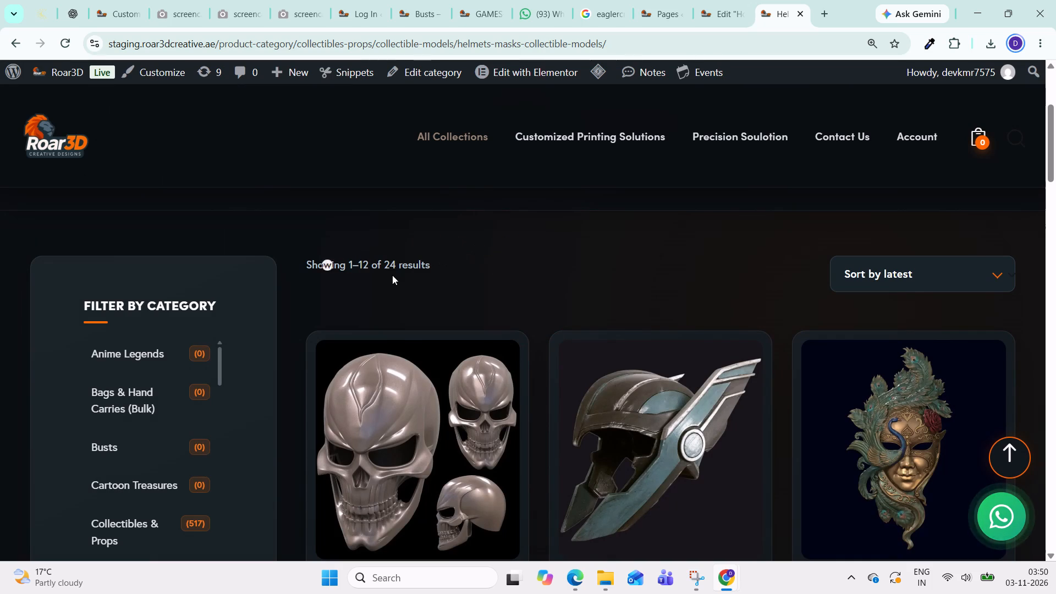
{"action": "left_click", "coordinate": [872, 273]}
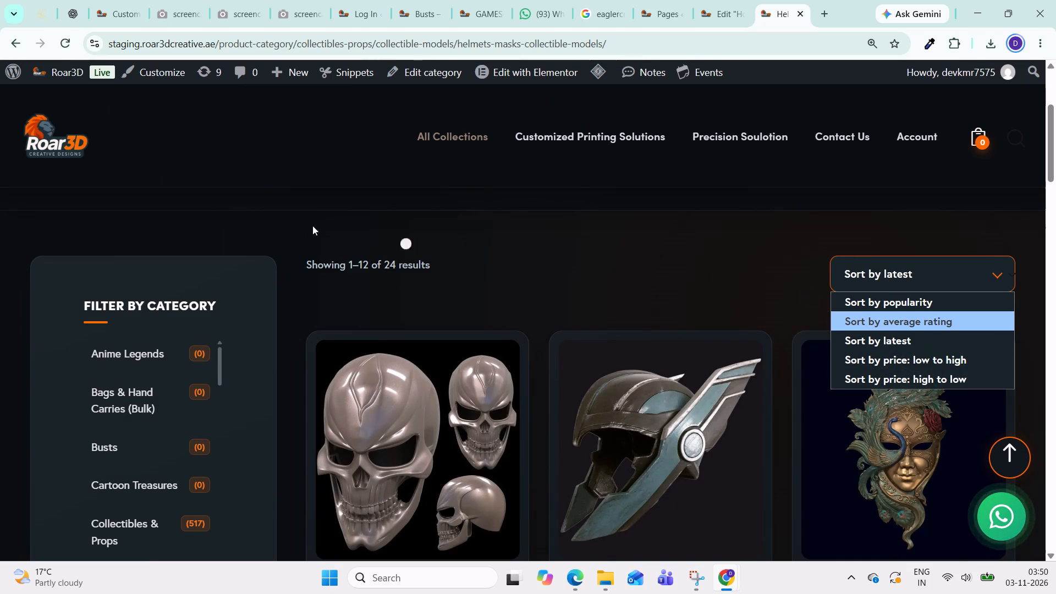
{"action": "left_click_drag", "start_coordinate": [306, 265], "coordinate": [450, 265]}
{"action": "left_click", "coordinate": [541, 275]}
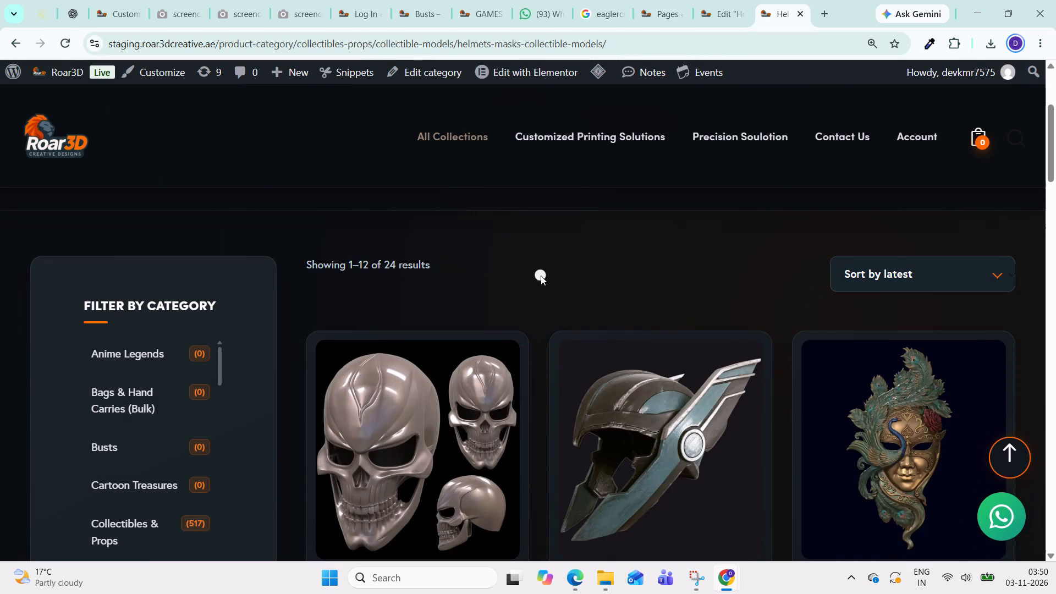
{"action": "left_click", "coordinate": [888, 276]}
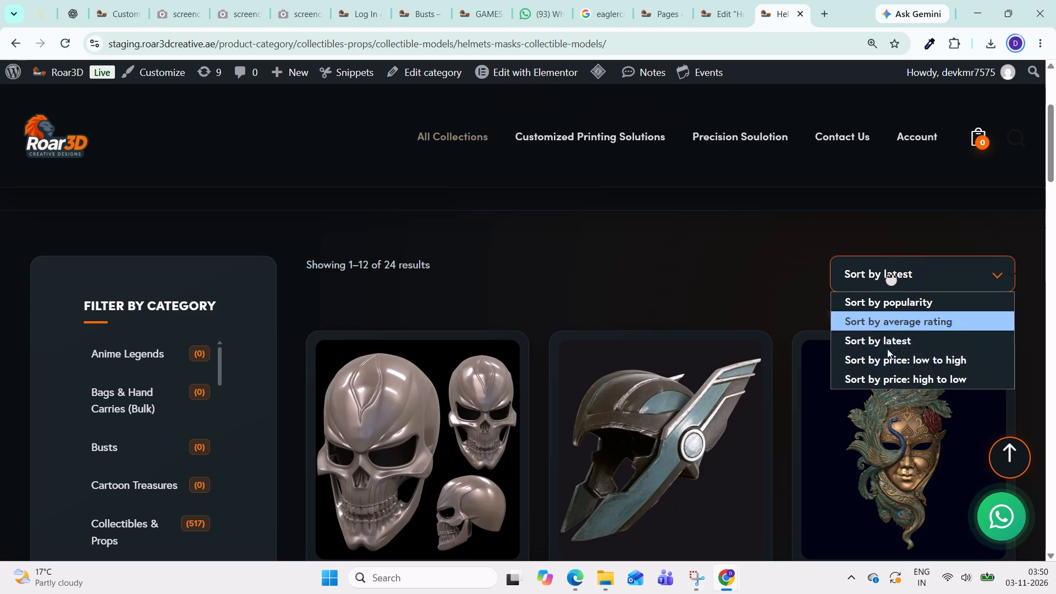
{"action": "left_click", "coordinate": [651, 265]}
{"action": "scroll", "coordinate": [651, 266], "scroll_direction": "down", "scroll_amount": 2}
{"action": "scroll", "coordinate": [649, 272], "scroll_direction": "up", "scroll_amount": 2}
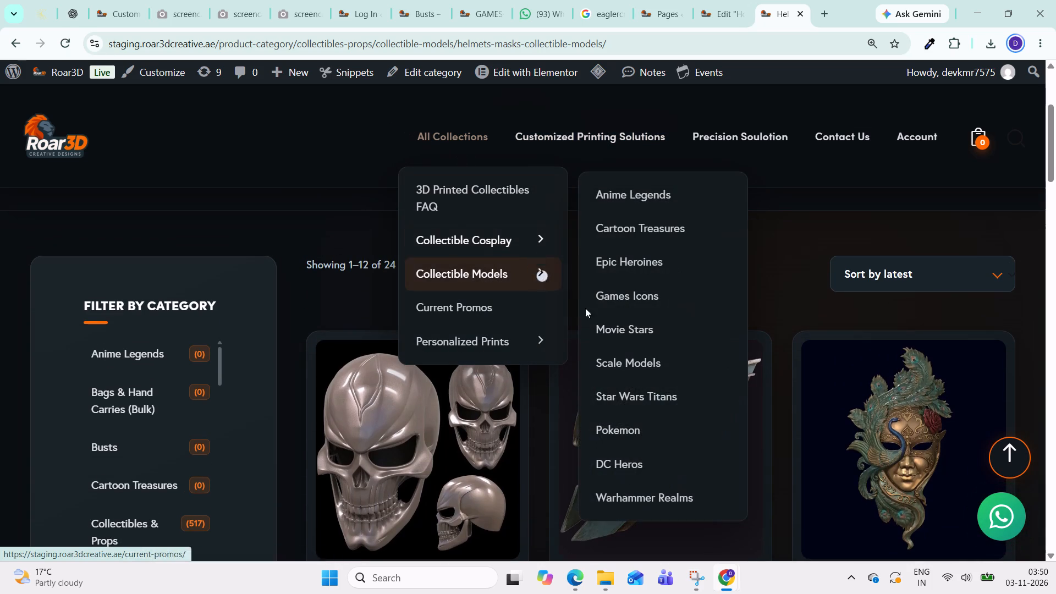
Open the Pokemon category page under Collectible Models and look over its product listing area.
{"action": "left_click", "coordinate": [620, 433]}
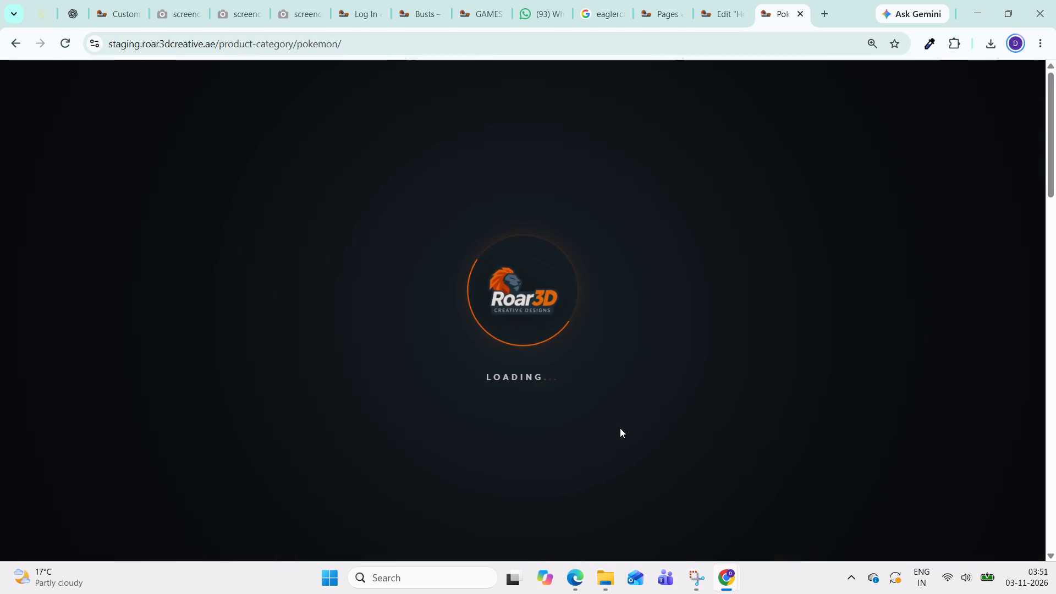
{"action": "scroll", "coordinate": [617, 417], "scroll_direction": "down", "scroll_amount": 2}
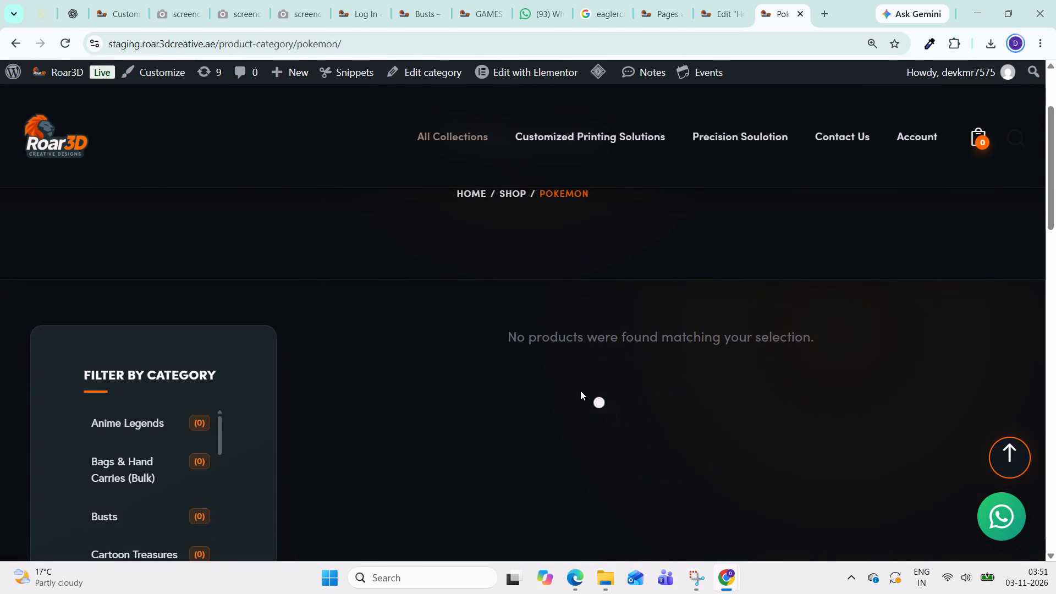
Go from the Pokemon category page to the Shop page through its breadcrumb trail.
{"action": "scroll", "coordinate": [572, 382], "scroll_direction": "up", "scroll_amount": 1}
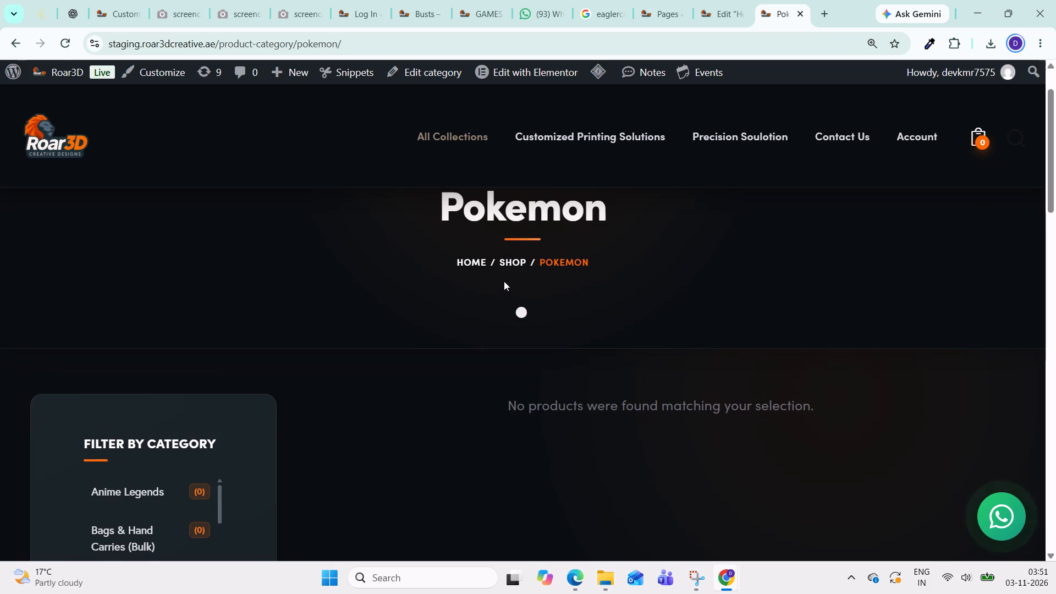
{"action": "scroll", "coordinate": [522, 343], "scroll_direction": "down", "scroll_amount": 3}
{"action": "scroll", "coordinate": [459, 332], "scroll_direction": "up", "scroll_amount": 1}
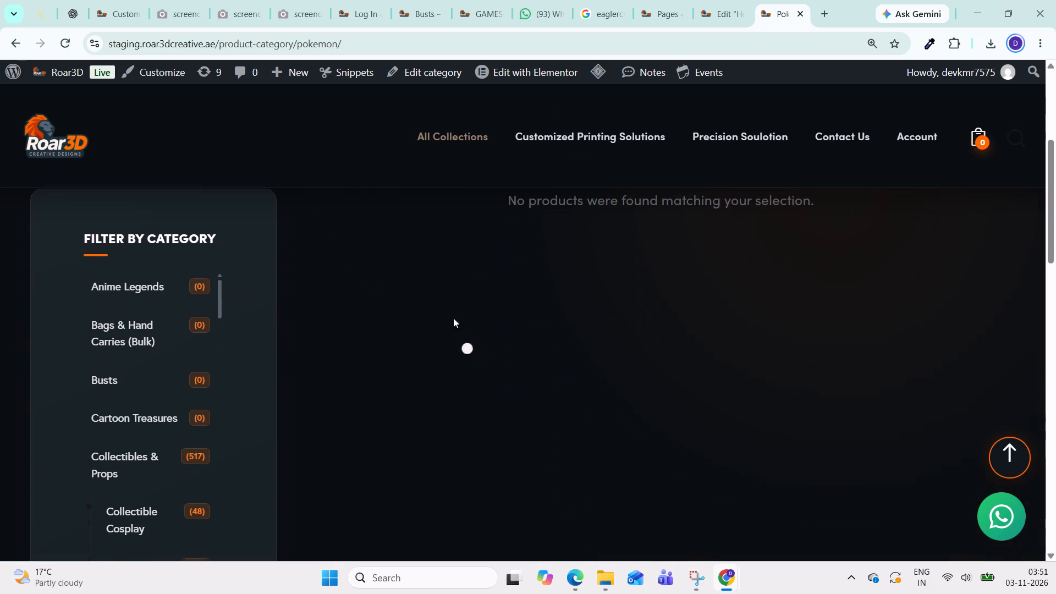
{"action": "scroll", "coordinate": [453, 318], "scroll_direction": "up", "scroll_amount": 1}
{"action": "scroll", "coordinate": [406, 322], "scroll_direction": "up", "scroll_amount": 1}
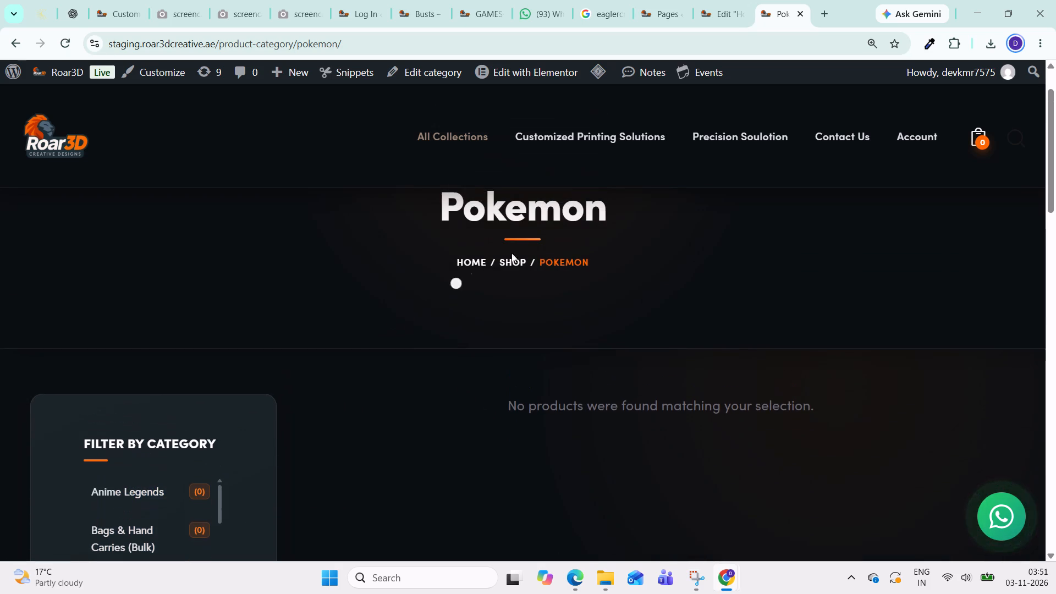
{"action": "left_click", "coordinate": [516, 263]}
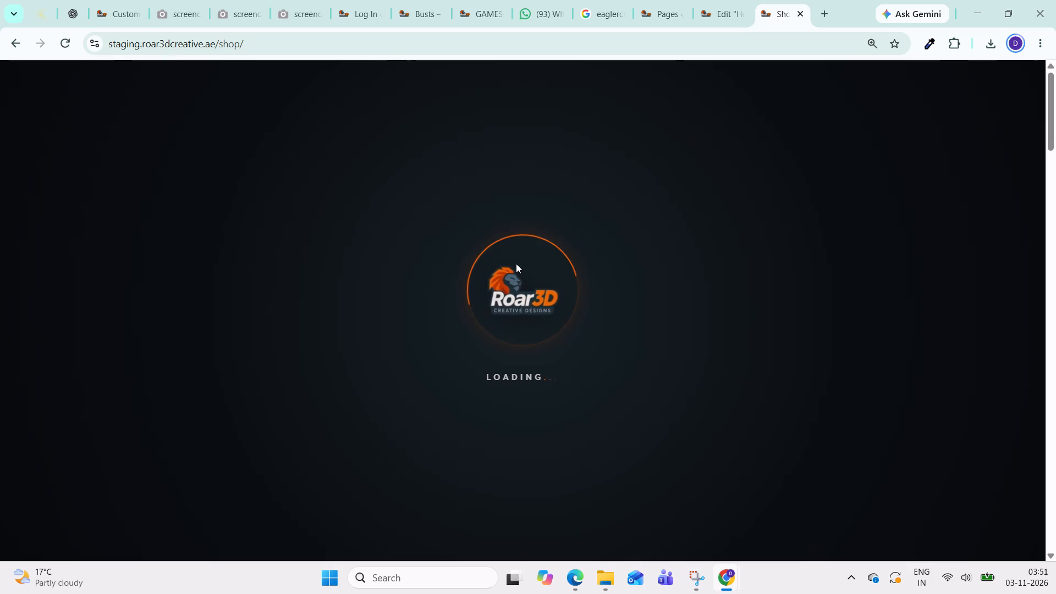
Look over the Shop page's product cards, results count and sorting dropdown with its options.
{"action": "scroll", "coordinate": [516, 263], "scroll_direction": "down", "scroll_amount": 3}
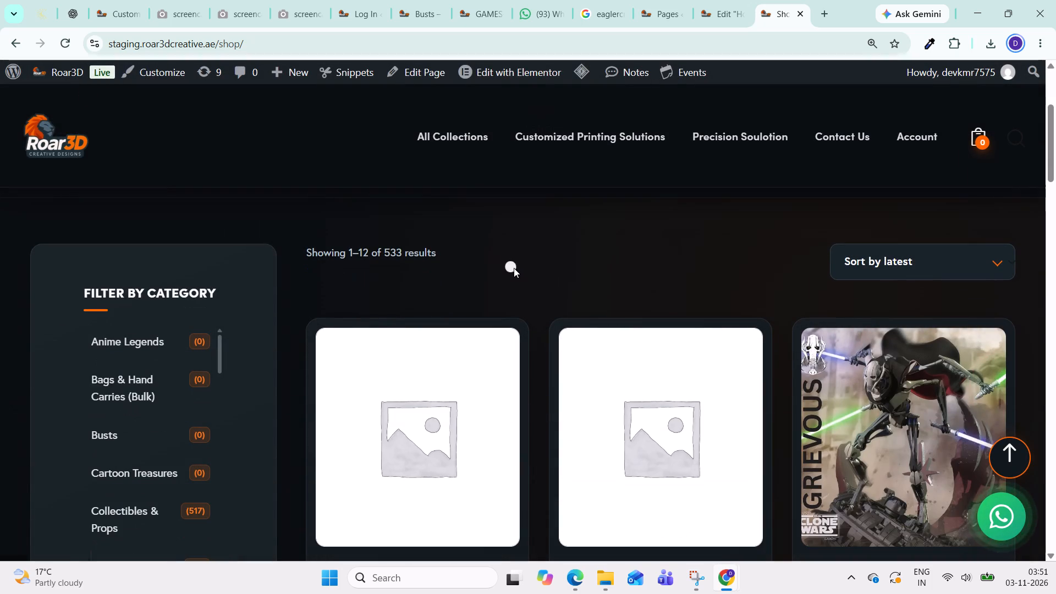
{"action": "scroll", "coordinate": [514, 268], "scroll_direction": "down", "scroll_amount": 5}
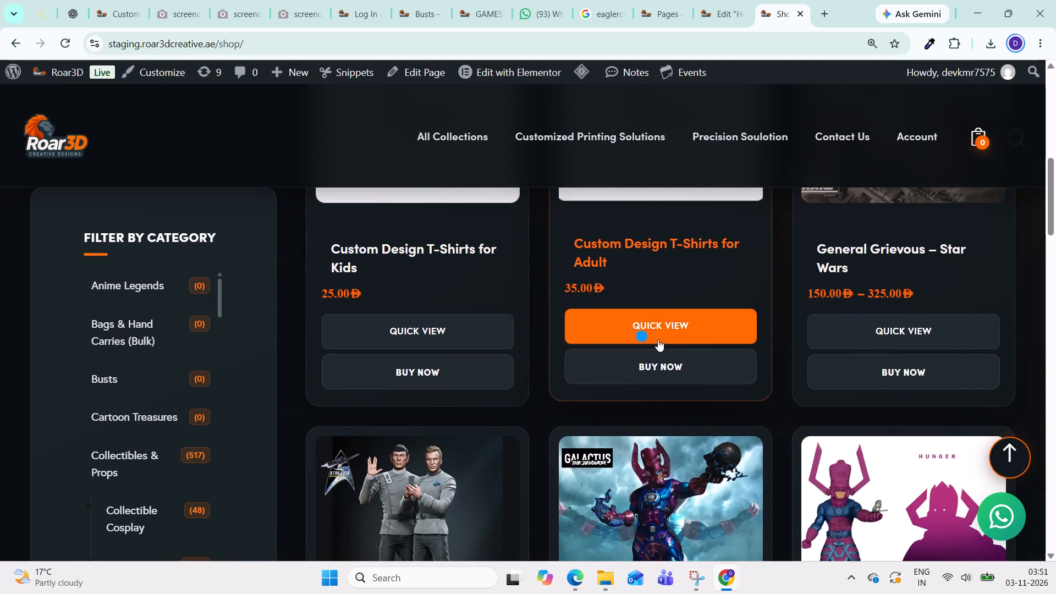
{"action": "scroll", "coordinate": [658, 337], "scroll_direction": "up", "scroll_amount": 4}
{"action": "scroll", "coordinate": [658, 336], "scroll_direction": "down", "scroll_amount": 10}
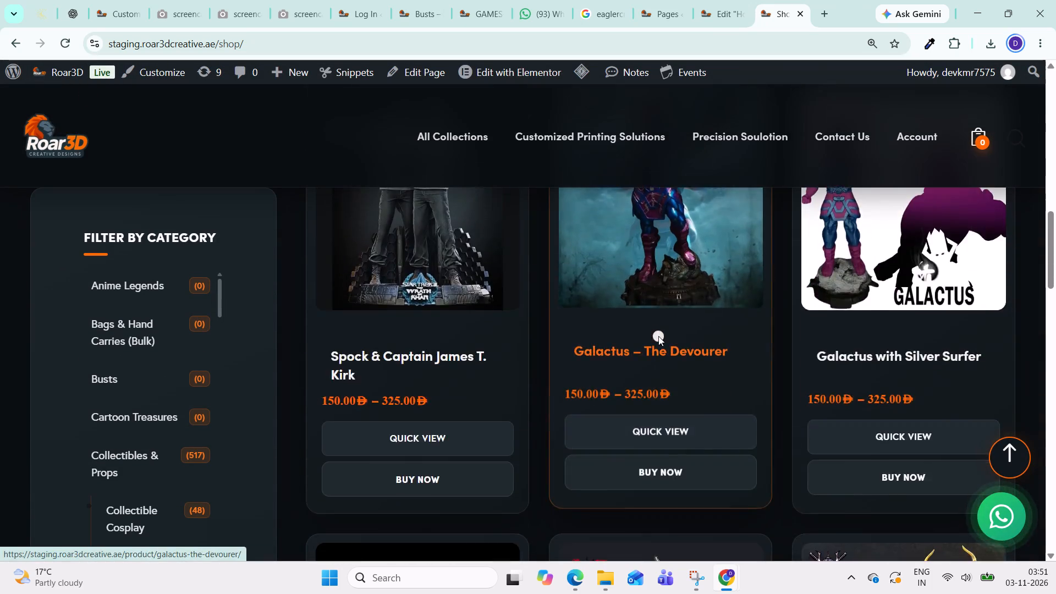
{"action": "scroll", "coordinate": [658, 336], "scroll_direction": "down", "scroll_amount": 18}
{"action": "scroll", "coordinate": [658, 336], "scroll_direction": "up", "scroll_amount": 3}
{"action": "scroll", "coordinate": [620, 300], "scroll_direction": "up", "scroll_amount": 15}
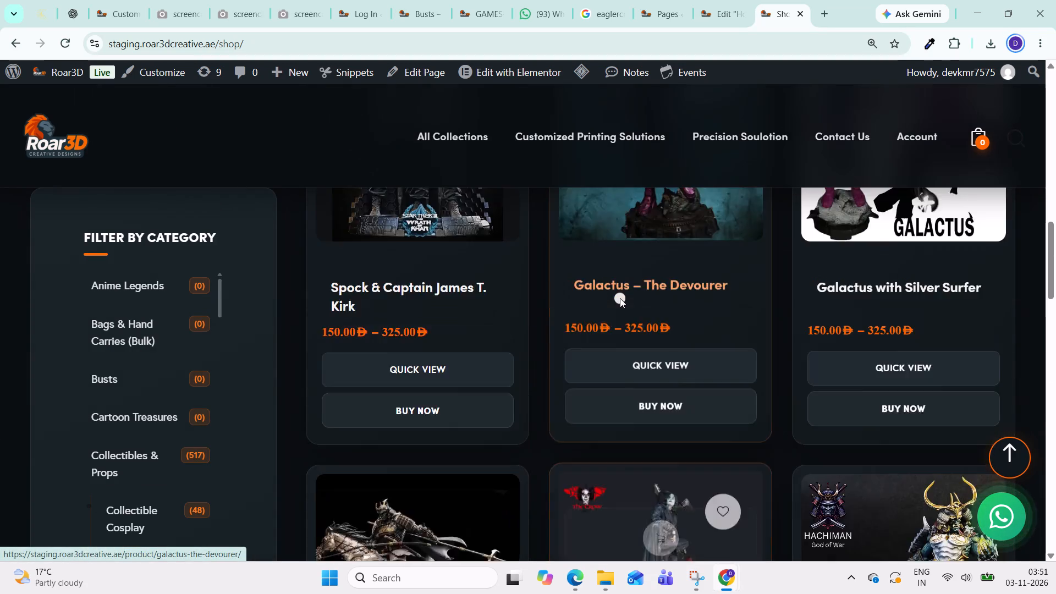
{"action": "scroll", "coordinate": [620, 298], "scroll_direction": "up", "scroll_amount": 9}
{"action": "scroll", "coordinate": [573, 263], "scroll_direction": "up", "scroll_amount": 1}
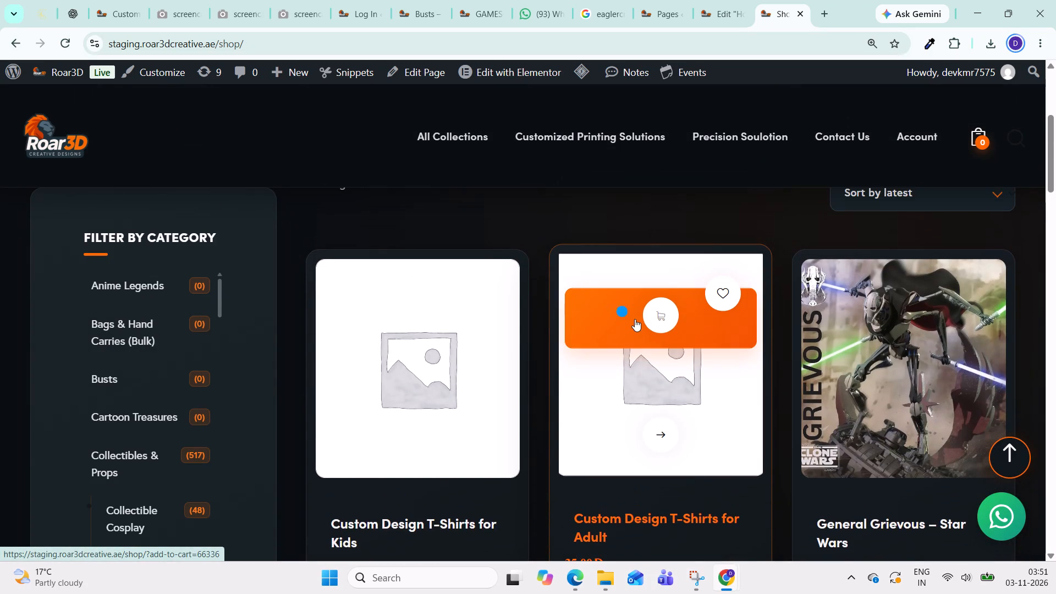
{"action": "scroll", "coordinate": [611, 319], "scroll_direction": "up", "scroll_amount": 3}
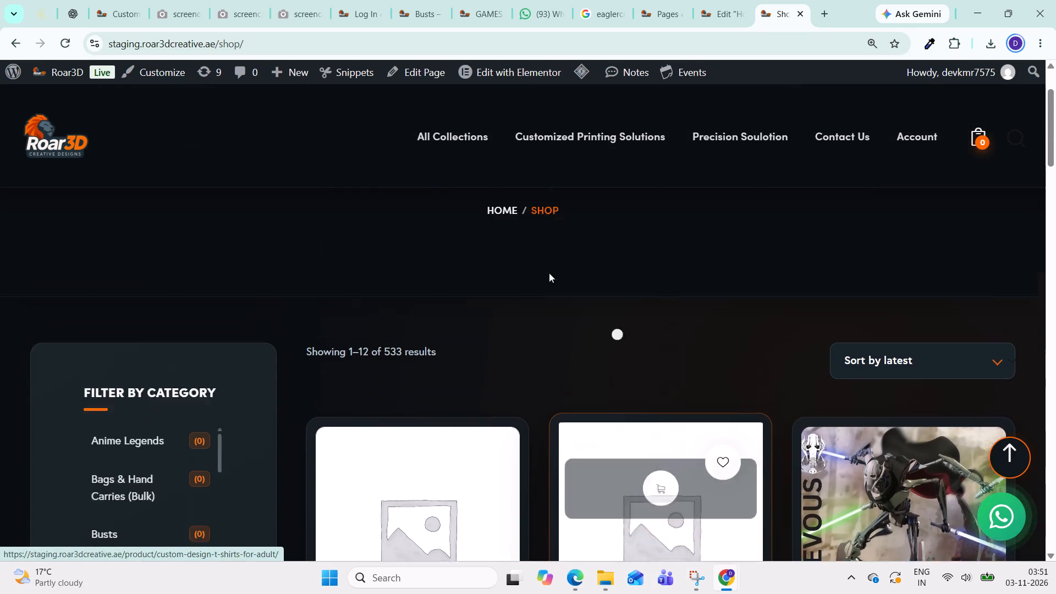
{"action": "scroll", "coordinate": [549, 273], "scroll_direction": "up", "scroll_amount": 2}
{"action": "left_click", "coordinate": [889, 459]}
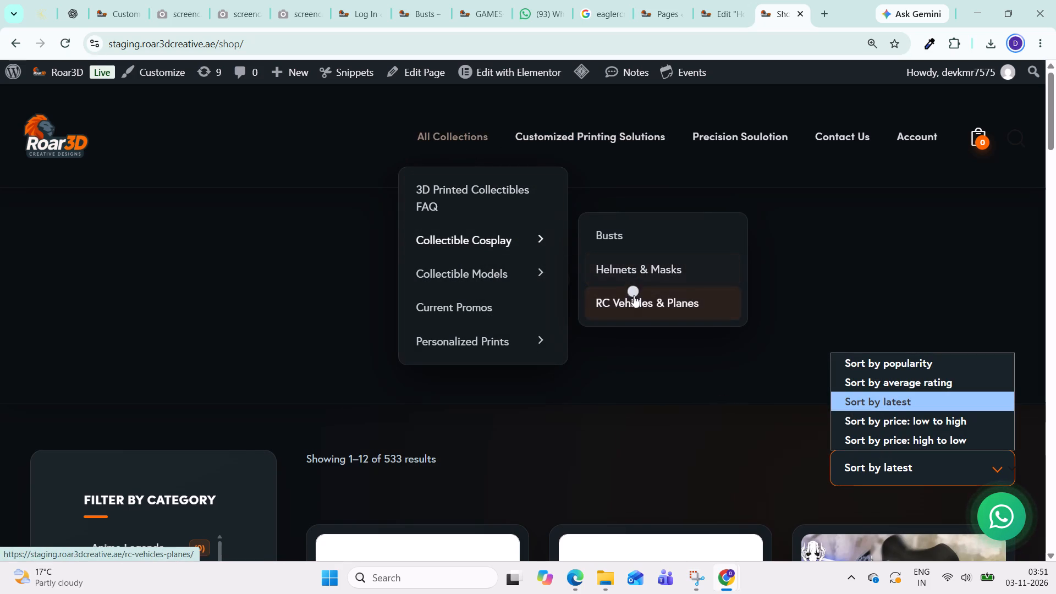
Open the Helmets & Masks page under Collectible Cosplay and examine its results count, title and breadcrumb trail.
{"action": "left_click", "coordinate": [632, 271]}
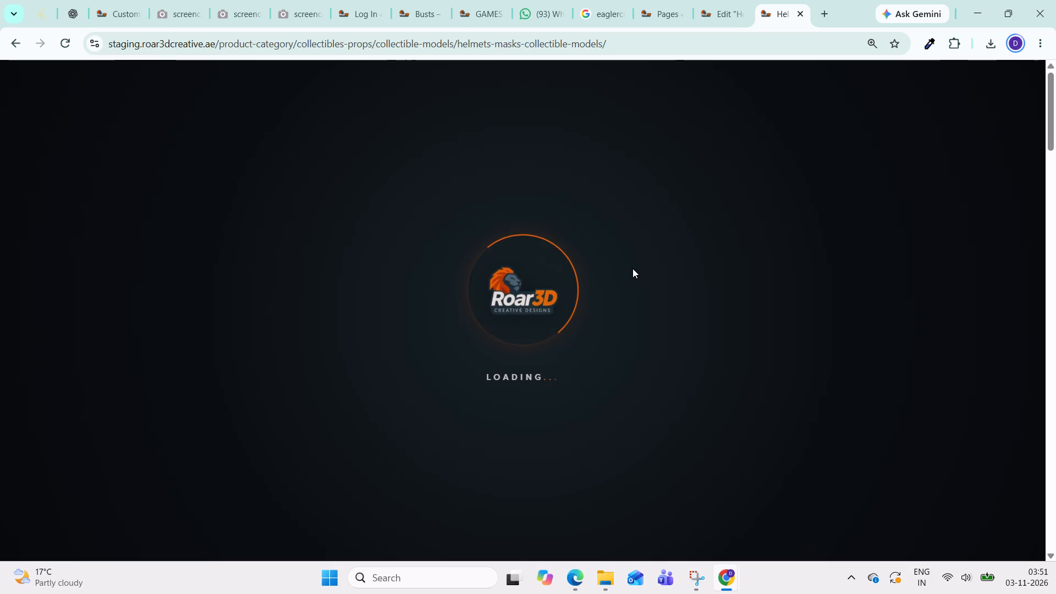
{"action": "scroll", "coordinate": [657, 380], "scroll_direction": "down", "scroll_amount": 3}
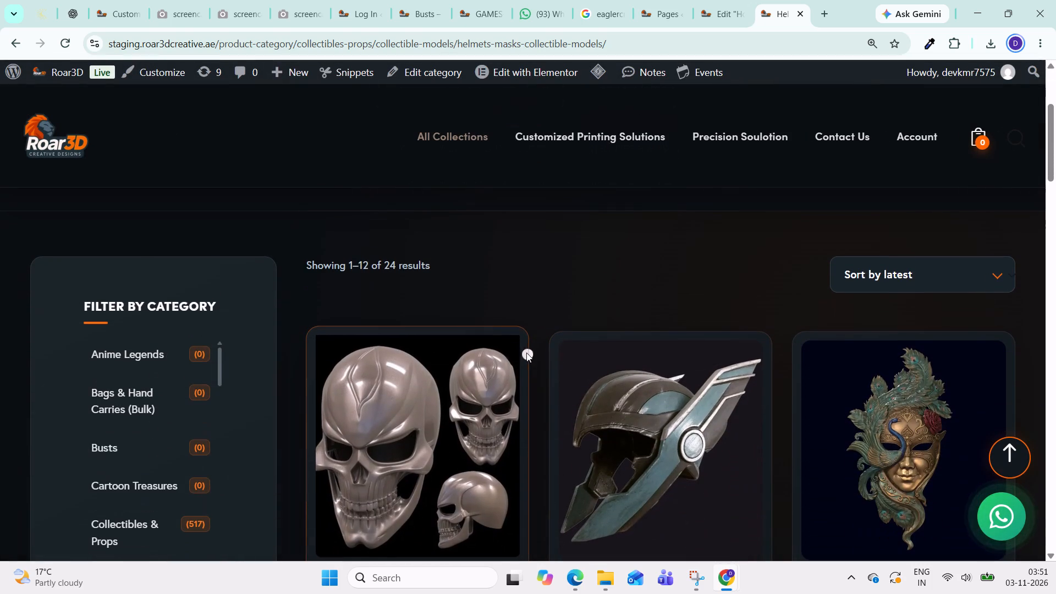
{"action": "left_click_drag", "start_coordinate": [381, 274], "coordinate": [428, 275]}
{"action": "left_click", "coordinate": [557, 307]}
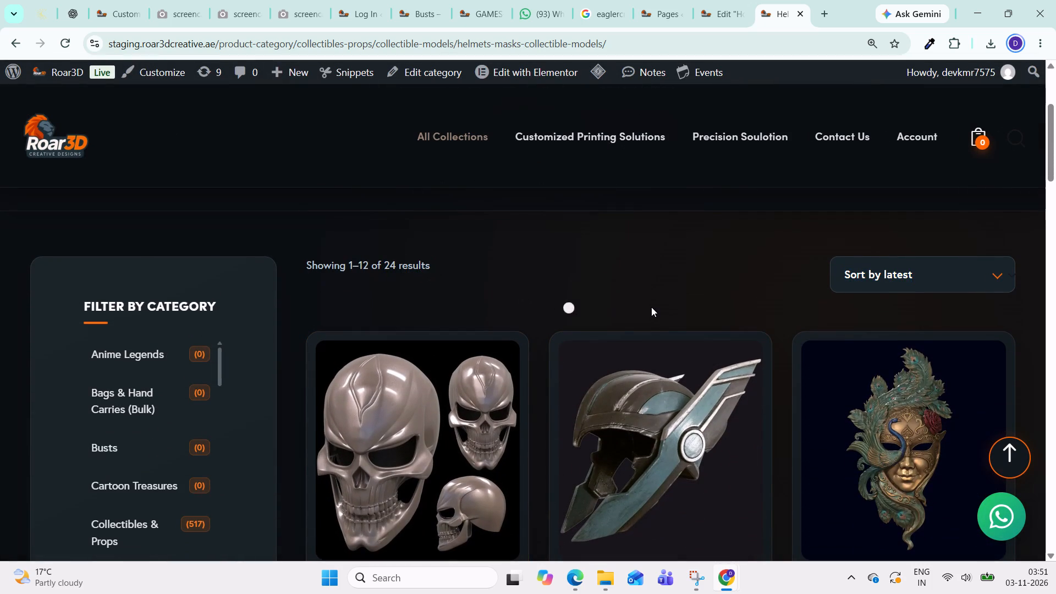
{"action": "scroll", "coordinate": [651, 307], "scroll_direction": "up", "scroll_amount": 2}
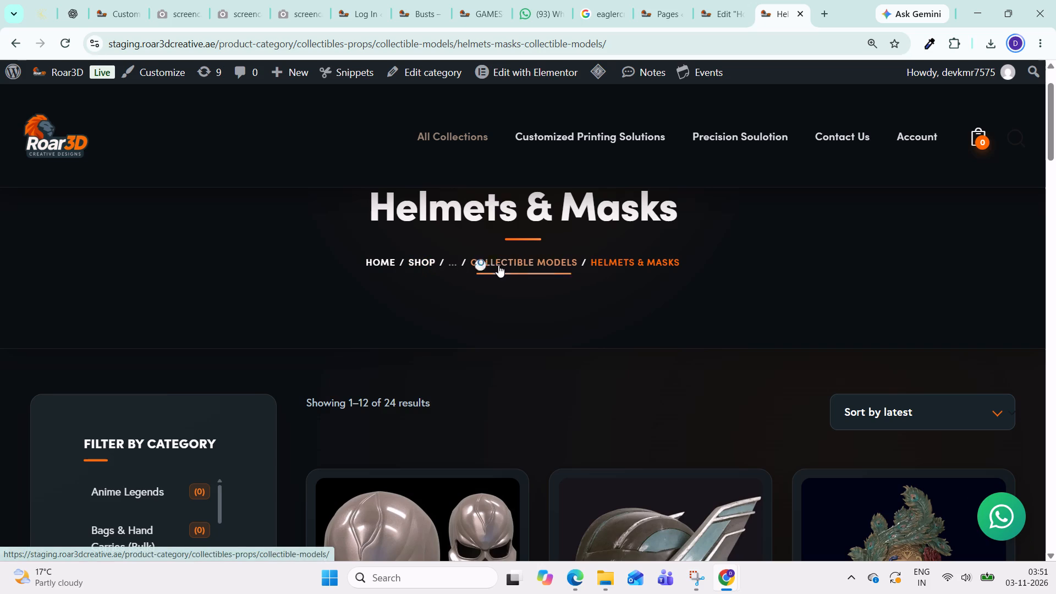
{"action": "scroll", "coordinate": [679, 295], "scroll_direction": "up", "scroll_amount": 1}
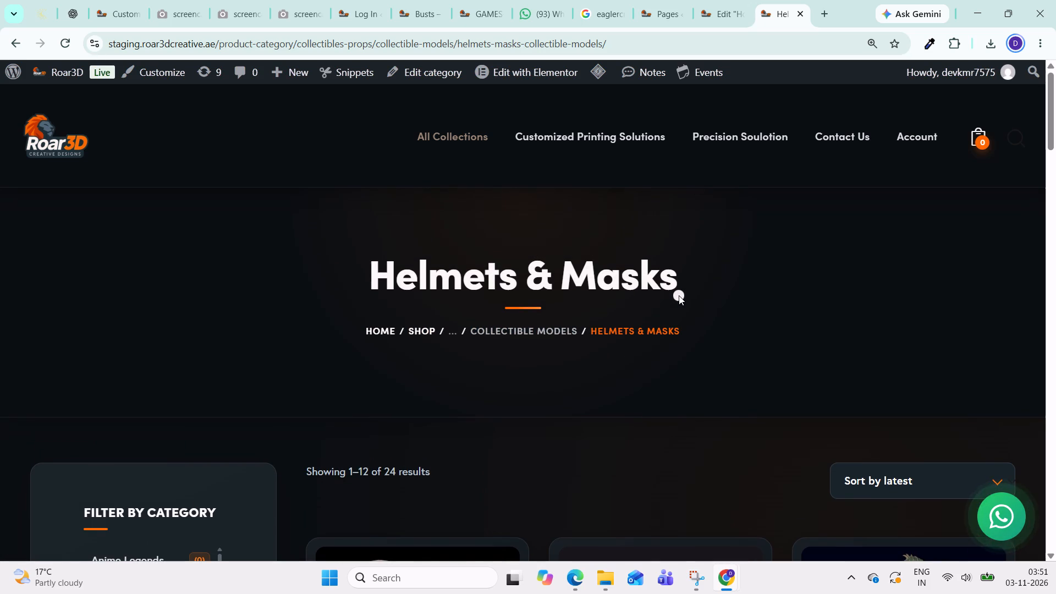
{"action": "scroll", "coordinate": [724, 329], "scroll_direction": "down", "scroll_amount": 1}
Test the sorting dropdown on the Helmets & Masks page by sorting the products by price: low to high.
{"action": "left_click", "coordinate": [916, 413]}
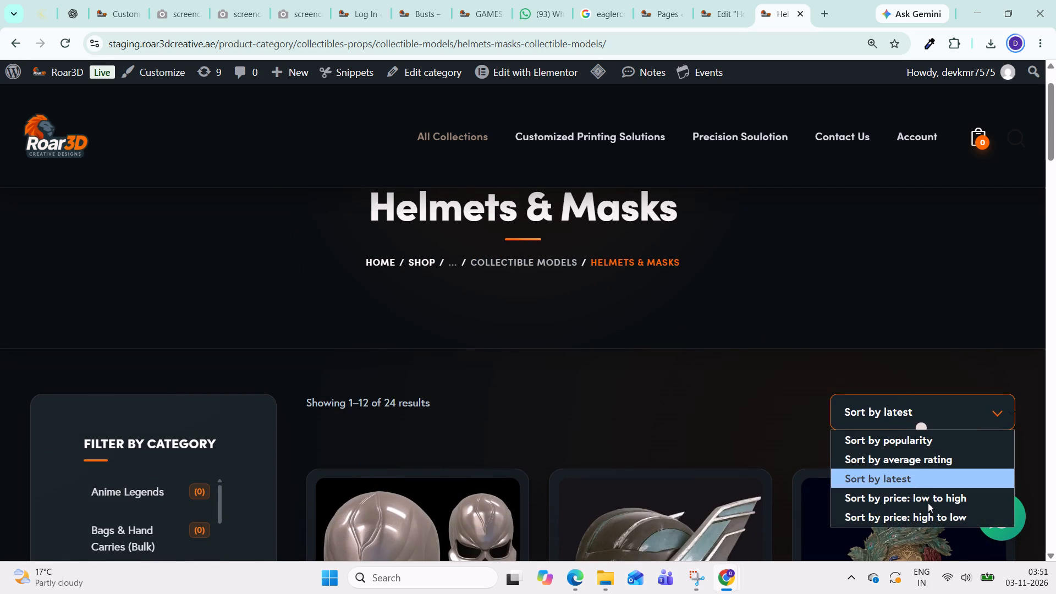
{"action": "left_click", "coordinate": [928, 499]}
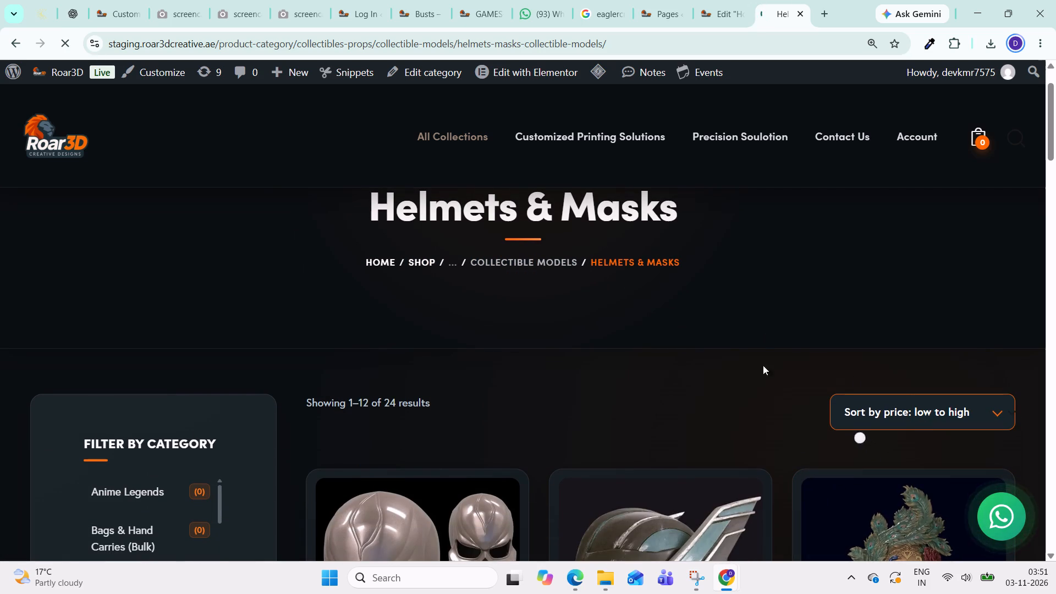
{"action": "scroll", "coordinate": [752, 350], "scroll_direction": "up", "scroll_amount": 1}
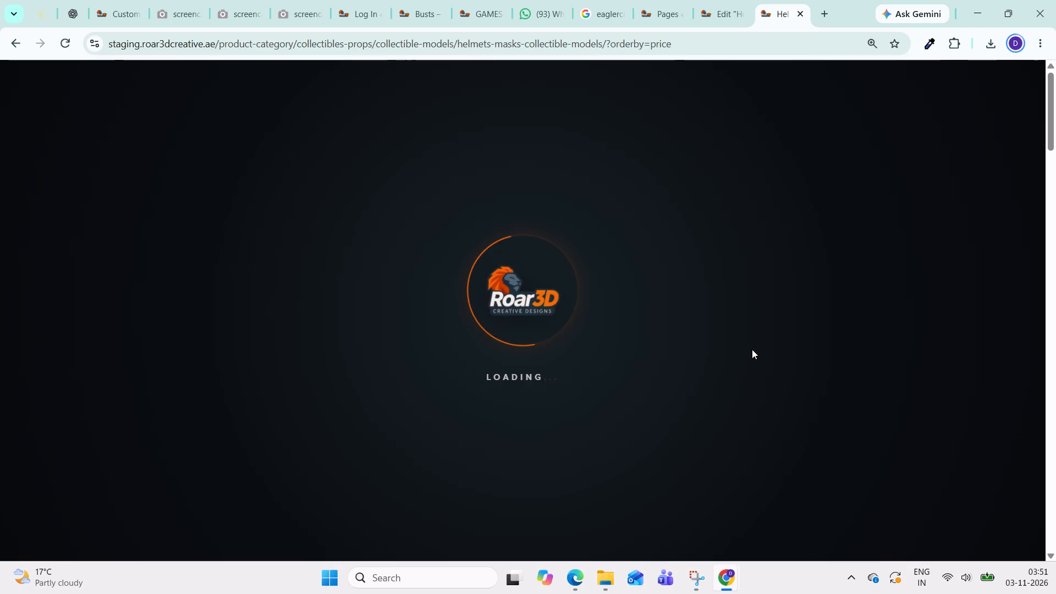
{"action": "scroll", "coordinate": [752, 349], "scroll_direction": "down", "scroll_amount": 1}
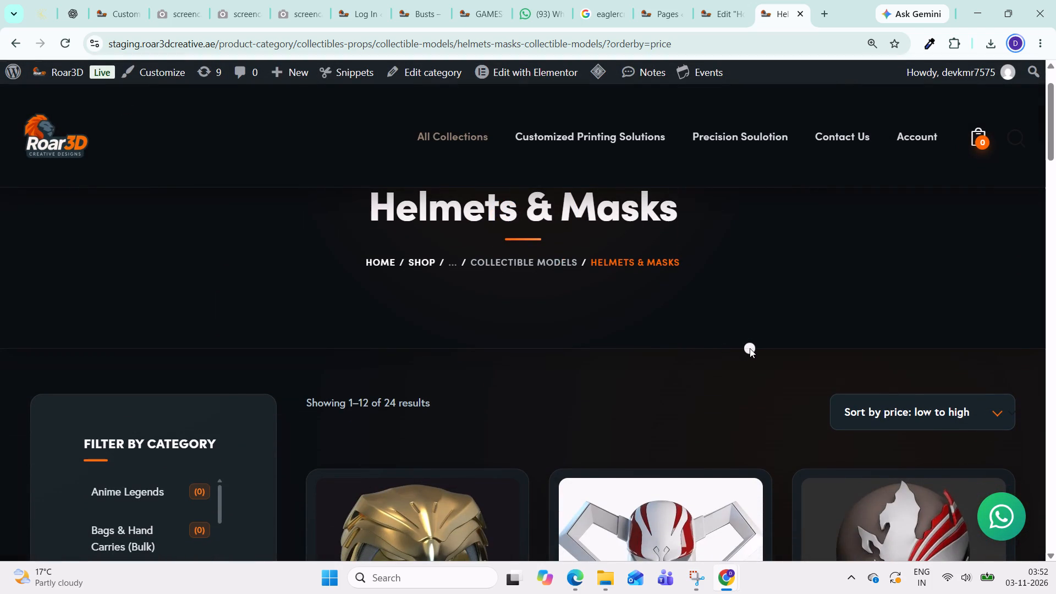
{"action": "key", "text": "shift+super+s"}
{"action": "left_click_drag", "start_coordinate": [321, 243], "coordinate": [668, 288]}
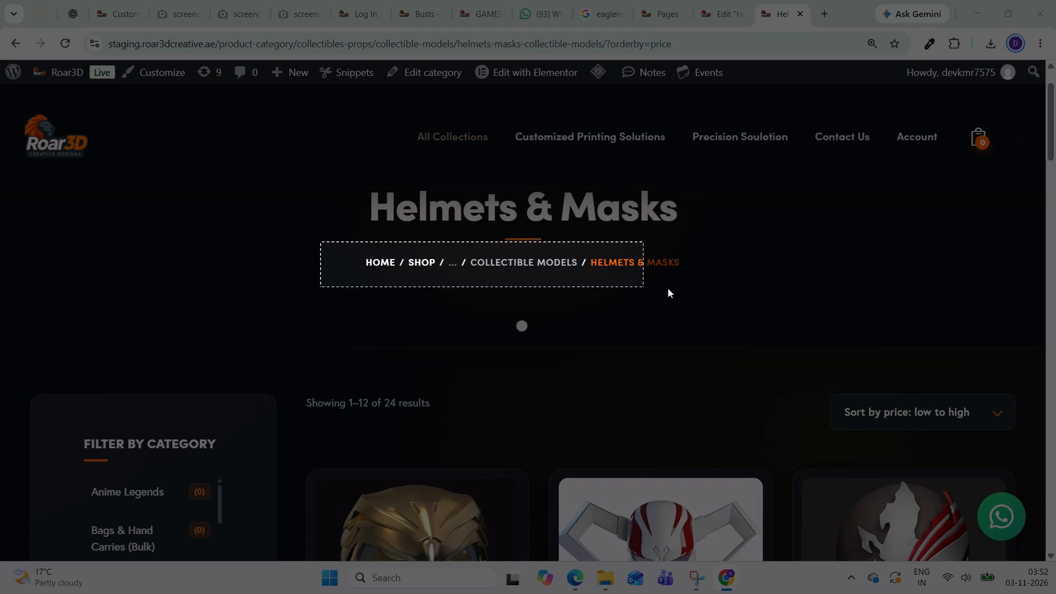
{"action": "left_click_drag", "start_coordinate": [668, 288], "coordinate": [734, 306]}
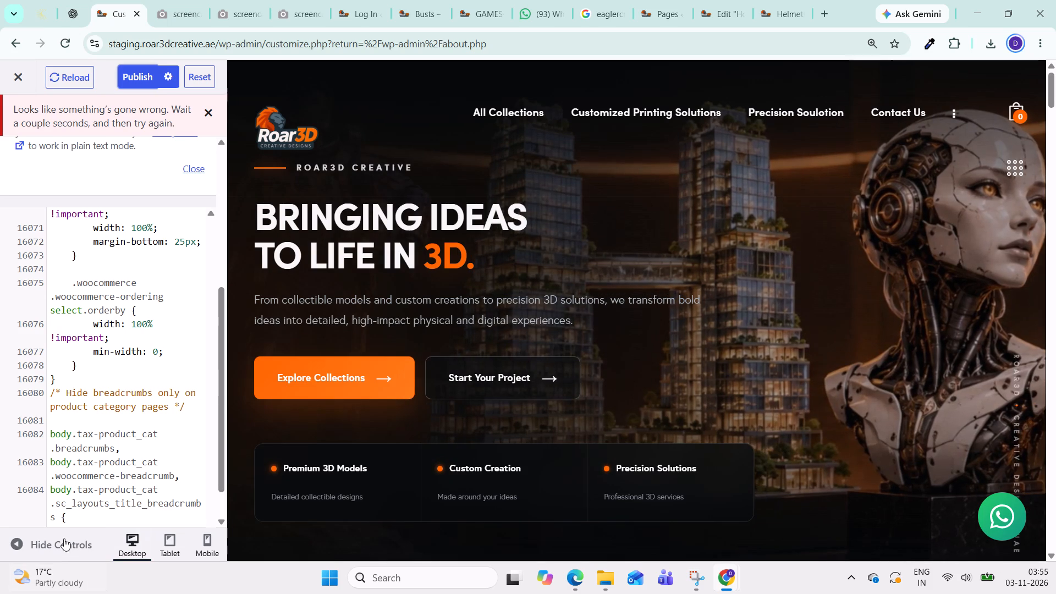
{"action": "left_click", "coordinate": [75, 519]}
{"action": "scroll", "coordinate": [101, 483], "scroll_direction": "down", "scroll_amount": 2}
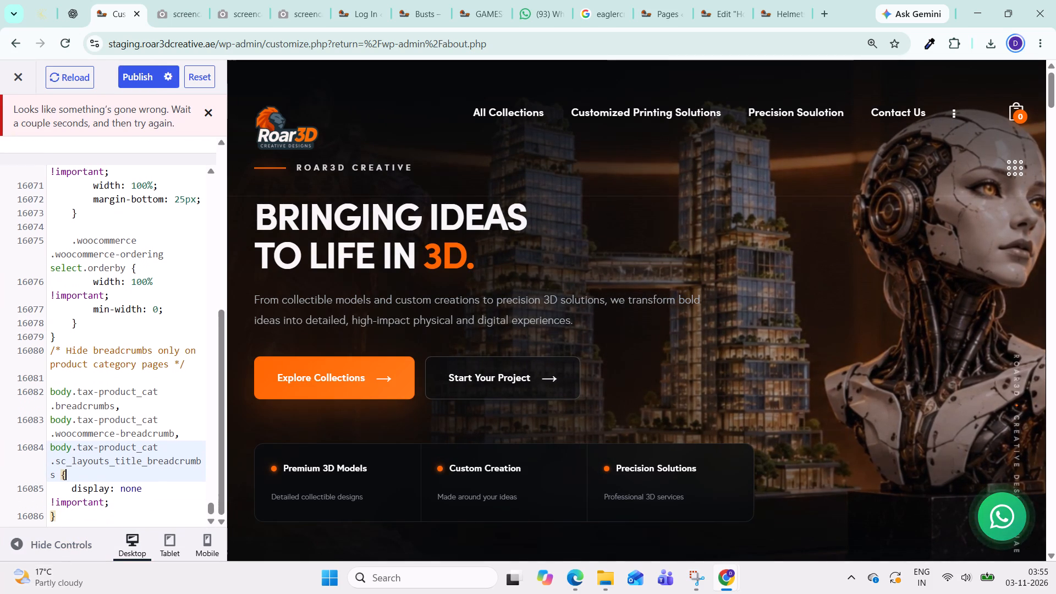
{"action": "scroll", "coordinate": [101, 508], "scroll_direction": "down", "scroll_amount": 1}
{"action": "left_click", "coordinate": [78, 515]}
{"action": "scroll", "coordinate": [82, 515], "scroll_direction": "down", "scroll_amount": 1, "text": "ctrl"}
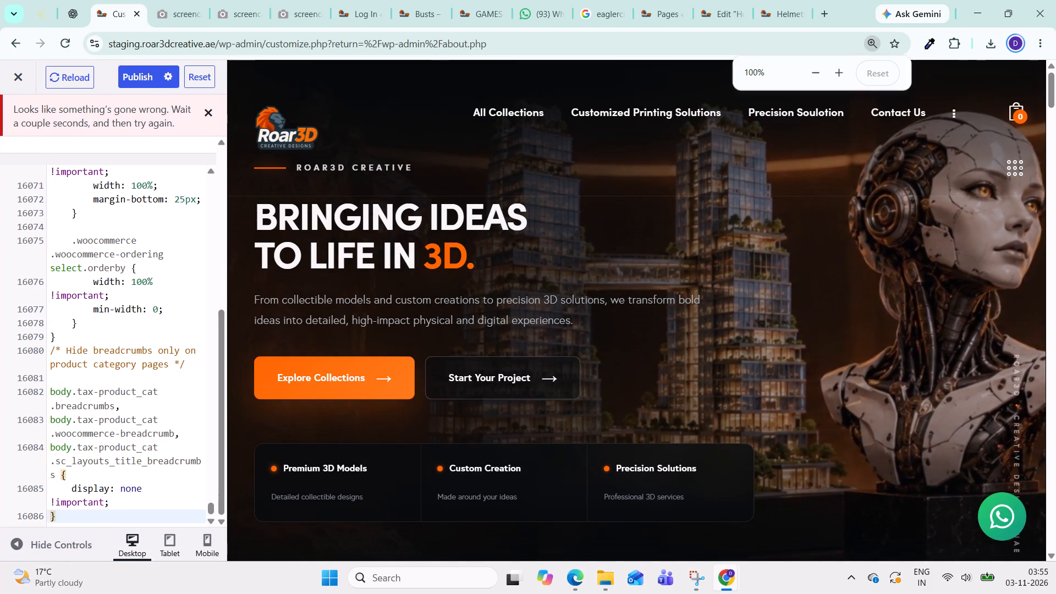
{"action": "key", "text": "ctrl+z"}
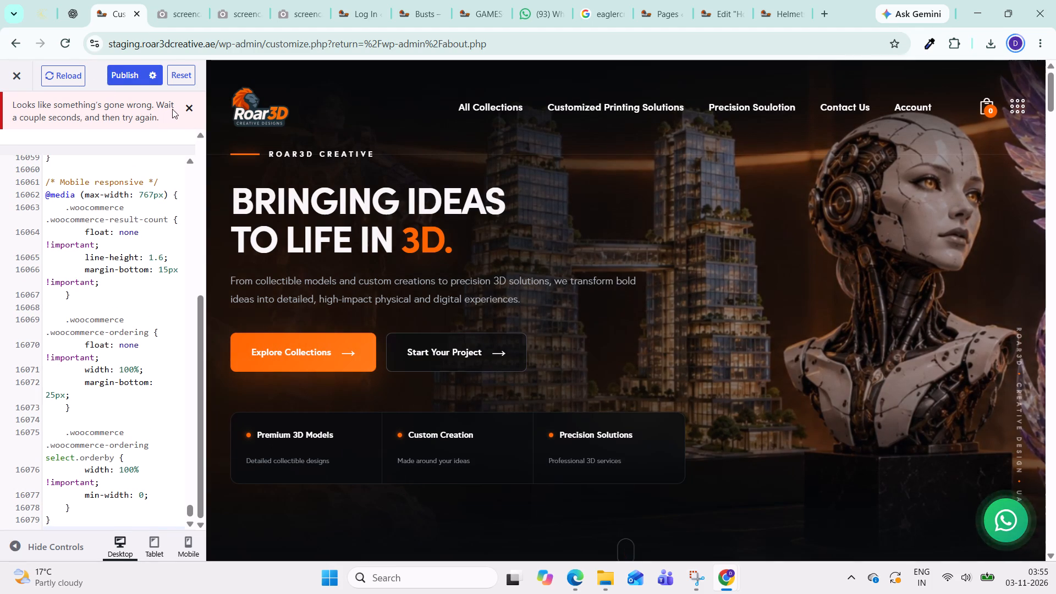
{"action": "left_click", "coordinate": [118, 81]}
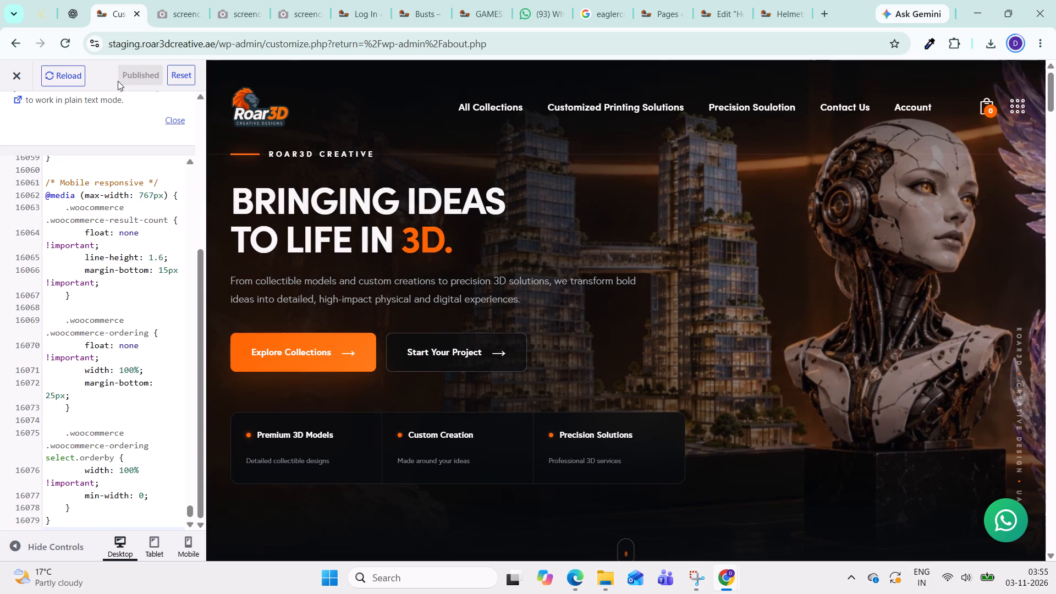
Examine the last rules of the Additional CSS and the hero and brand logo sections in the homepage preview.
{"action": "scroll", "coordinate": [0, 360], "scroll_direction": "down", "scroll_amount": 2}
{"action": "scroll", "coordinate": [94, 453], "scroll_direction": "down", "scroll_amount": 2}
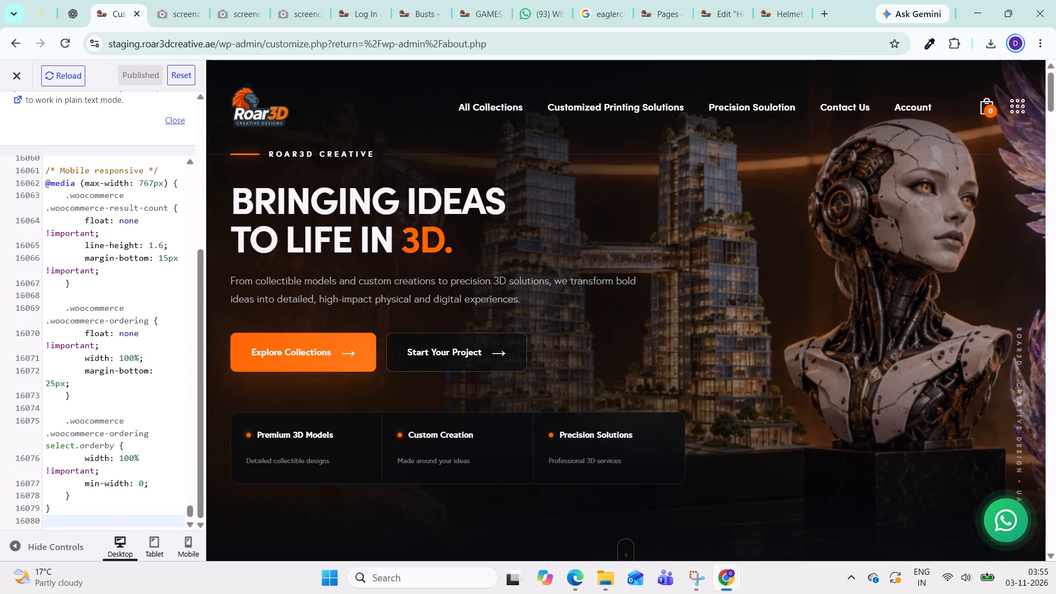
{"action": "scroll", "coordinate": [91, 452], "scroll_direction": "down", "scroll_amount": 1}
{"action": "scroll", "coordinate": [130, 296], "scroll_direction": "up", "scroll_amount": 1}
{"action": "scroll", "coordinate": [355, 340], "scroll_direction": "up", "scroll_amount": 2}
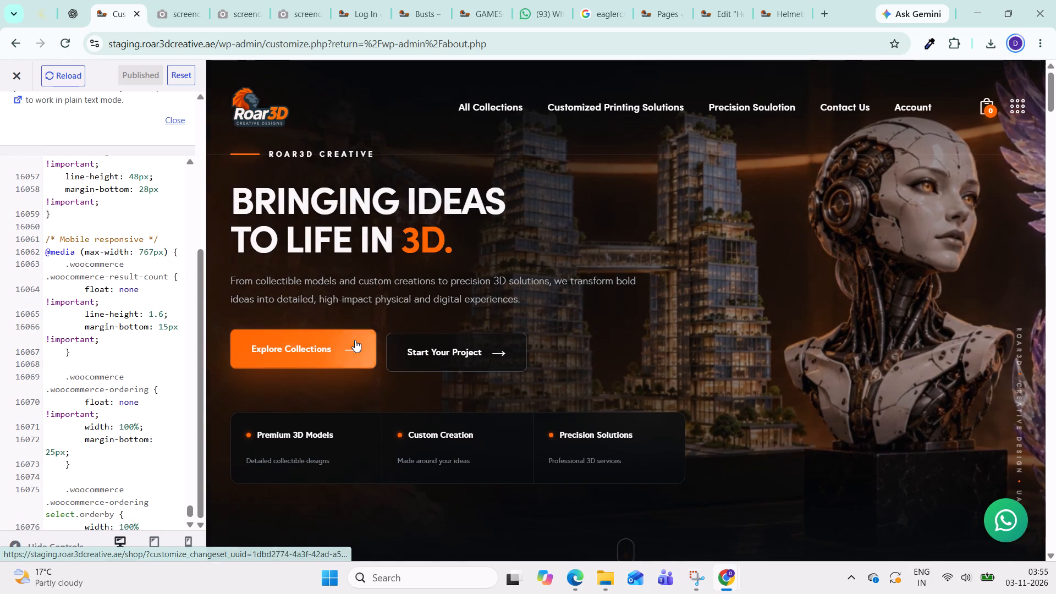
{"action": "scroll", "coordinate": [355, 340], "scroll_direction": "up", "scroll_amount": 1}
{"action": "scroll", "coordinate": [118, 323], "scroll_direction": "down", "scroll_amount": 2}
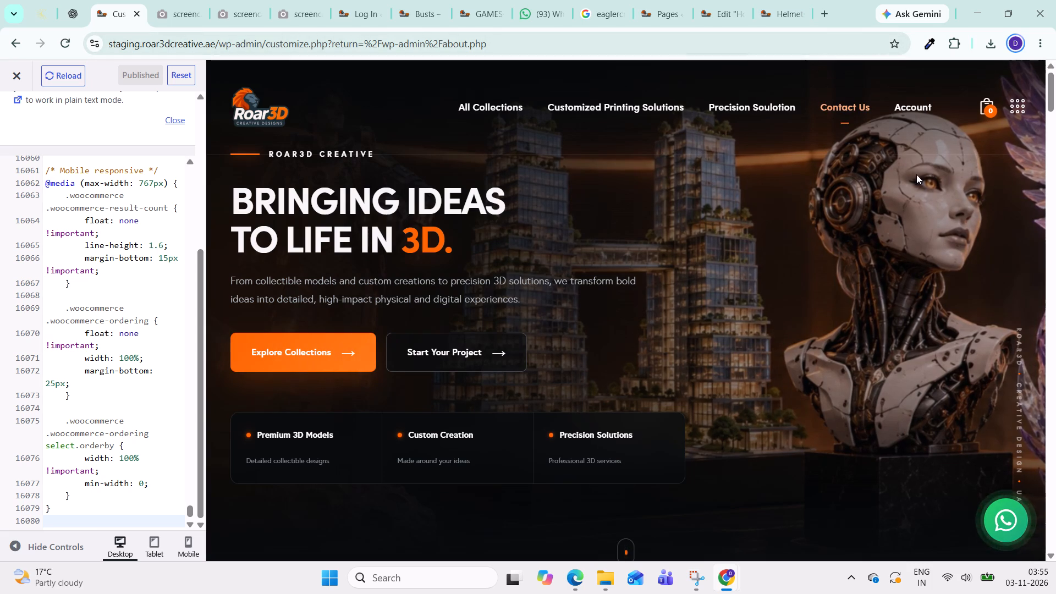
{"action": "scroll", "coordinate": [726, 338], "scroll_direction": "down", "scroll_amount": 6}
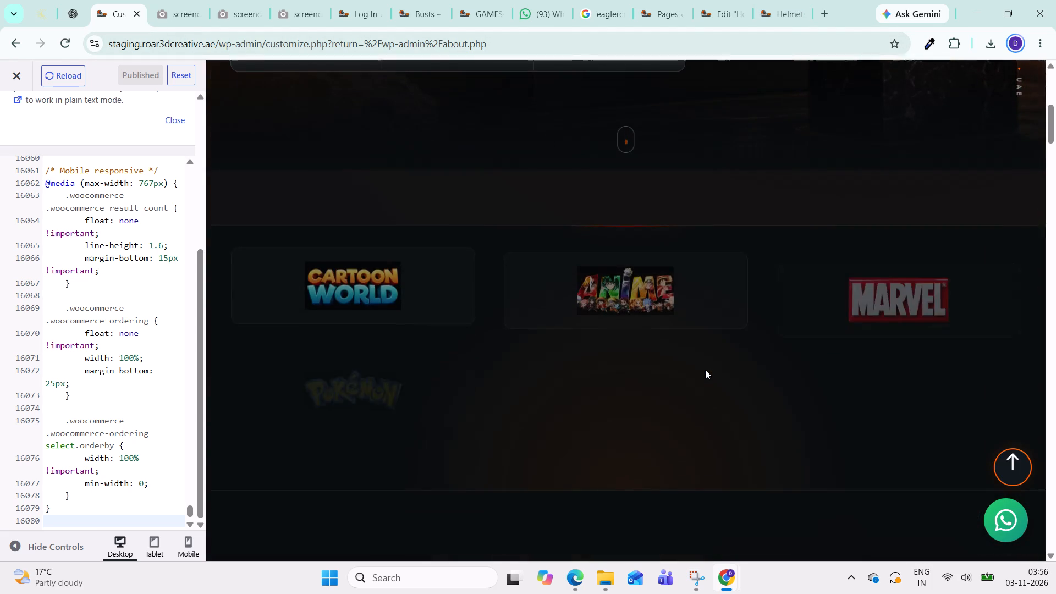
{"action": "scroll", "coordinate": [705, 370], "scroll_direction": "down", "scroll_amount": 2}
{"action": "scroll", "coordinate": [705, 370], "scroll_direction": "up", "scroll_amount": 2}
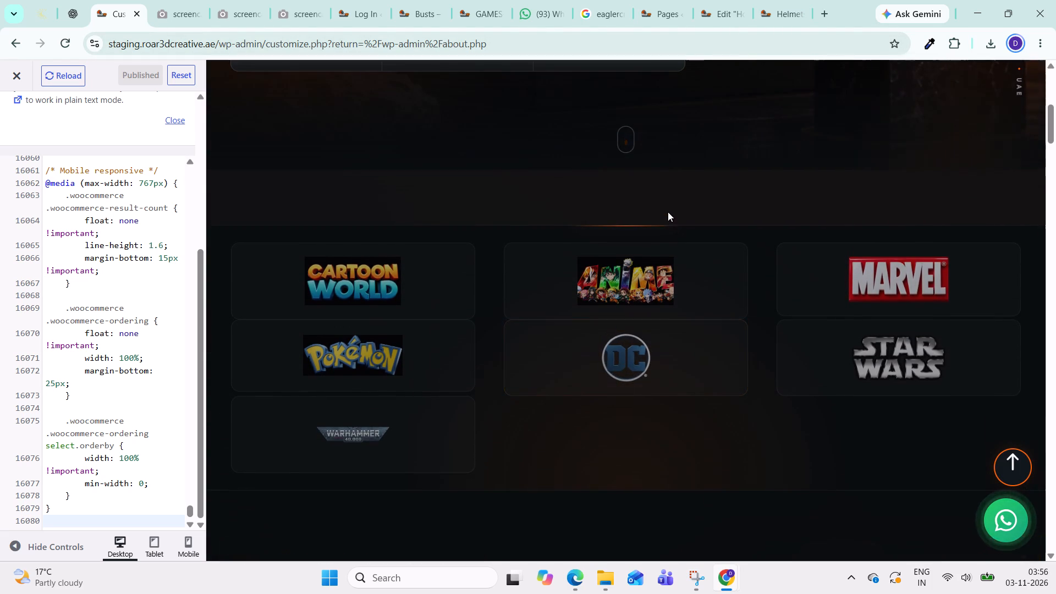
{"action": "scroll", "coordinate": [668, 211], "scroll_direction": "up", "scroll_amount": 1}
{"action": "scroll", "coordinate": [639, 254], "scroll_direction": "up", "scroll_amount": 1}
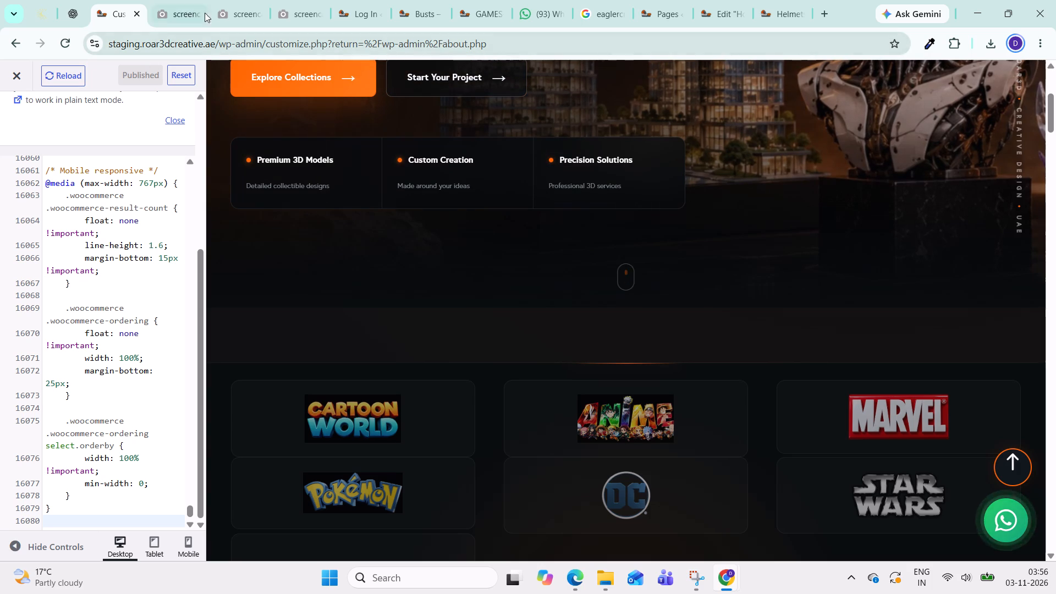
In the Home page's Elementor editor, delete the "See Creativity Come To Life." section containing the showcase video.
{"action": "left_click", "coordinate": [730, 18]}
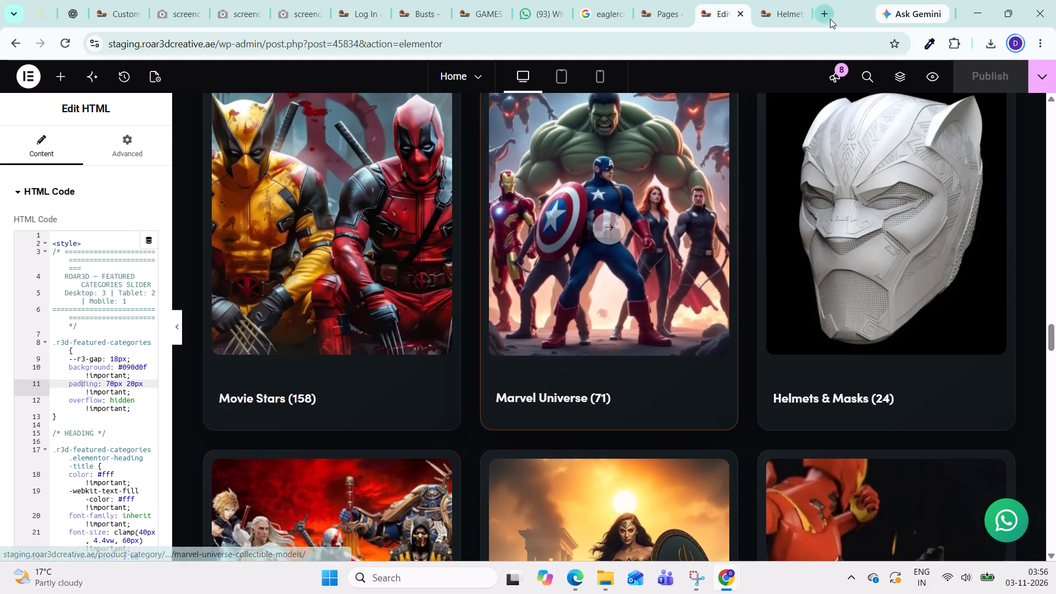
{"action": "scroll", "coordinate": [716, 156], "scroll_direction": "up", "scroll_amount": 12}
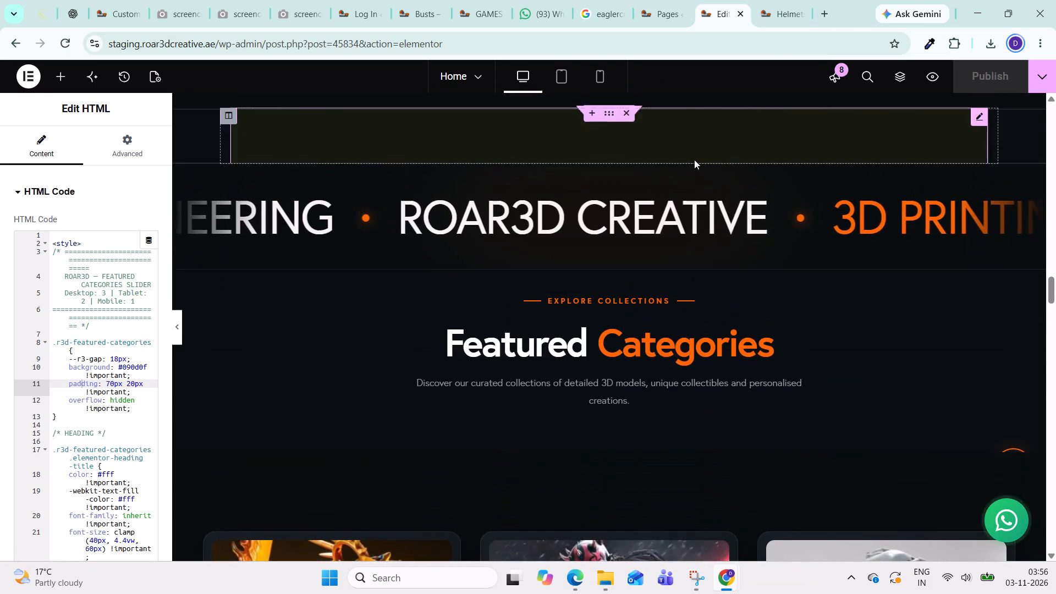
{"action": "scroll", "coordinate": [694, 159], "scroll_direction": "up", "scroll_amount": 14}
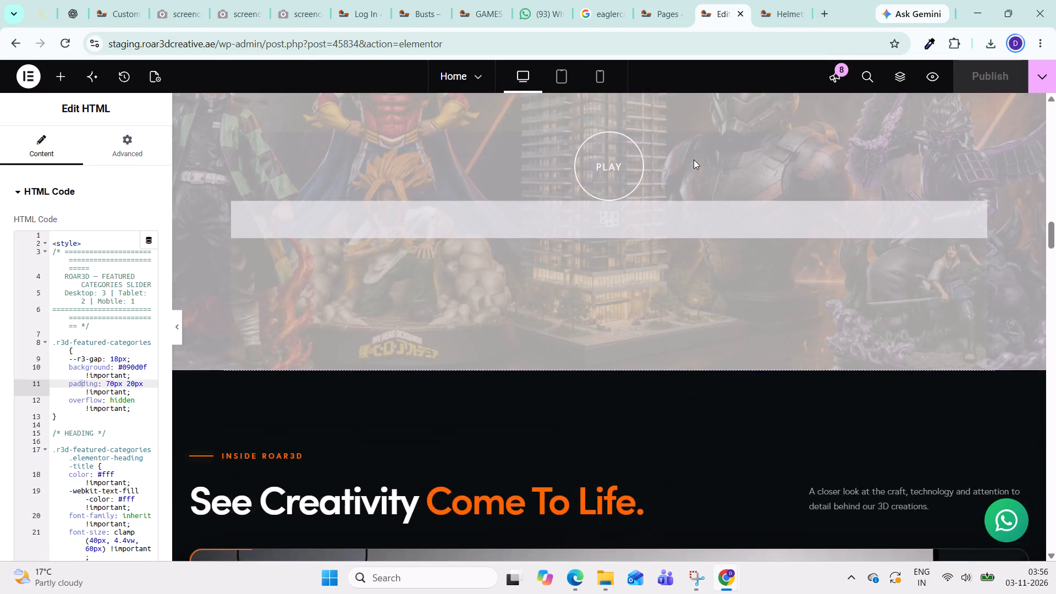
{"action": "scroll", "coordinate": [694, 159], "scroll_direction": "up", "scroll_amount": 10}
{"action": "scroll", "coordinate": [694, 159], "scroll_direction": "down", "scroll_amount": 7}
{"action": "scroll", "coordinate": [641, 292], "scroll_direction": "down", "scroll_amount": 10}
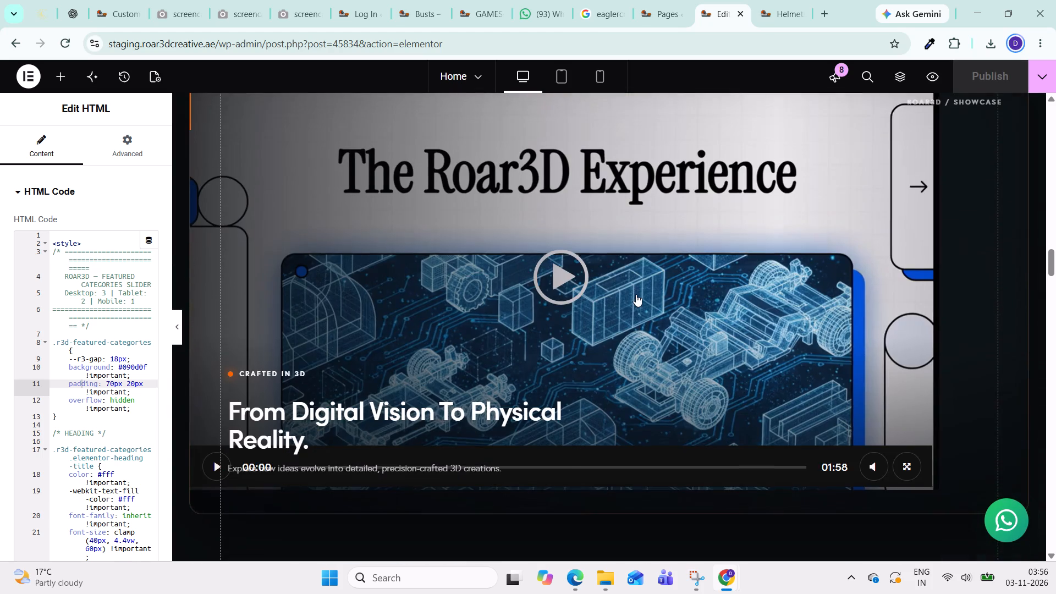
{"action": "scroll", "coordinate": [636, 294], "scroll_direction": "down", "scroll_amount": 1}
{"action": "scroll", "coordinate": [636, 294], "scroll_direction": "up", "scroll_amount": 3}
{"action": "scroll", "coordinate": [574, 151], "scroll_direction": "up", "scroll_amount": 2}
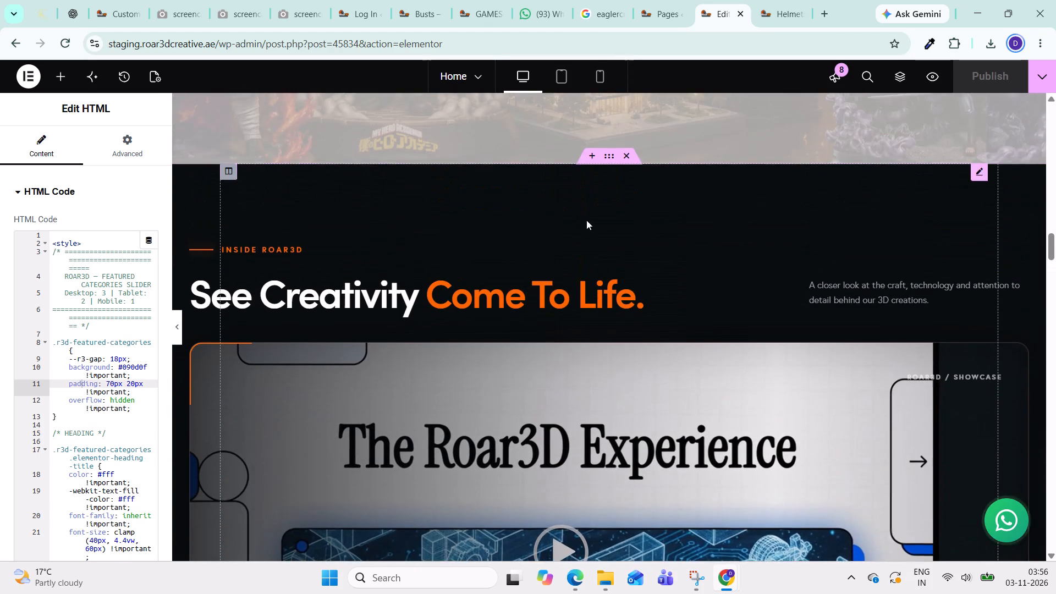
{"action": "scroll", "coordinate": [588, 221], "scroll_direction": "up", "scroll_amount": 1}
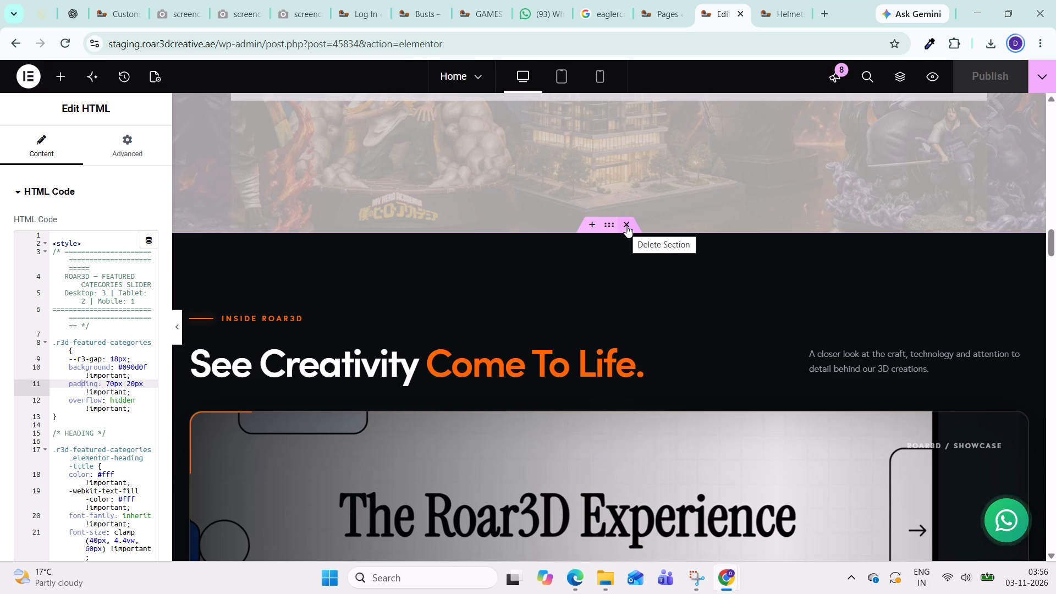
{"action": "left_click", "coordinate": [626, 226]}
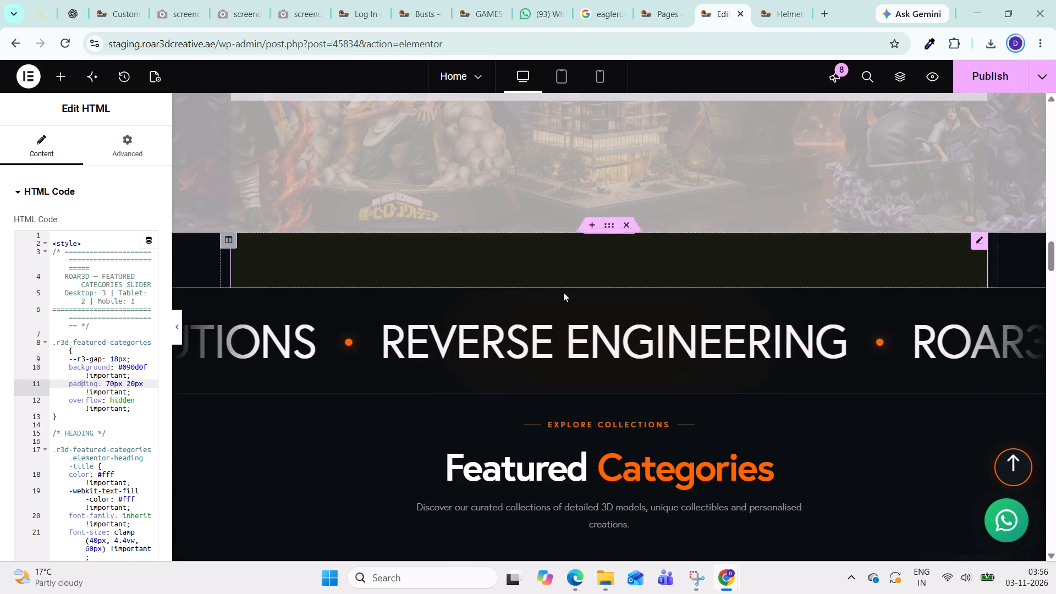
Look over the upper Home page sections up to the brand logo row and publish the page.
{"action": "scroll", "coordinate": [562, 294], "scroll_direction": "up", "scroll_amount": 9}
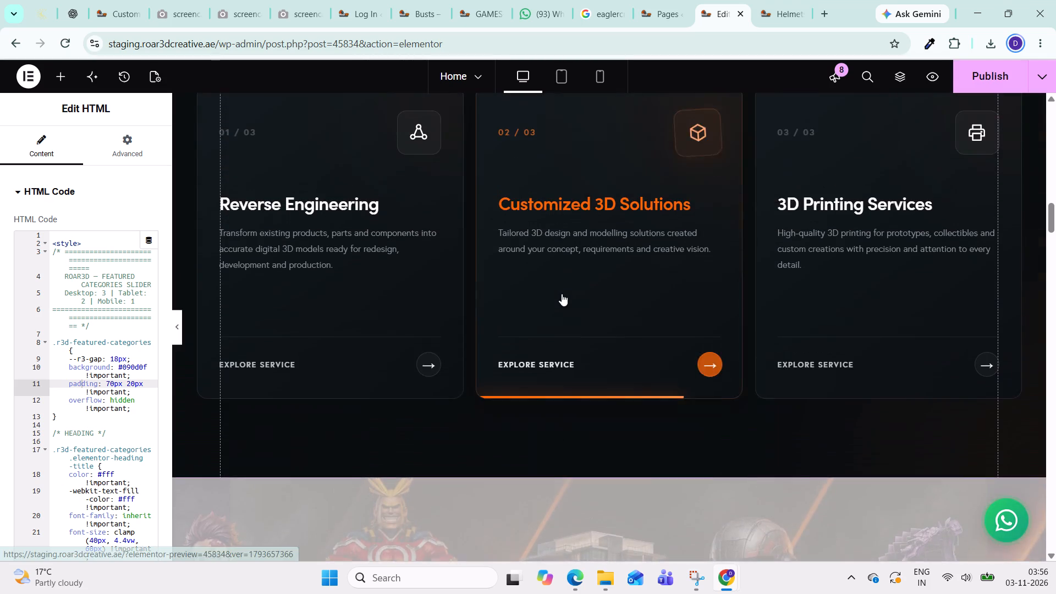
{"action": "scroll", "coordinate": [562, 294], "scroll_direction": "up", "scroll_amount": 15}
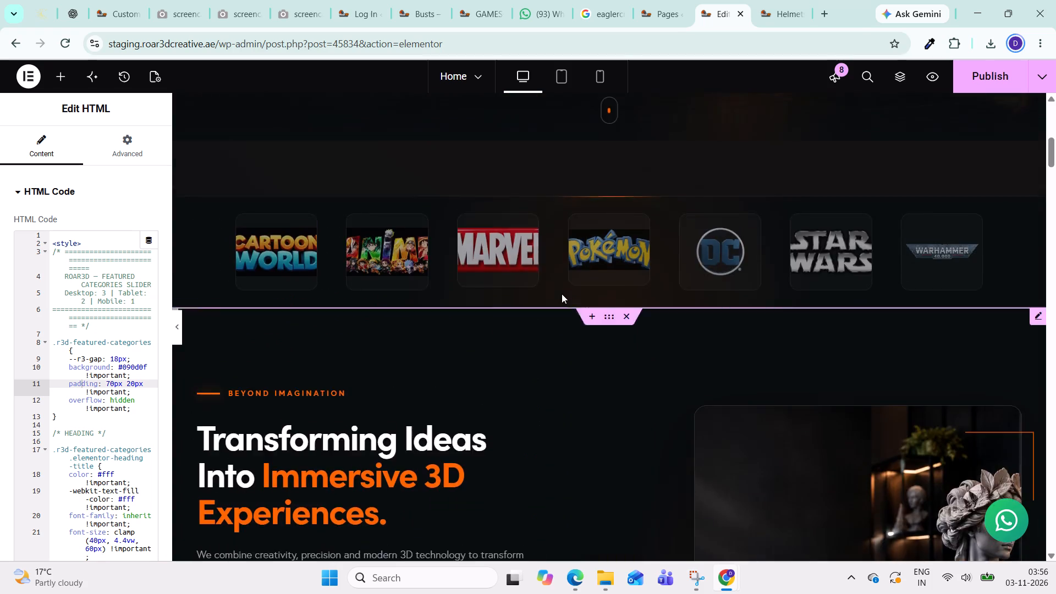
{"action": "scroll", "coordinate": [562, 294], "scroll_direction": "up", "scroll_amount": 2}
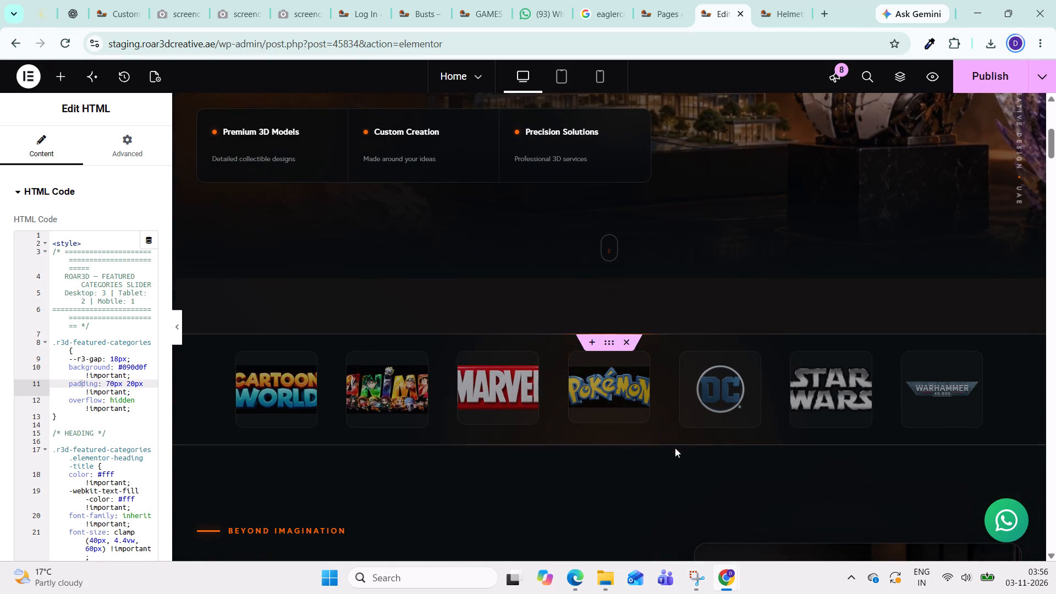
{"action": "left_click", "coordinate": [974, 80]}
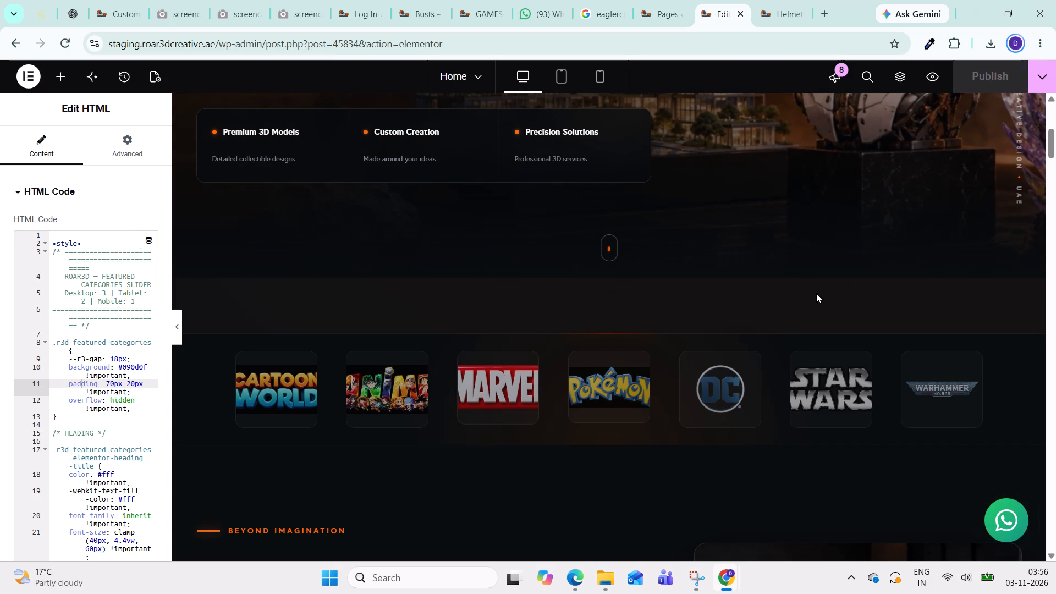
Open a preview of the Home page from the Elementor editor.
{"action": "left_click", "coordinate": [927, 76]}
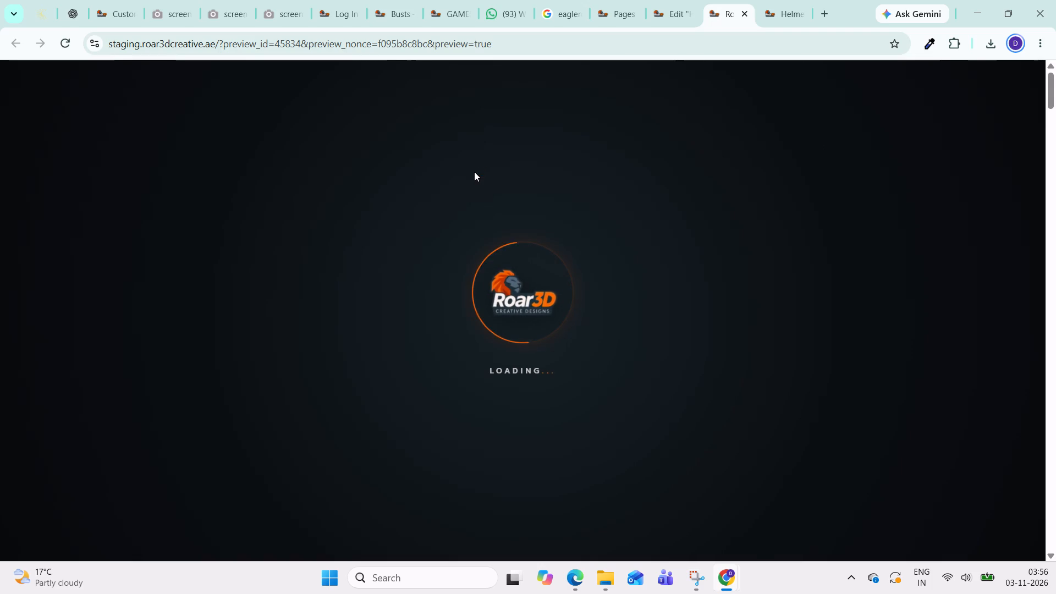
Look over the Home preview's hero and brand logo row and follow the Cartoon World logo's link to test it.
{"action": "scroll", "coordinate": [525, 290], "scroll_direction": "down", "scroll_amount": 5}
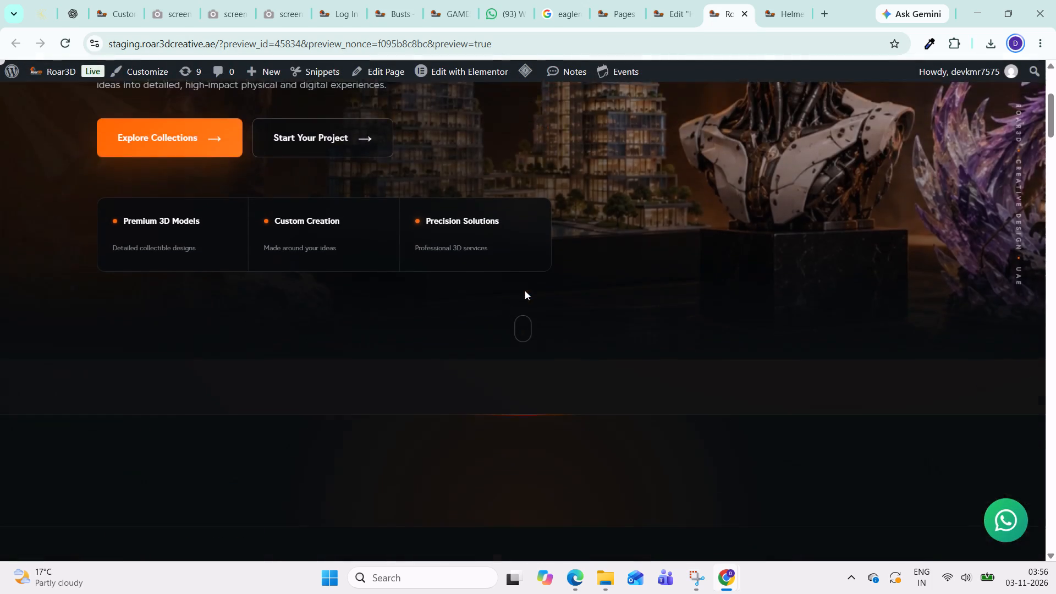
{"action": "scroll", "coordinate": [525, 290], "scroll_direction": "up", "scroll_amount": 7}
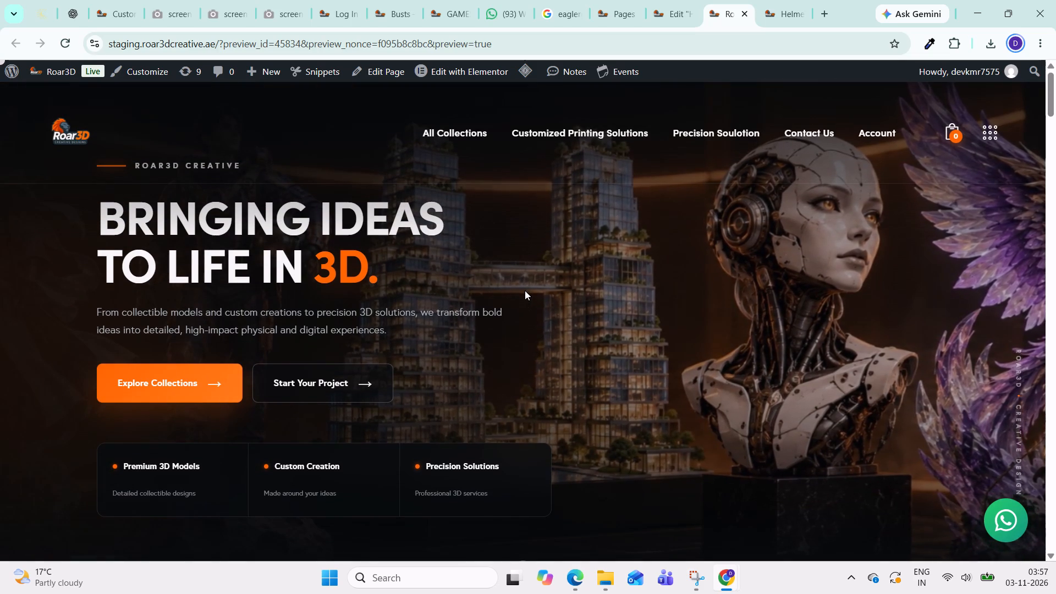
{"action": "scroll", "coordinate": [525, 290], "scroll_direction": "down", "scroll_amount": 9}
{"action": "scroll", "coordinate": [525, 290], "scroll_direction": "up", "scroll_amount": 3}
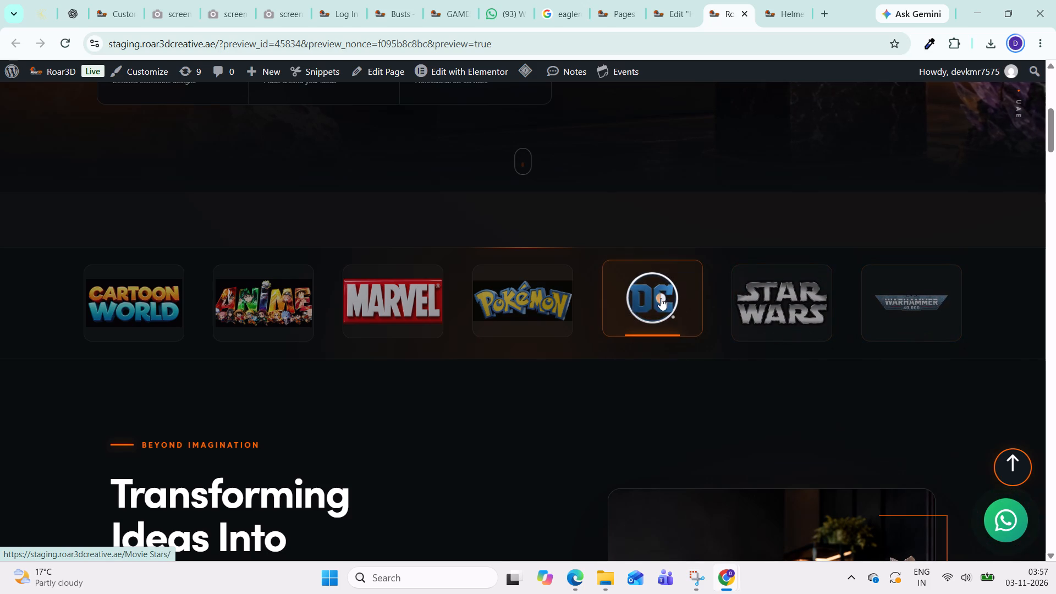
{"action": "left_click", "coordinate": [120, 301]}
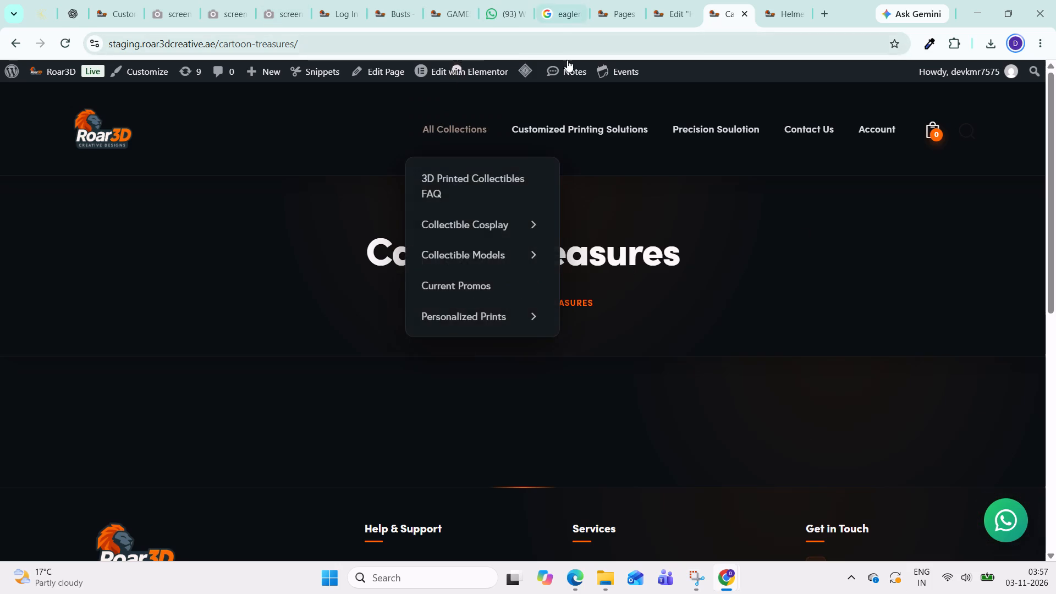
In the Home page's Elementor editor, clear the custom URL link of the Cartoon World logo image.
{"action": "left_click", "coordinate": [668, 20]}
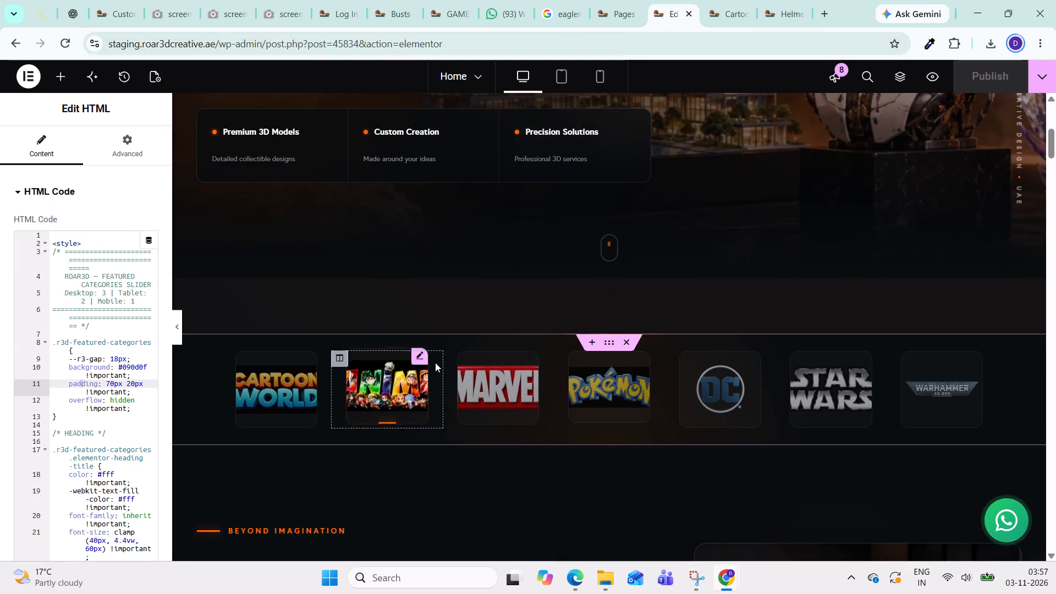
{"action": "left_click", "coordinate": [309, 358]}
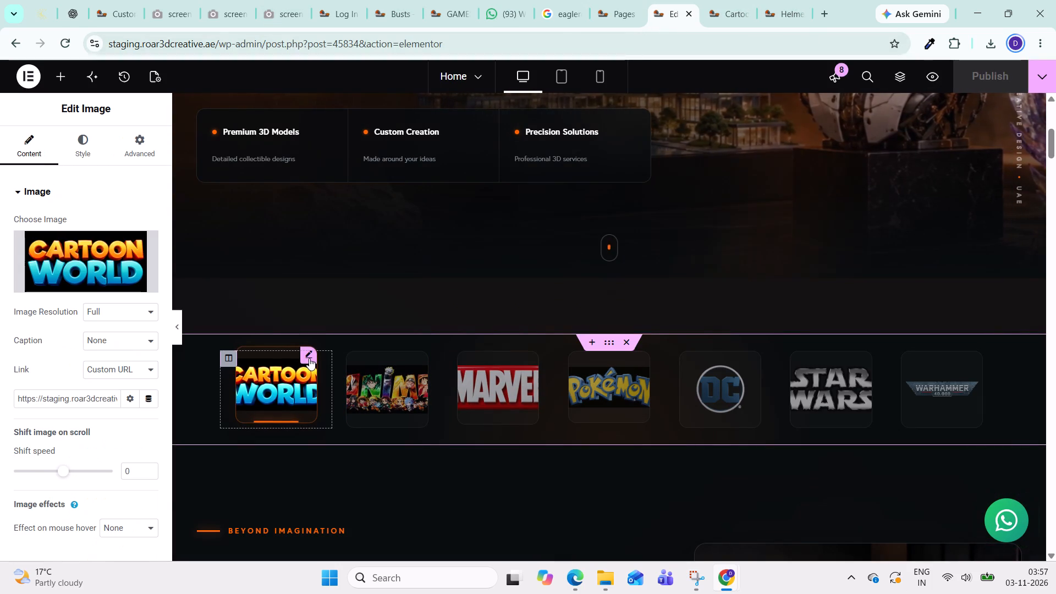
{"action": "scroll", "coordinate": [65, 460], "scroll_direction": "down", "scroll_amount": 2}
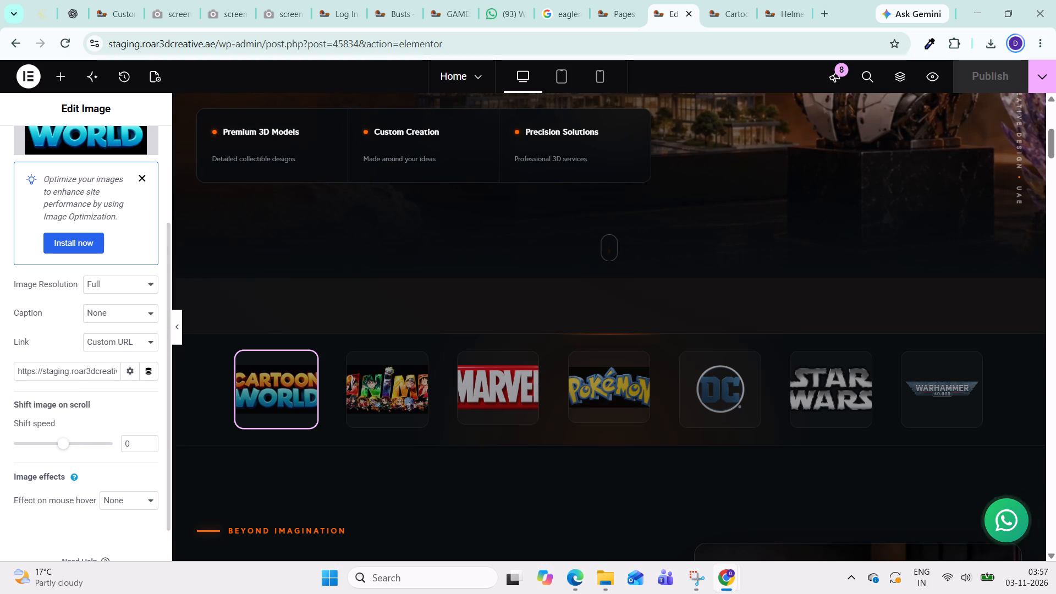
{"action": "triple_click", "coordinate": [75, 372]}
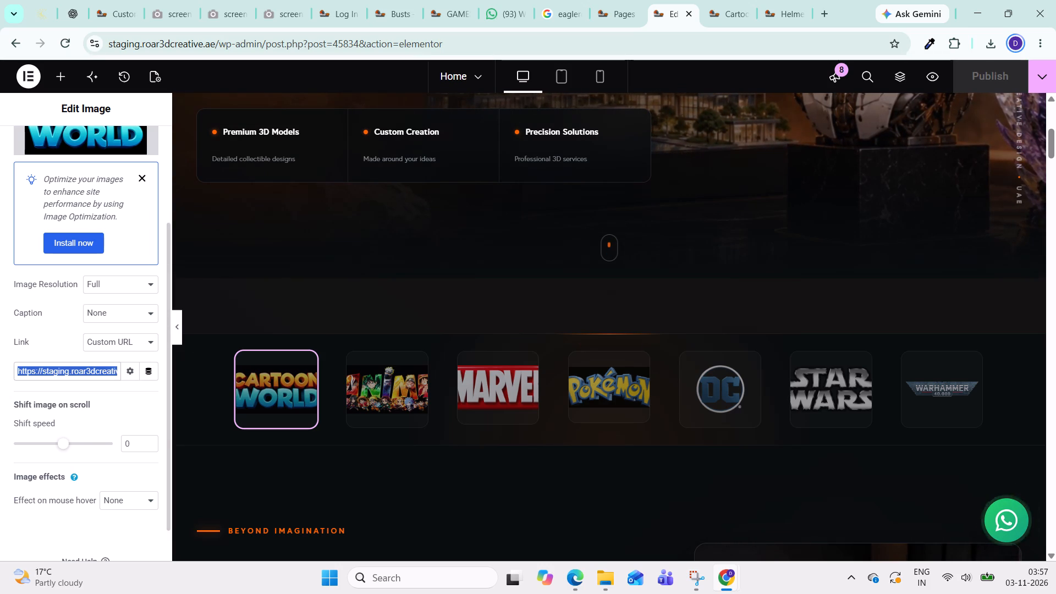
{"action": "key", "text": "BackSpace"}
{"action": "left_click", "coordinate": [91, 379]}
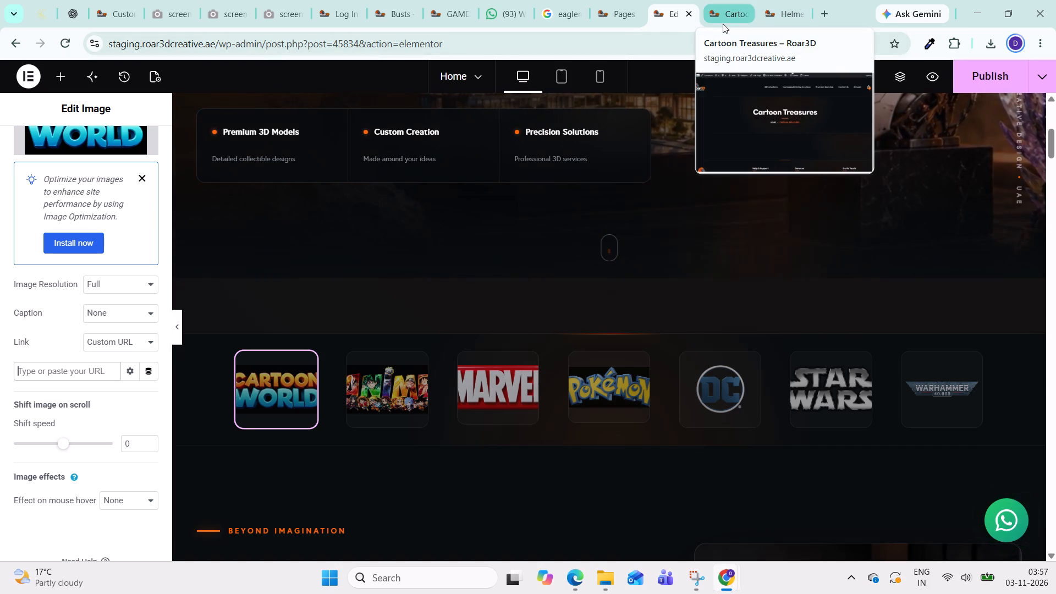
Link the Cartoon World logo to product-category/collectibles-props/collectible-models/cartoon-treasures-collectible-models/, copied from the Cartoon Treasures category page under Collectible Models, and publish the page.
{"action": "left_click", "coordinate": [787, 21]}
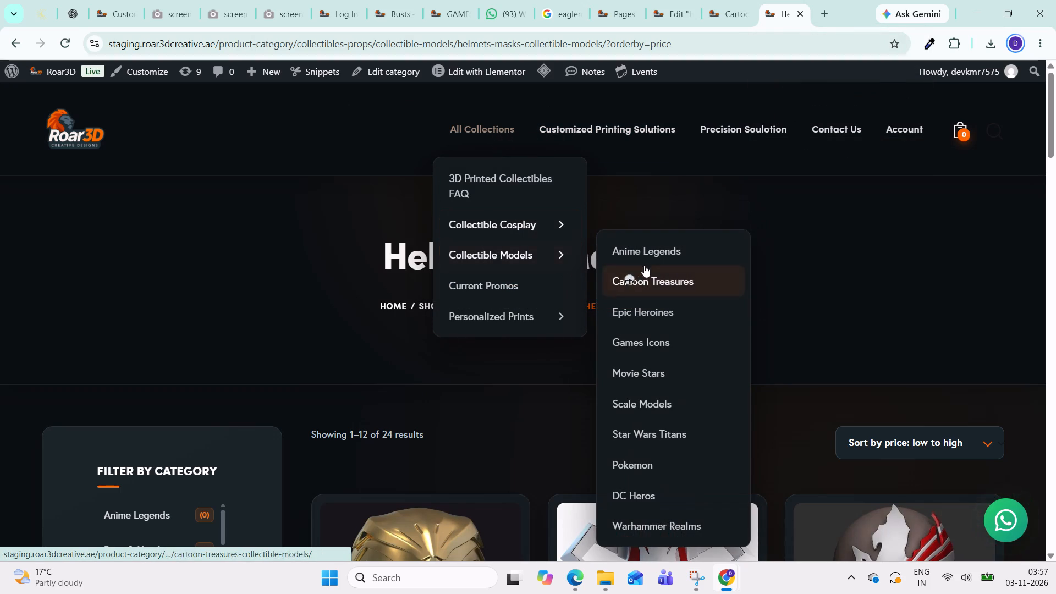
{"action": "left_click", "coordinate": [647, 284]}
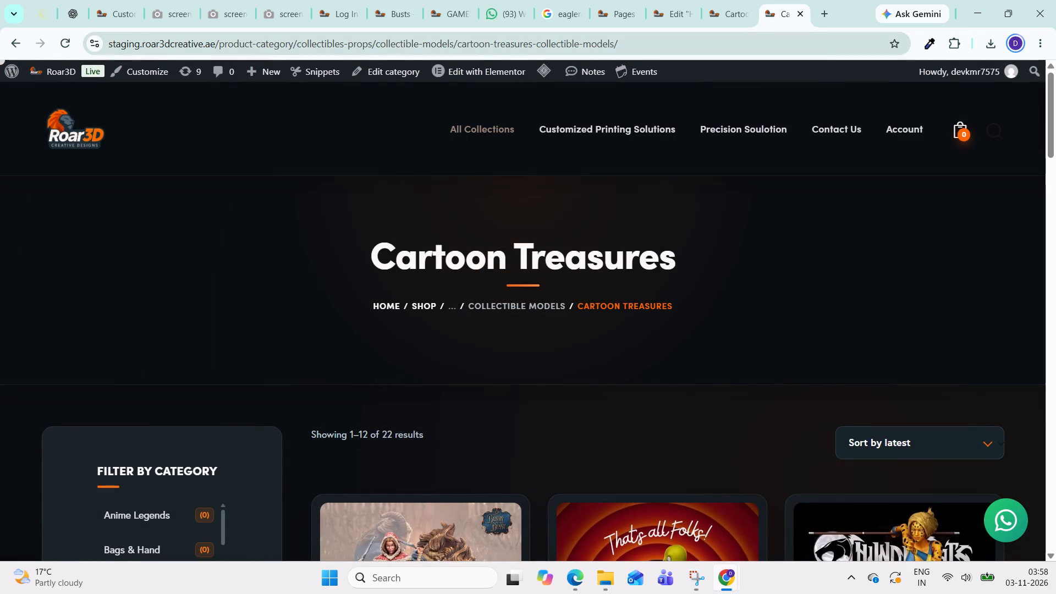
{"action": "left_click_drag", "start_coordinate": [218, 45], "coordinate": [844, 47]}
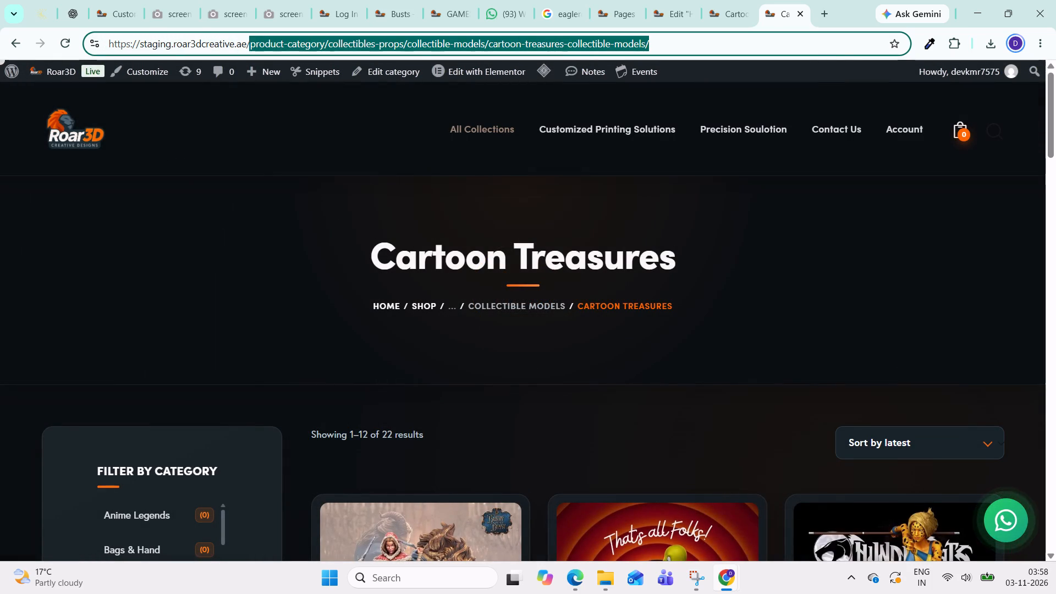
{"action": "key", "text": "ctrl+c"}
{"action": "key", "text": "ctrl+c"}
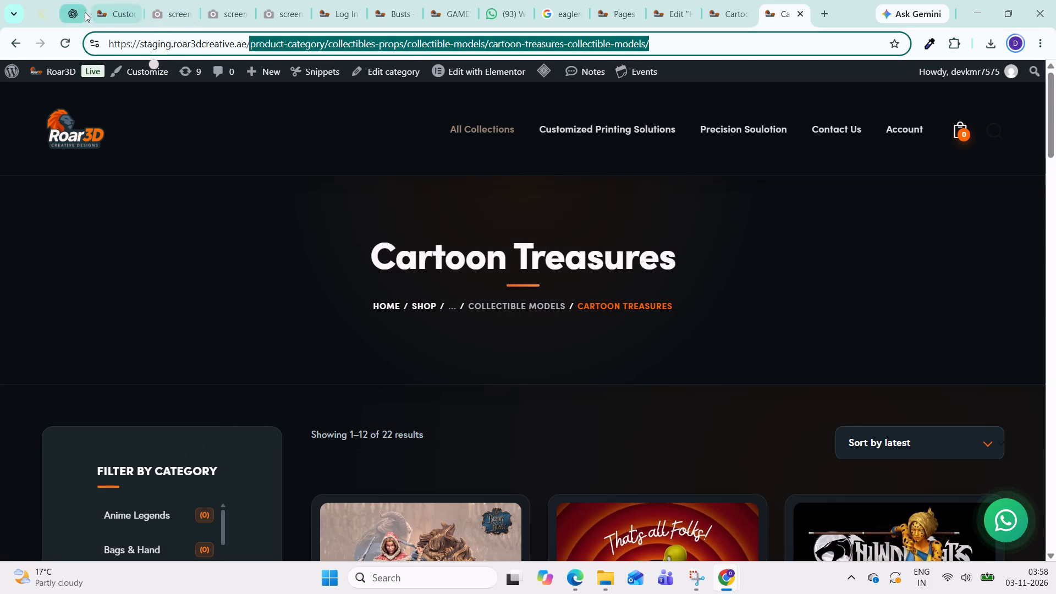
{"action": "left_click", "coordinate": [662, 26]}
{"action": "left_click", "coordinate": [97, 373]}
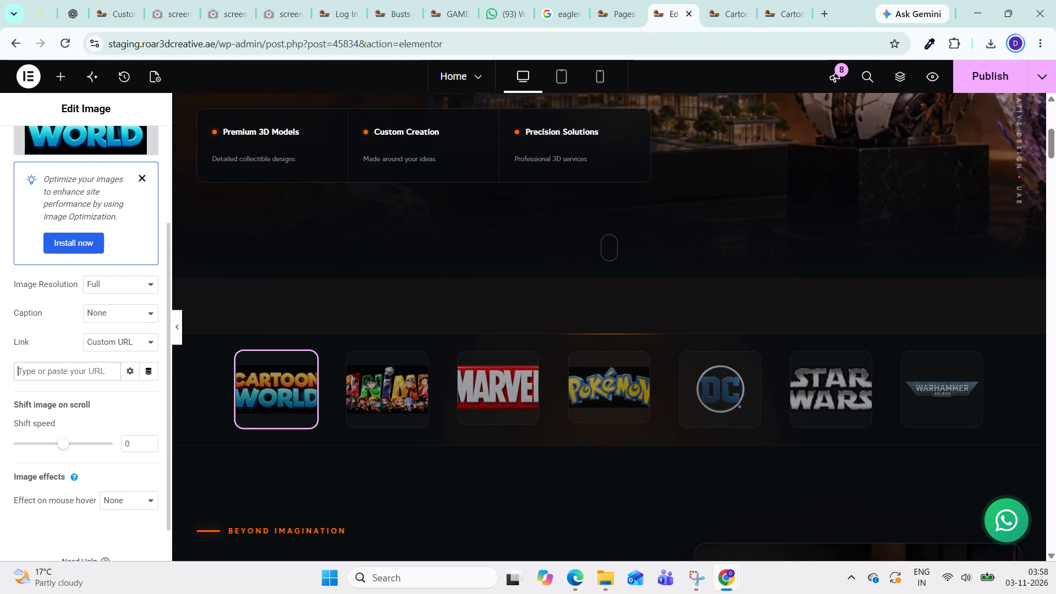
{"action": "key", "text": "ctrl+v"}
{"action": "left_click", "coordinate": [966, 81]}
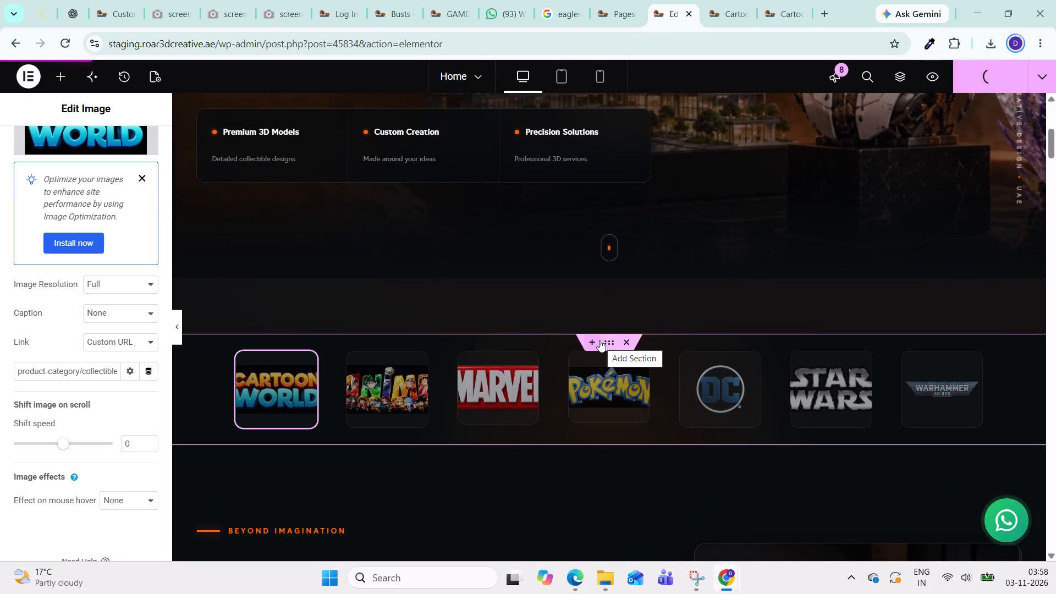
Preview the Home page and test the Cartoon World logo's link in the brand logo row.
{"action": "left_click", "coordinate": [934, 74]}
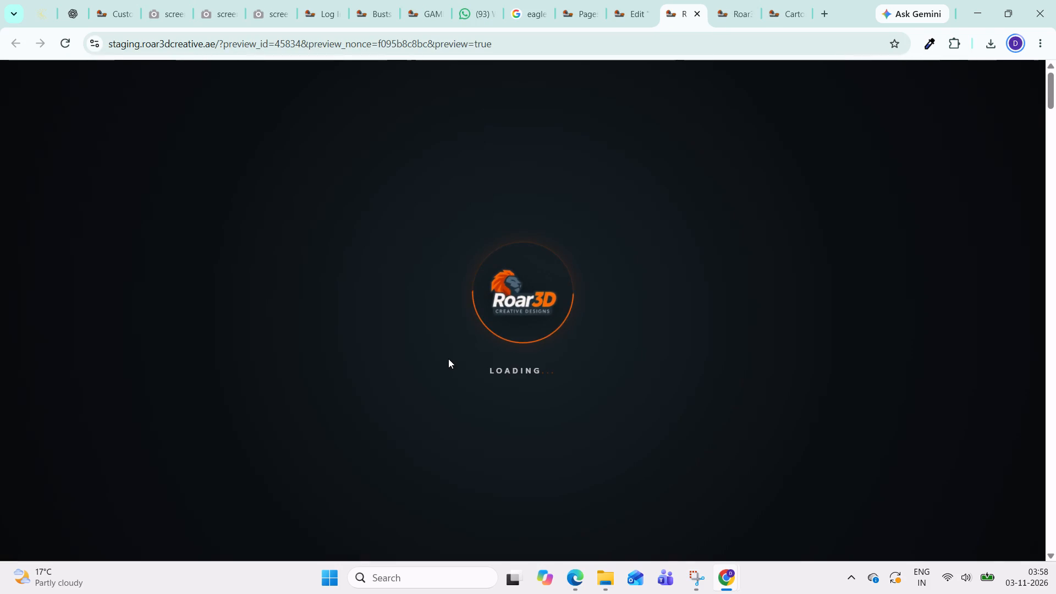
{"action": "scroll", "coordinate": [448, 359], "scroll_direction": "down", "scroll_amount": 2}
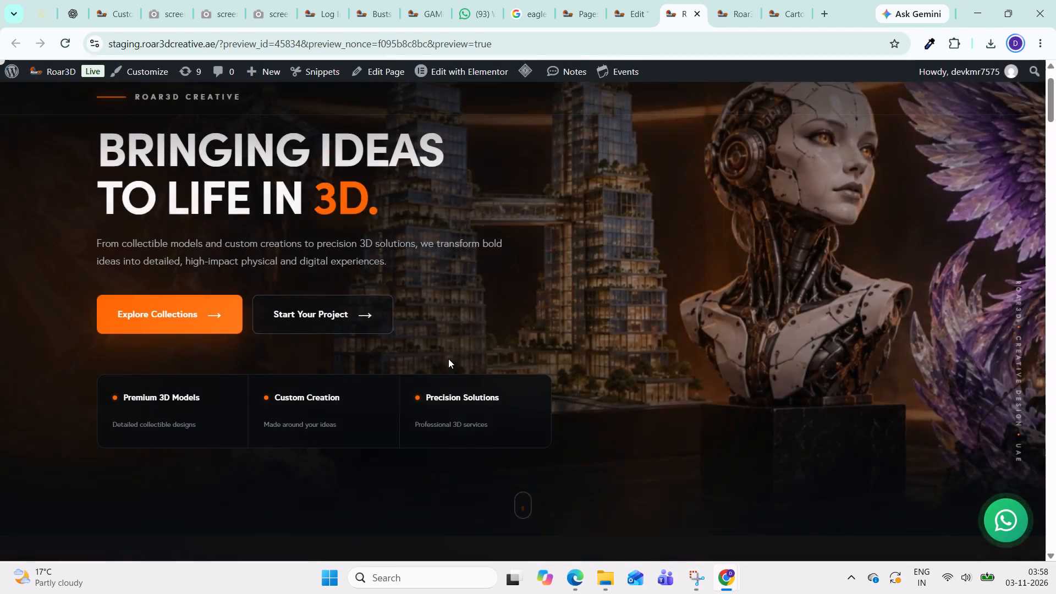
{"action": "scroll", "coordinate": [448, 359], "scroll_direction": "down", "scroll_amount": 1}
{"action": "scroll", "coordinate": [415, 422], "scroll_direction": "down", "scroll_amount": 7}
{"action": "scroll", "coordinate": [415, 422], "scroll_direction": "up", "scroll_amount": 4}
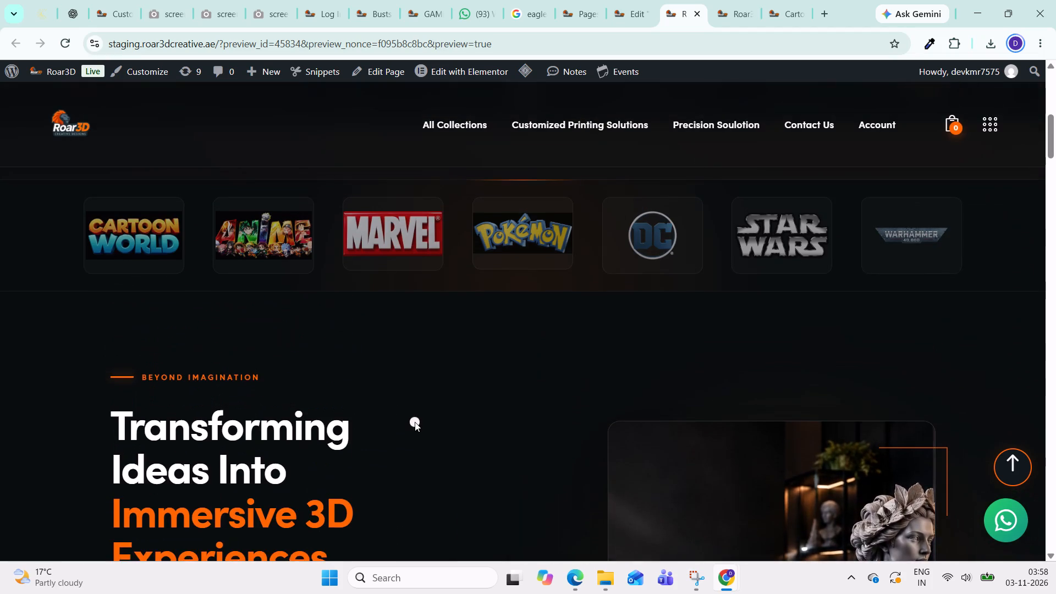
{"action": "left_click", "coordinate": [169, 316]}
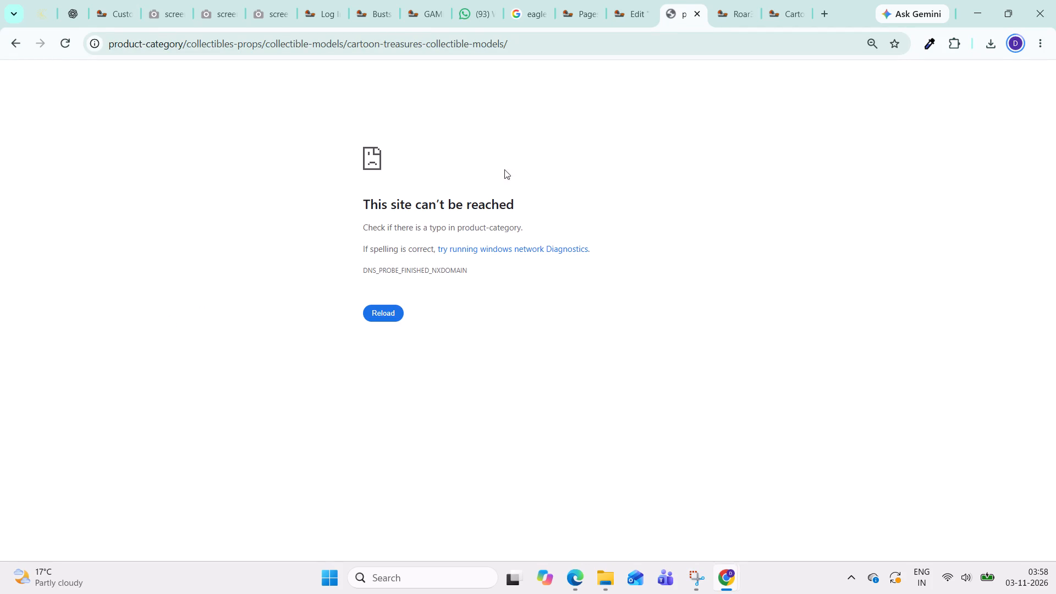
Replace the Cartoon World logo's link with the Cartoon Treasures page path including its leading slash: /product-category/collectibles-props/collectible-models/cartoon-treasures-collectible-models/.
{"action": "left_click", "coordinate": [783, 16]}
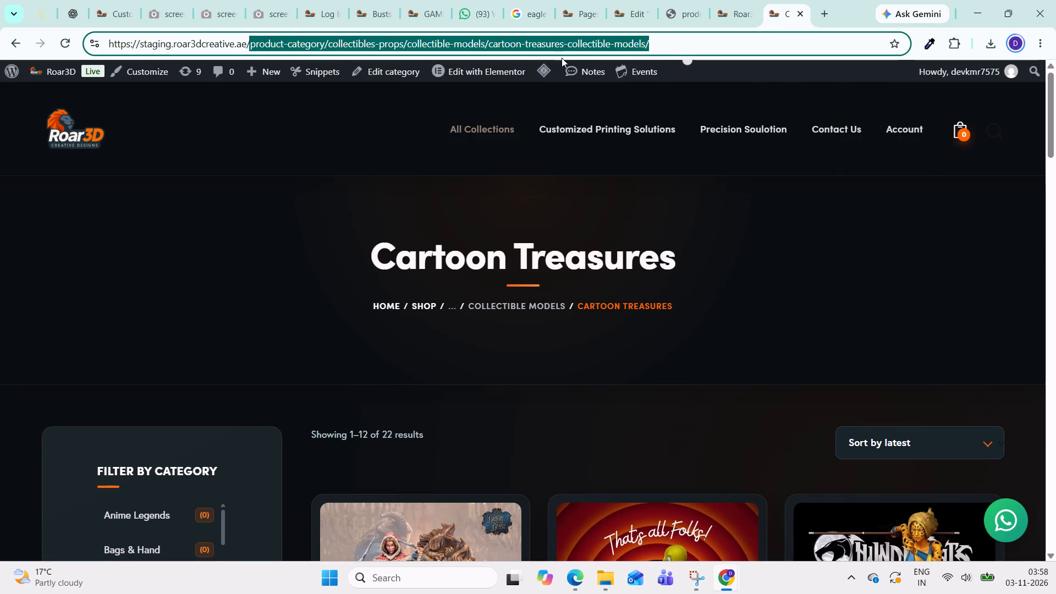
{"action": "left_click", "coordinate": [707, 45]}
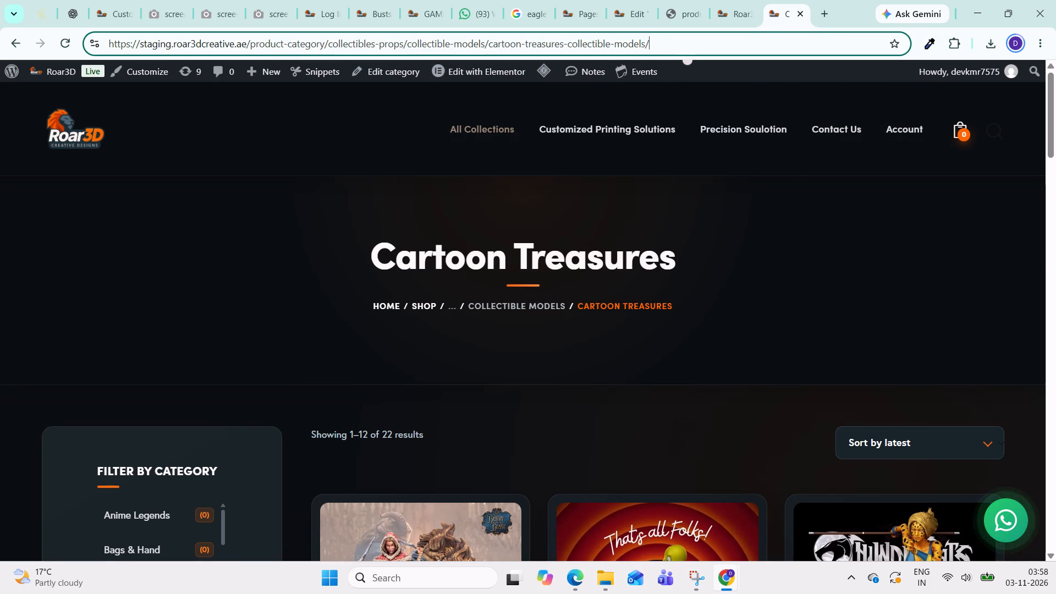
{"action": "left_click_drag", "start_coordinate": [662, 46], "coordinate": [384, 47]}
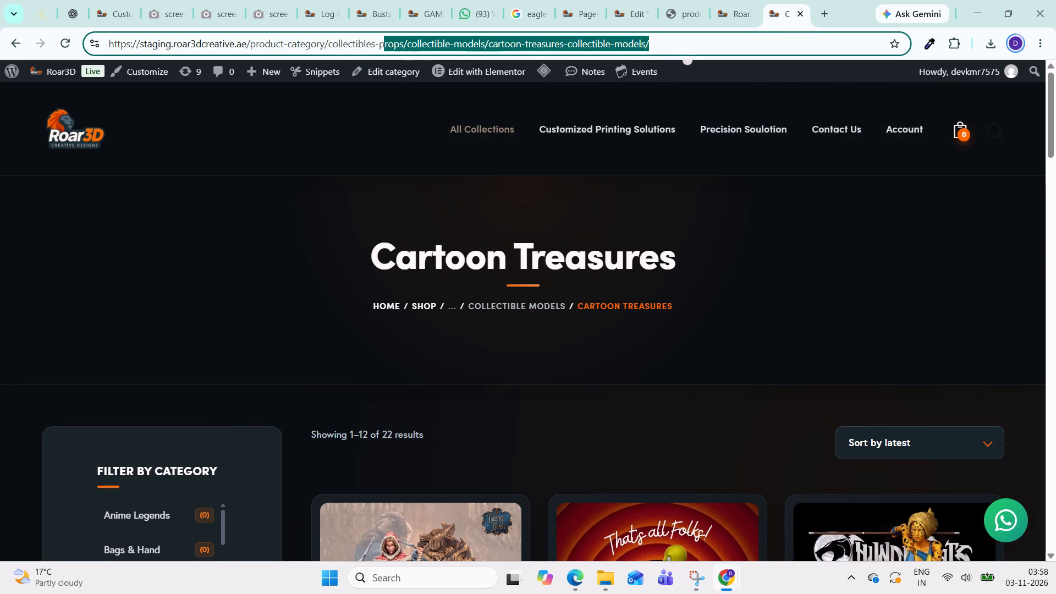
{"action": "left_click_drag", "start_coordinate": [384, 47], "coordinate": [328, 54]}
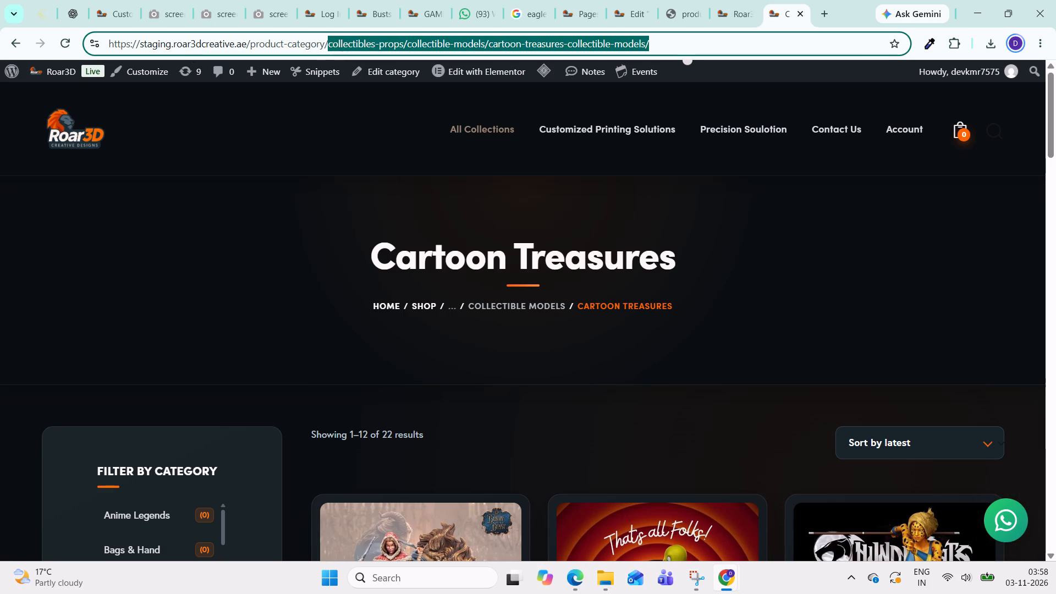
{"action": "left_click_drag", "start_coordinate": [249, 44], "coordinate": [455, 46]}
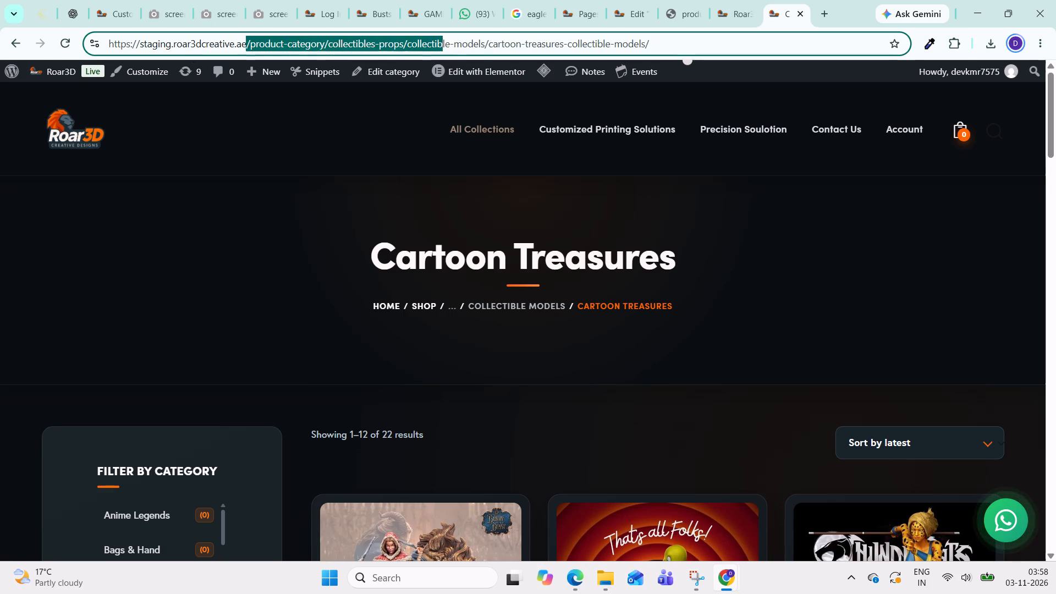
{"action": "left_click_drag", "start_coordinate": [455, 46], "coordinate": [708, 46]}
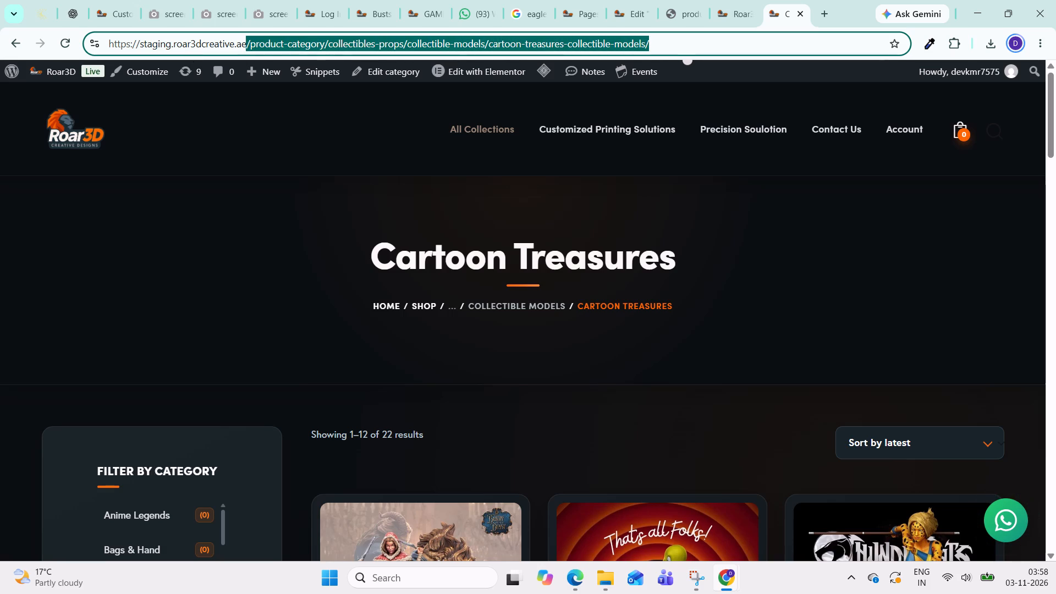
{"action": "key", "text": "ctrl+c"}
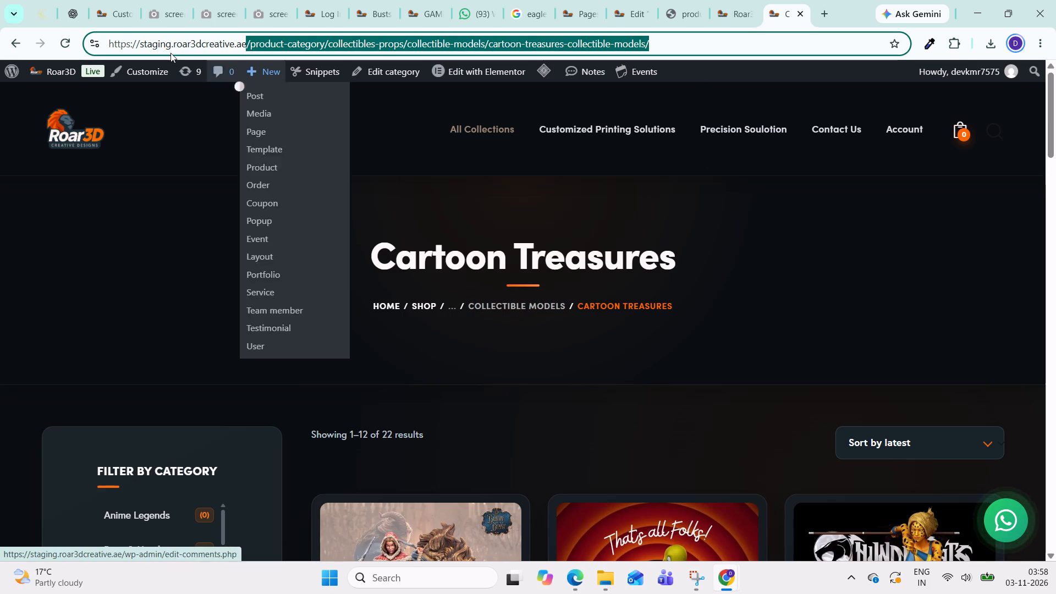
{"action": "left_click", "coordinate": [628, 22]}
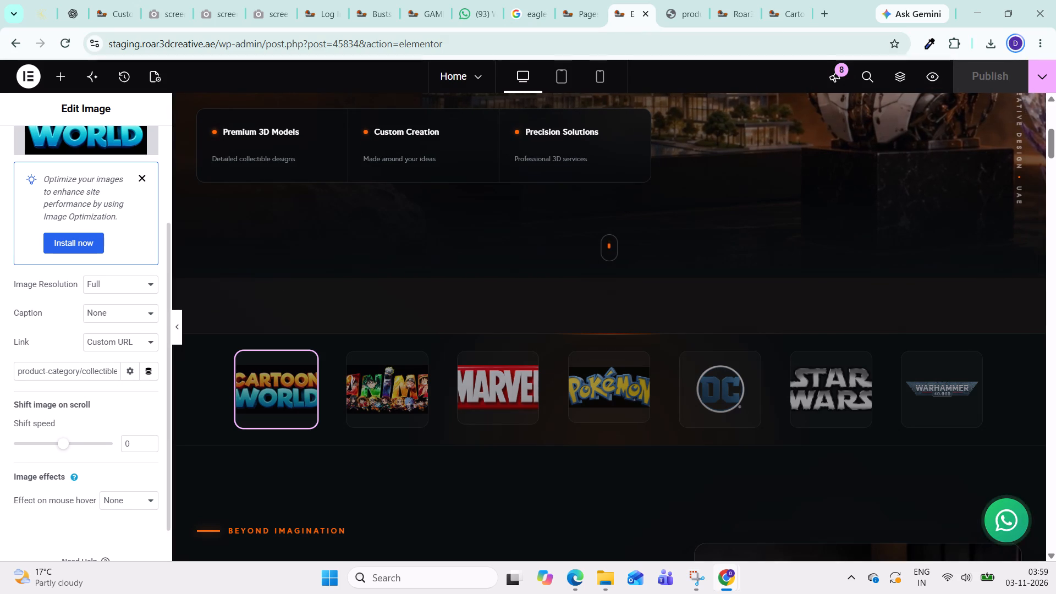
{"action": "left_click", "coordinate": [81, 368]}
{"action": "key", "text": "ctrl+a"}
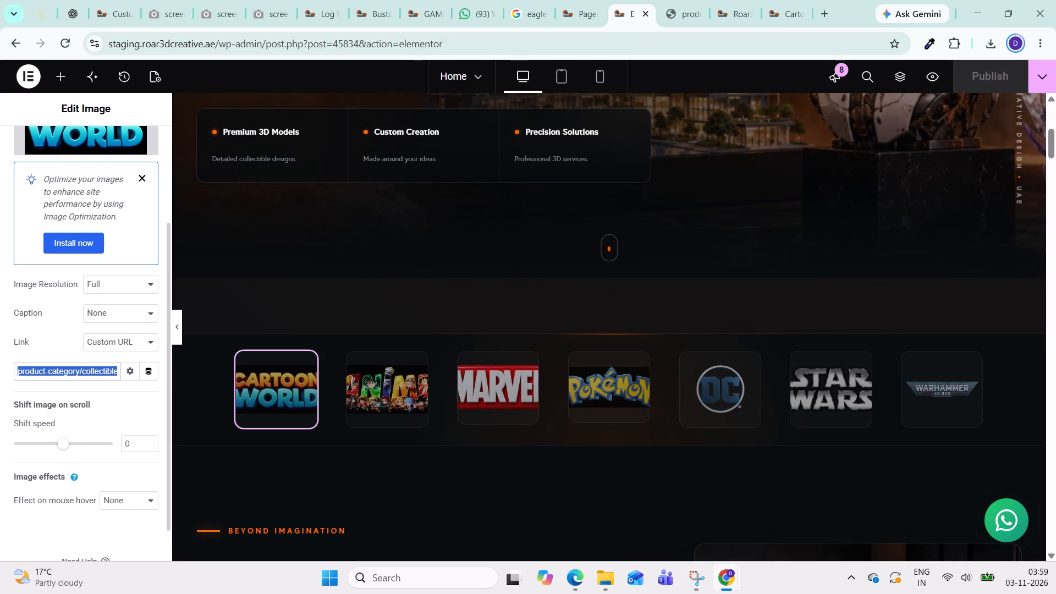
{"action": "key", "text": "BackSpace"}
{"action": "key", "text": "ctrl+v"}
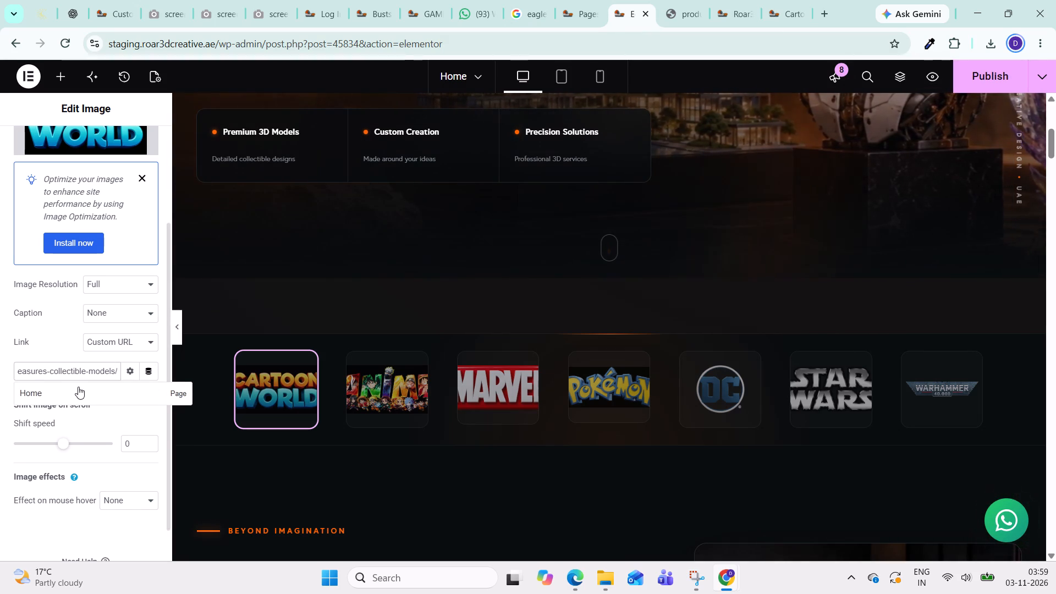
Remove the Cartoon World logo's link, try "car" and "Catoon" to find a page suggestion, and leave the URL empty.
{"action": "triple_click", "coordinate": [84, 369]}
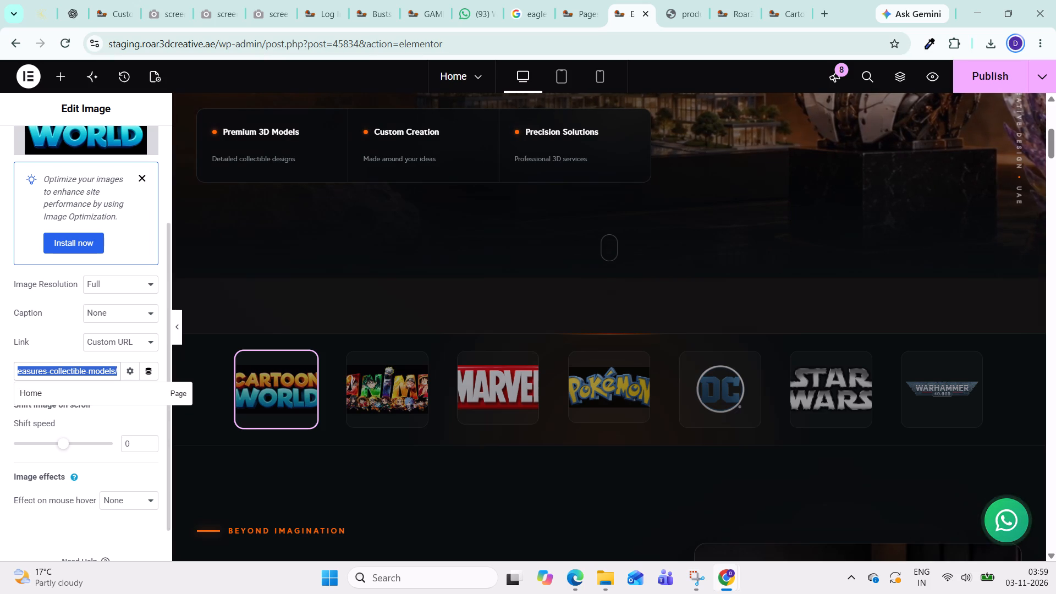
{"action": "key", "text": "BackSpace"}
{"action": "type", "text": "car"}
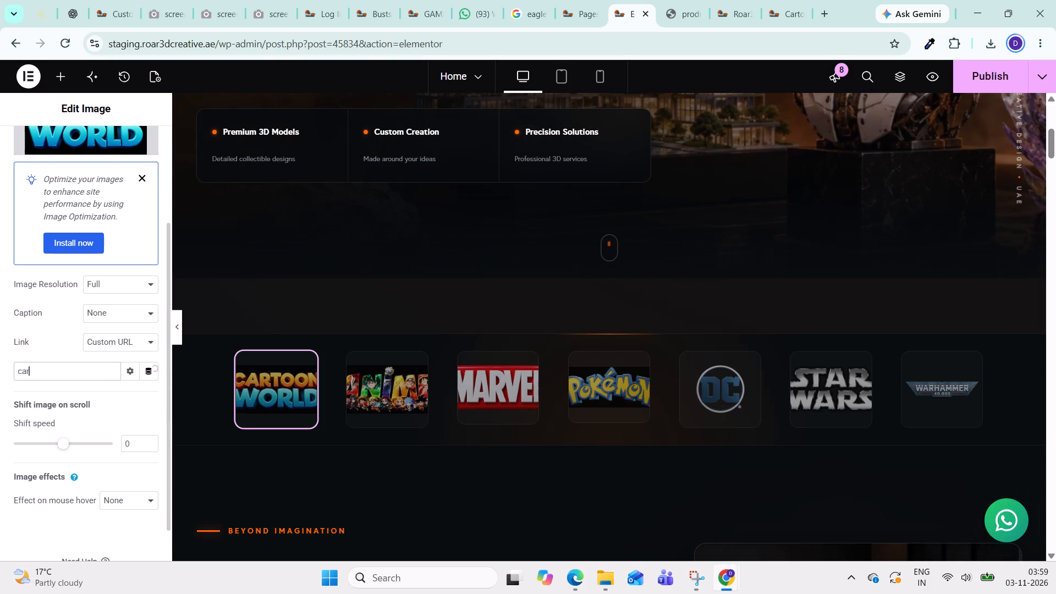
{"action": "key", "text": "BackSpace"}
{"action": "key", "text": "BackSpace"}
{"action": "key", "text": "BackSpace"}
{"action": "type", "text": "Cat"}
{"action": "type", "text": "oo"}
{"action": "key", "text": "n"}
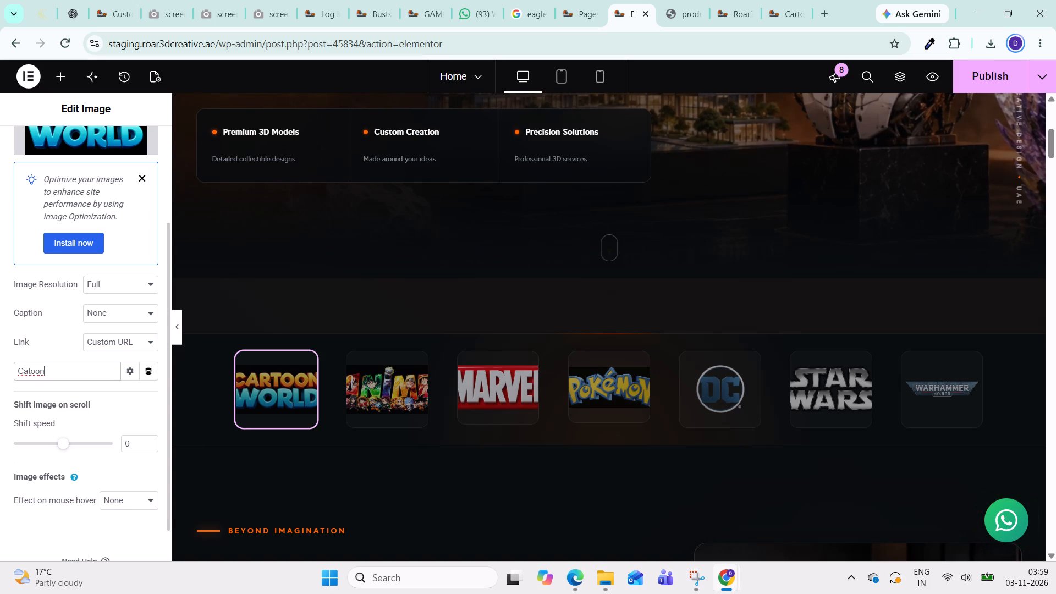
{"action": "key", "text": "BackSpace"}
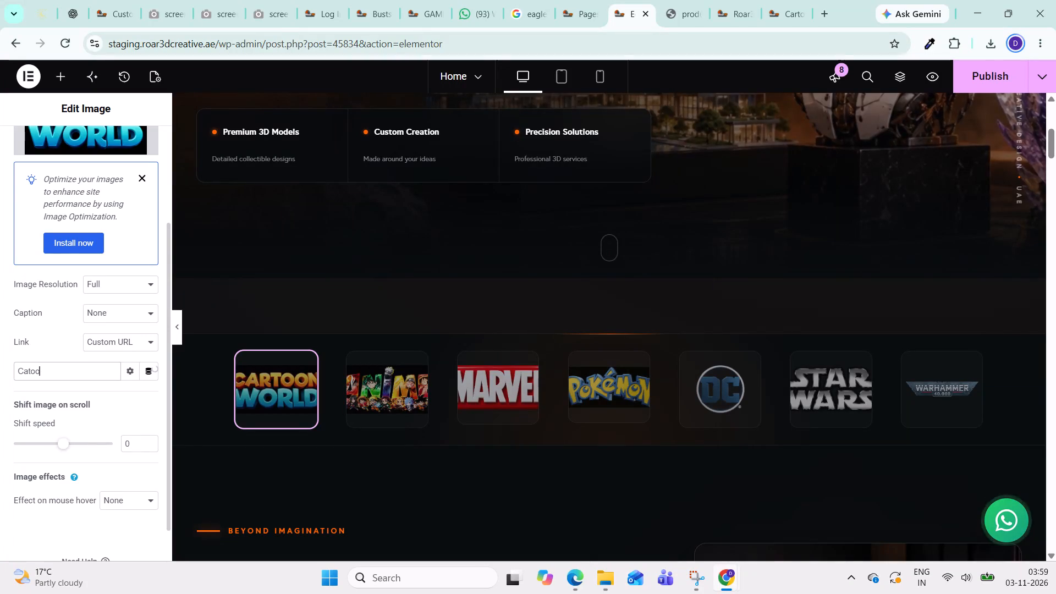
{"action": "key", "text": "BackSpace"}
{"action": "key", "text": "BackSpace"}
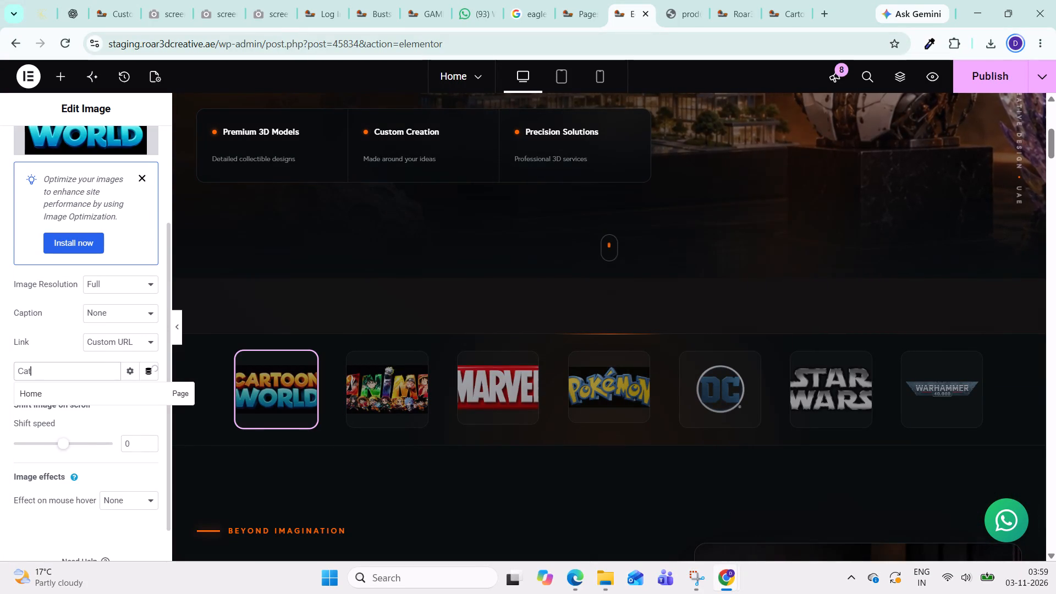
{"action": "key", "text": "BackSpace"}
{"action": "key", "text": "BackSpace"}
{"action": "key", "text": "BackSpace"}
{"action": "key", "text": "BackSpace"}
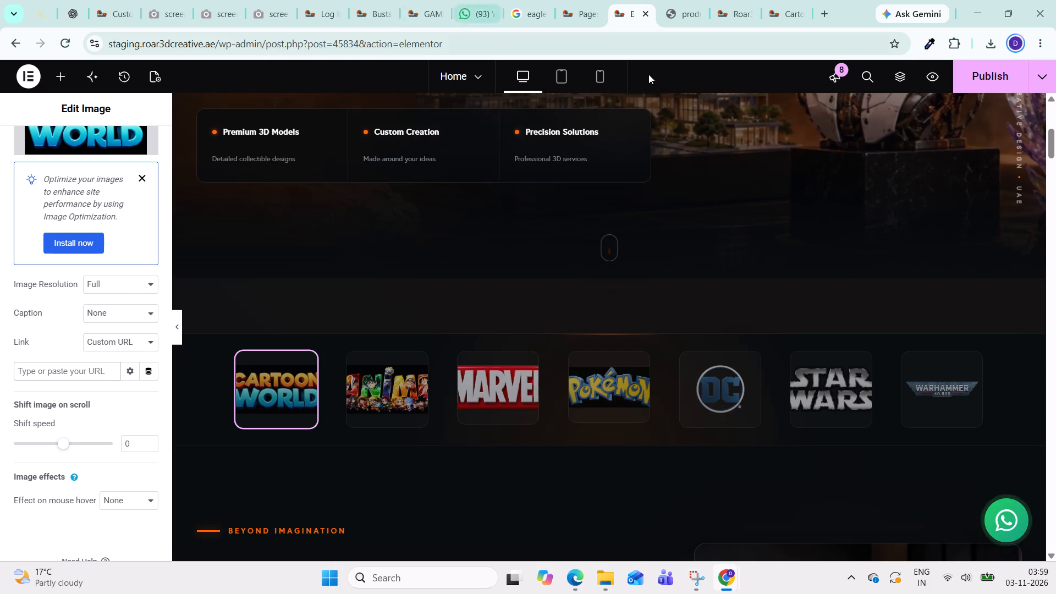
{"action": "left_click", "coordinate": [777, 21]}
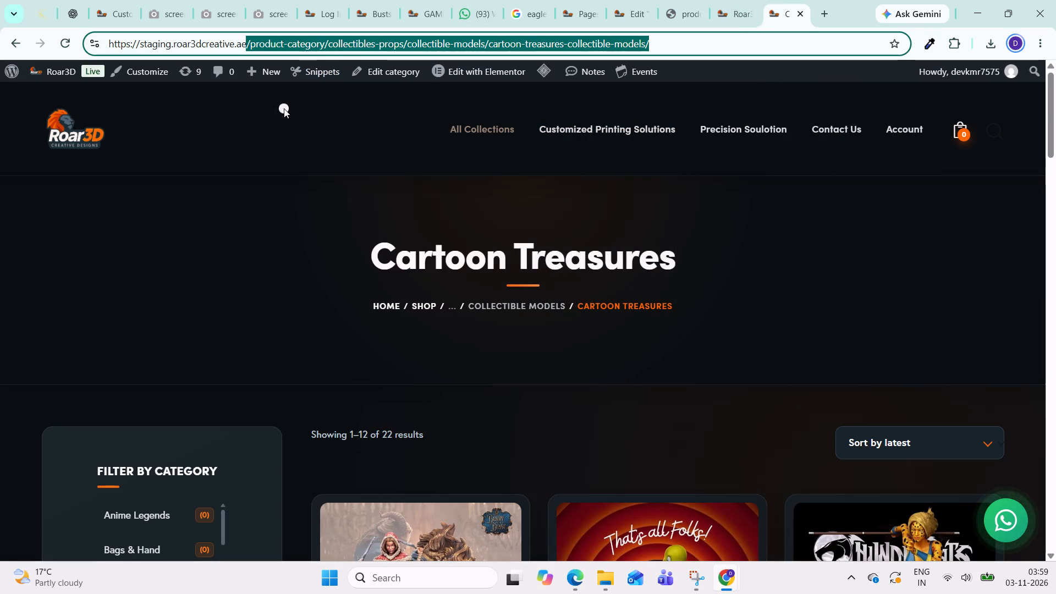
{"action": "key", "text": "ctrl+c"}
{"action": "key", "text": "ctrl+c"}
{"action": "left_click_drag", "start_coordinate": [175, 41], "coordinate": [368, 46]}
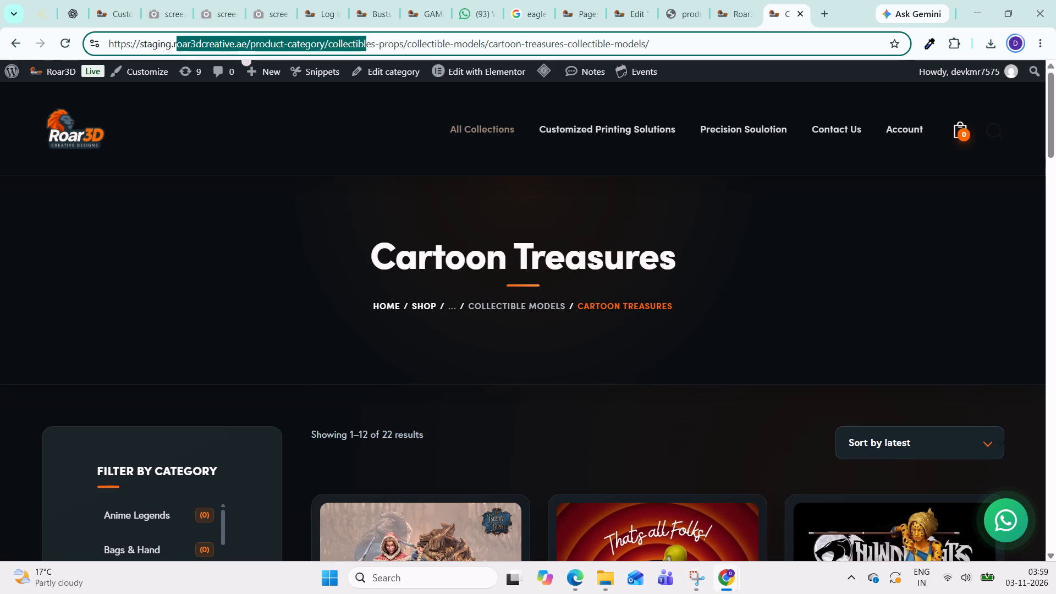
{"action": "left_click_drag", "start_coordinate": [174, 42], "coordinate": [698, 47]}
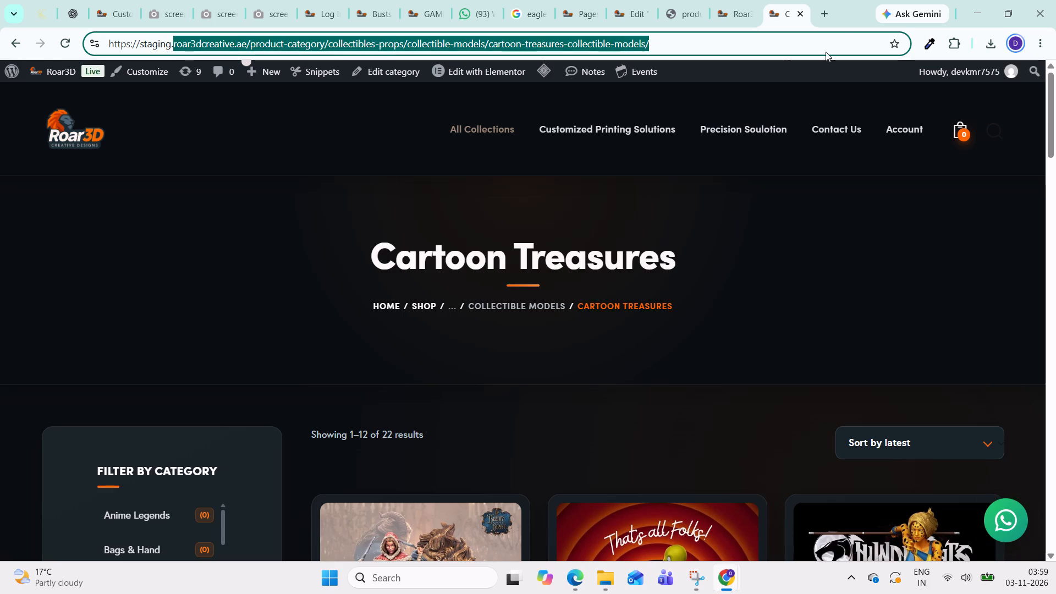
{"action": "key", "text": "ctrl+c"}
{"action": "left_click", "coordinate": [829, 13]}
{"action": "left_click", "coordinate": [359, 43]}
{"action": "key", "text": "ctrl+v"}
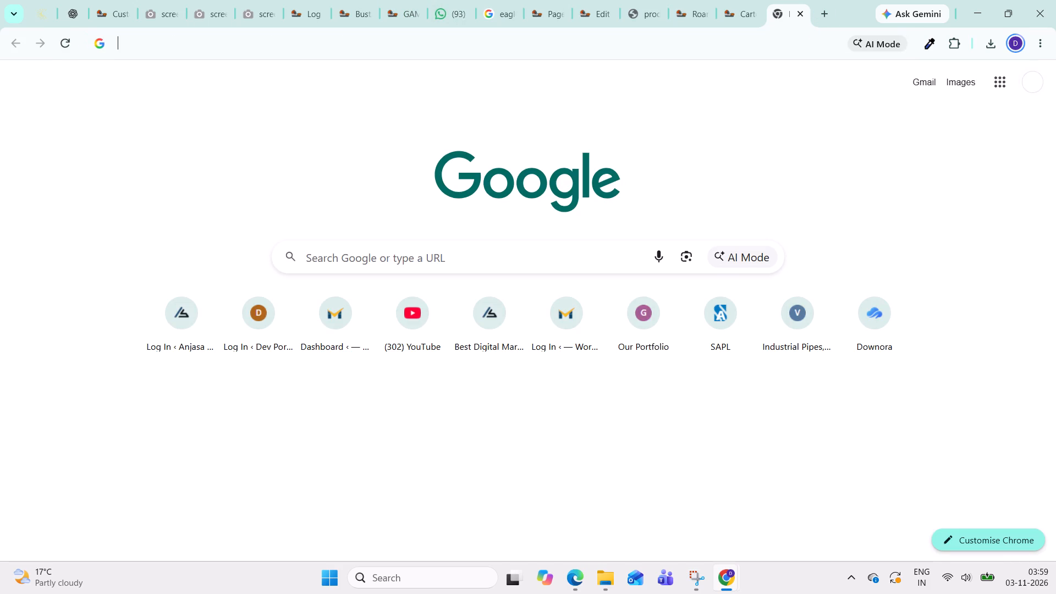
{"action": "key", "text": "Return"}
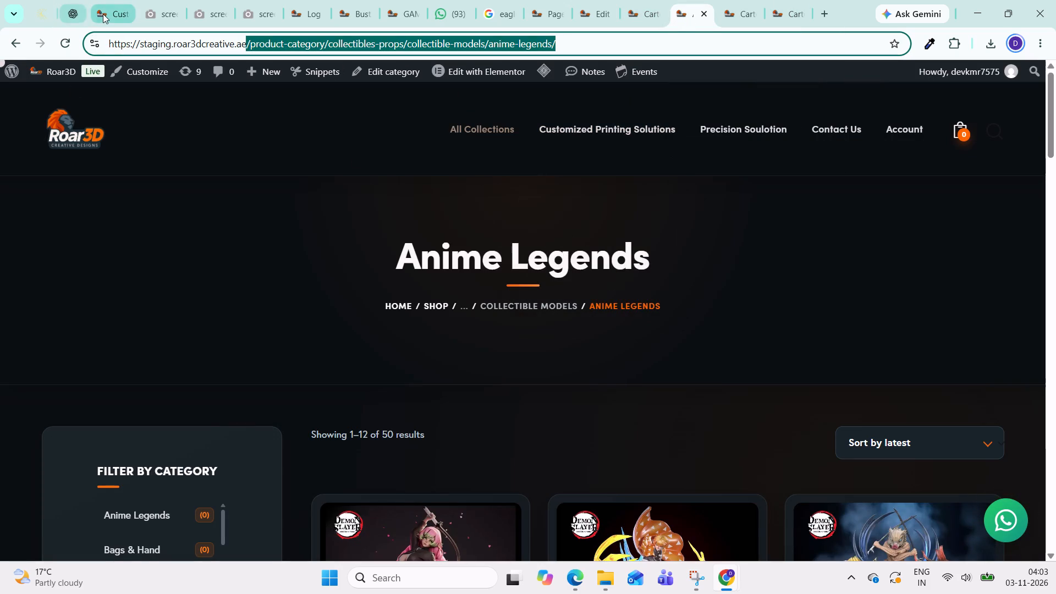
{"action": "left_click", "coordinate": [594, 21]}
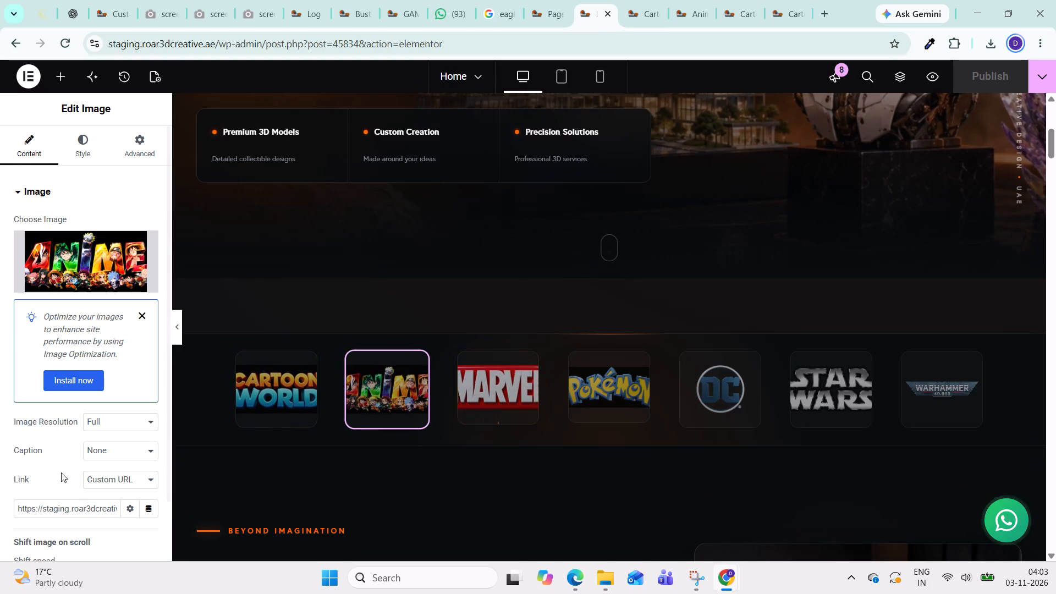
{"action": "left_click", "coordinate": [69, 507]}
{"action": "key", "text": "ctrl+a"}
{"action": "key", "text": "ctrl+v"}
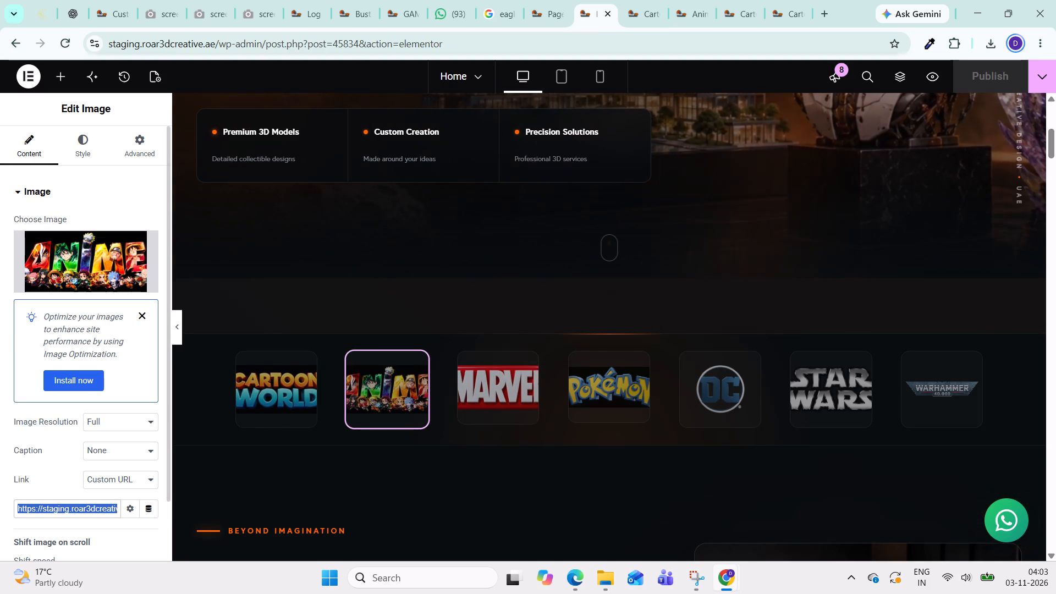
{"action": "left_click", "coordinate": [981, 85]}
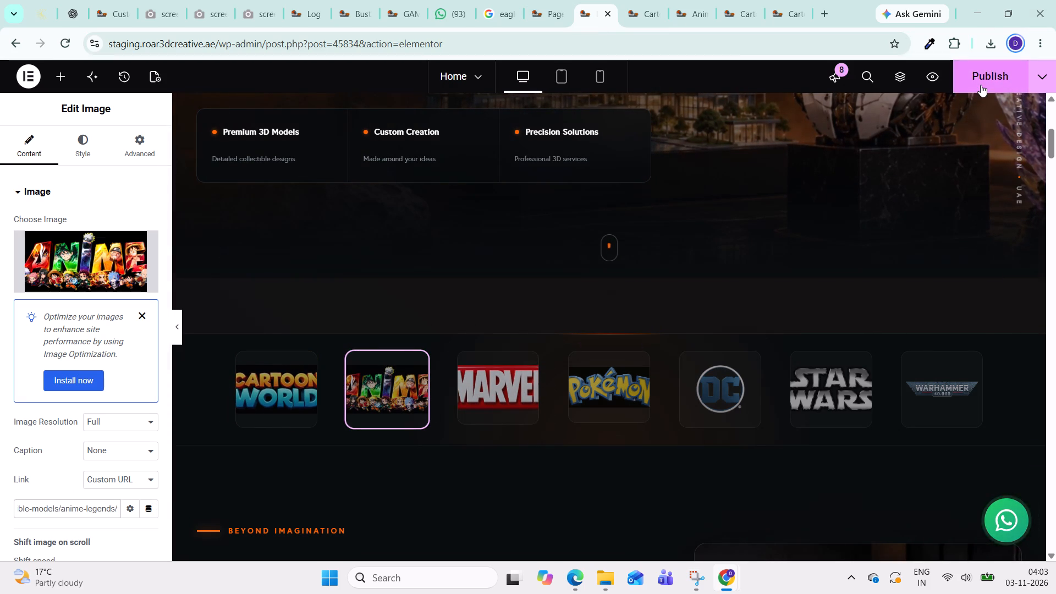
In the homepage preview, test the Anime logo's link and look at the category page it opens.
{"action": "left_click", "coordinate": [552, 18]}
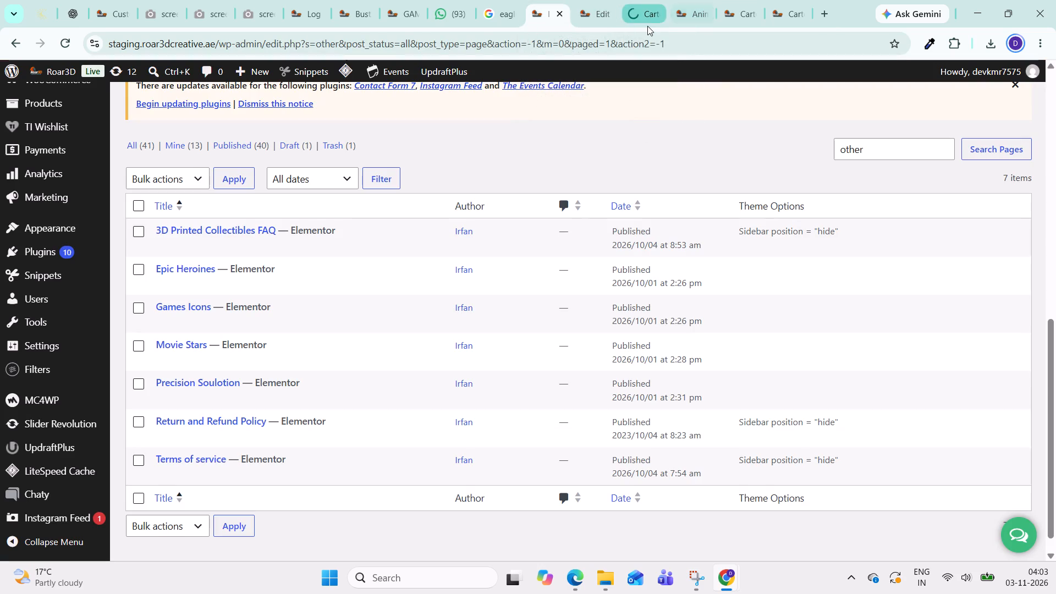
{"action": "left_click", "coordinate": [645, 25]}
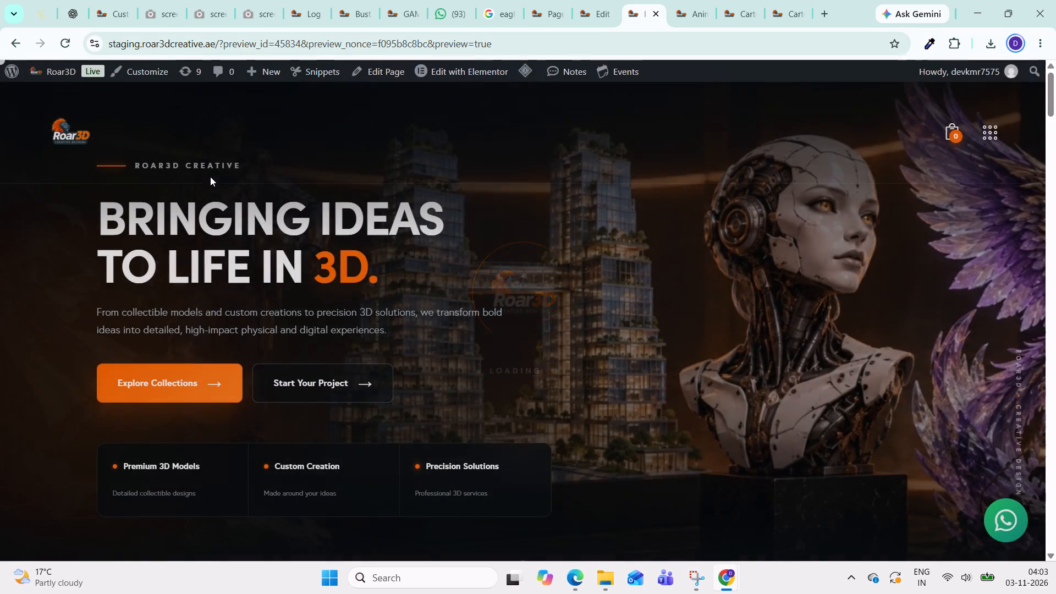
{"action": "scroll", "coordinate": [530, 324], "scroll_direction": "down", "scroll_amount": 10}
{"action": "scroll", "coordinate": [550, 358], "scroll_direction": "up", "scroll_amount": 2}
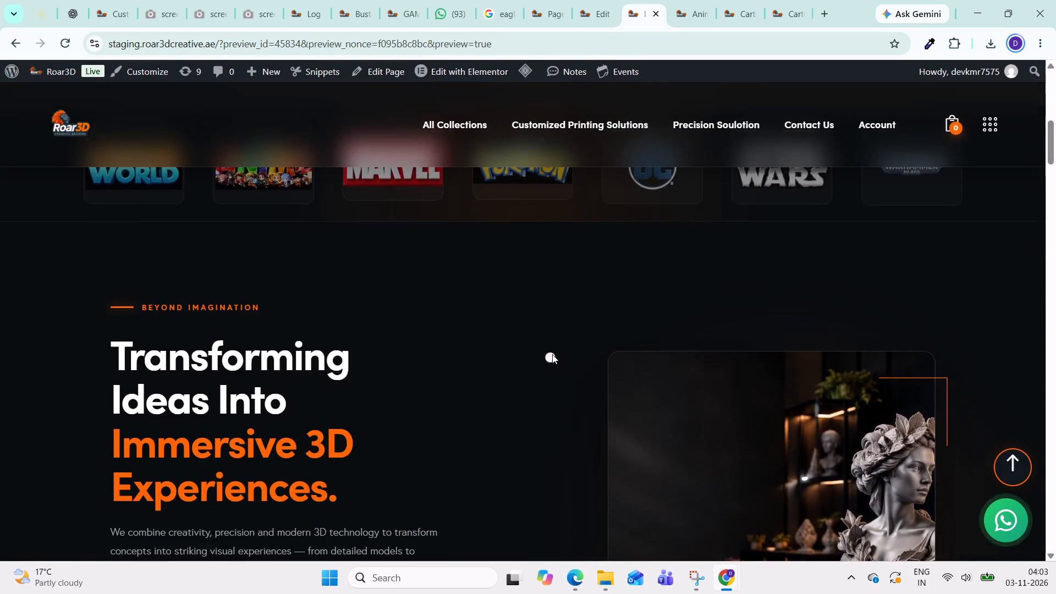
{"action": "scroll", "coordinate": [384, 305], "scroll_direction": "up", "scroll_amount": 2}
{"action": "left_click", "coordinate": [263, 295]}
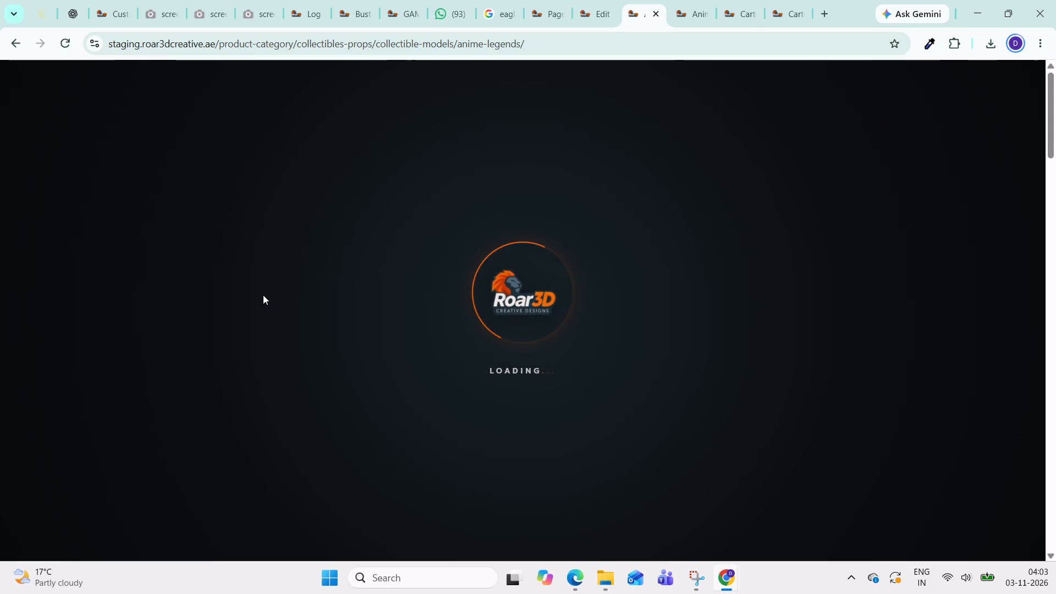
{"action": "scroll", "coordinate": [263, 295], "scroll_direction": "down", "scroll_amount": 3}
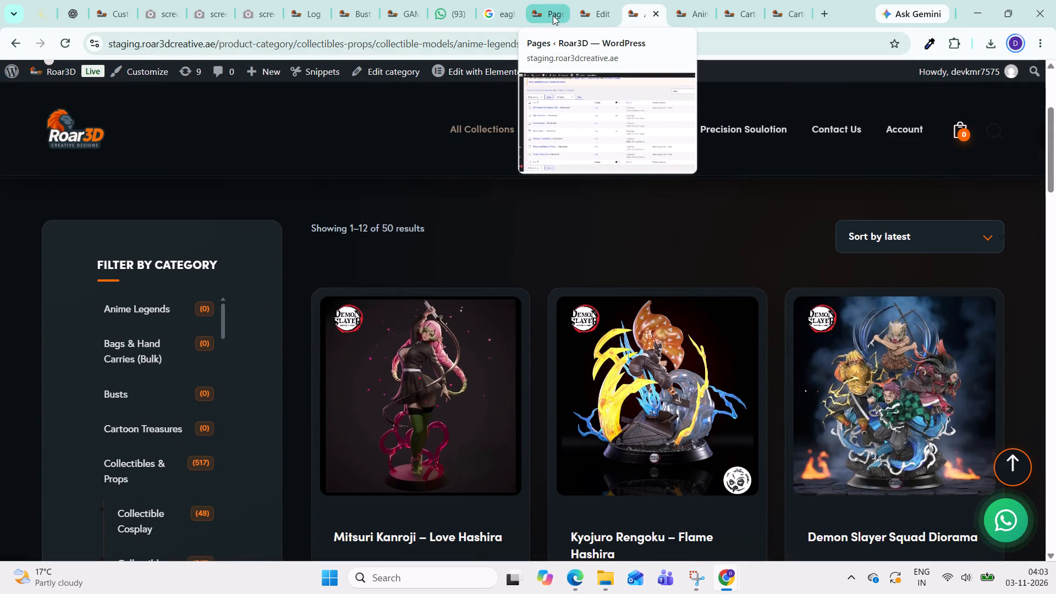
Copy the path /product-category/pokemon/ from the staging Pokemon category page's address and set it as the Pokemon logo's link in the Home editor.
{"action": "left_click", "coordinate": [599, 21]}
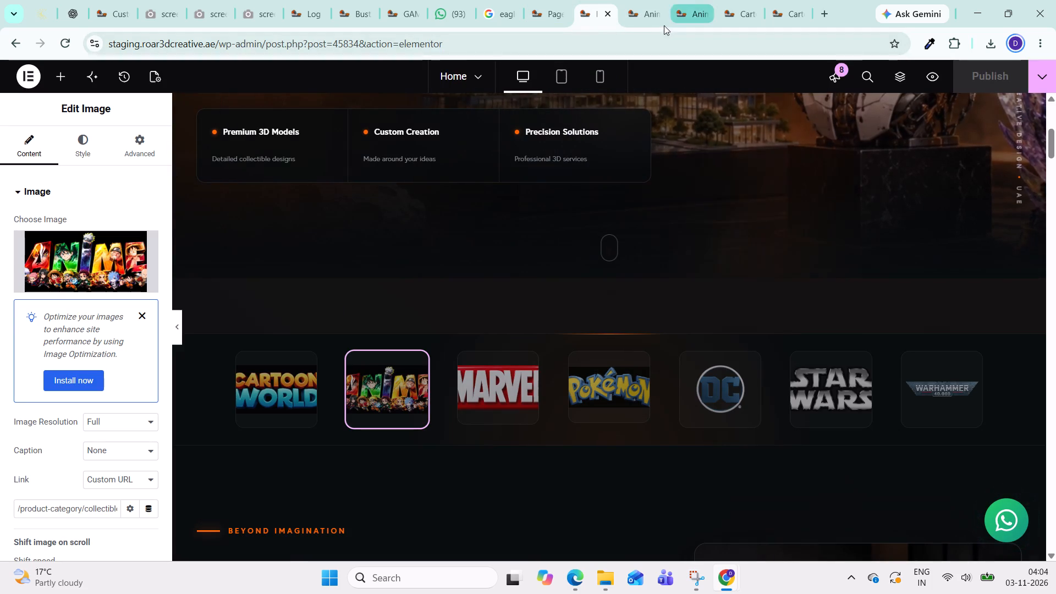
{"action": "left_click", "coordinate": [646, 19]}
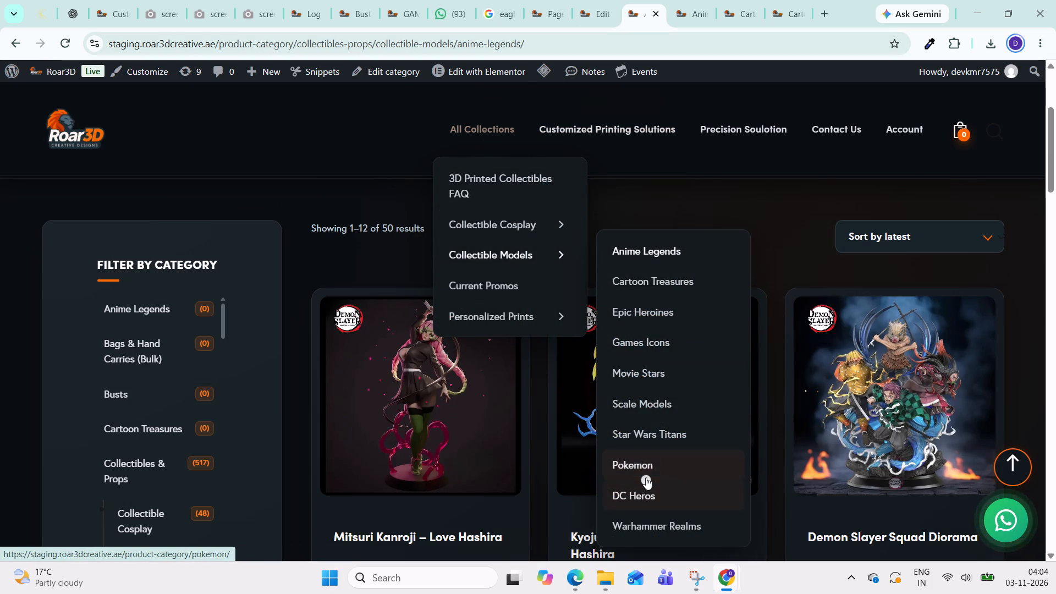
{"action": "left_click", "coordinate": [651, 462]}
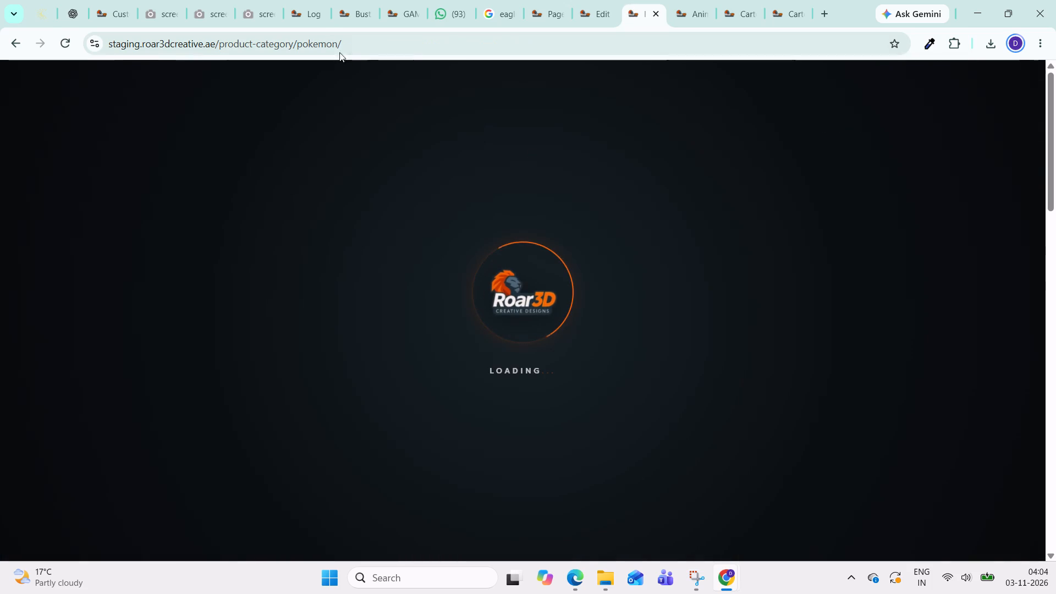
{"action": "left_click_drag", "start_coordinate": [370, 43], "coordinate": [306, 44]}
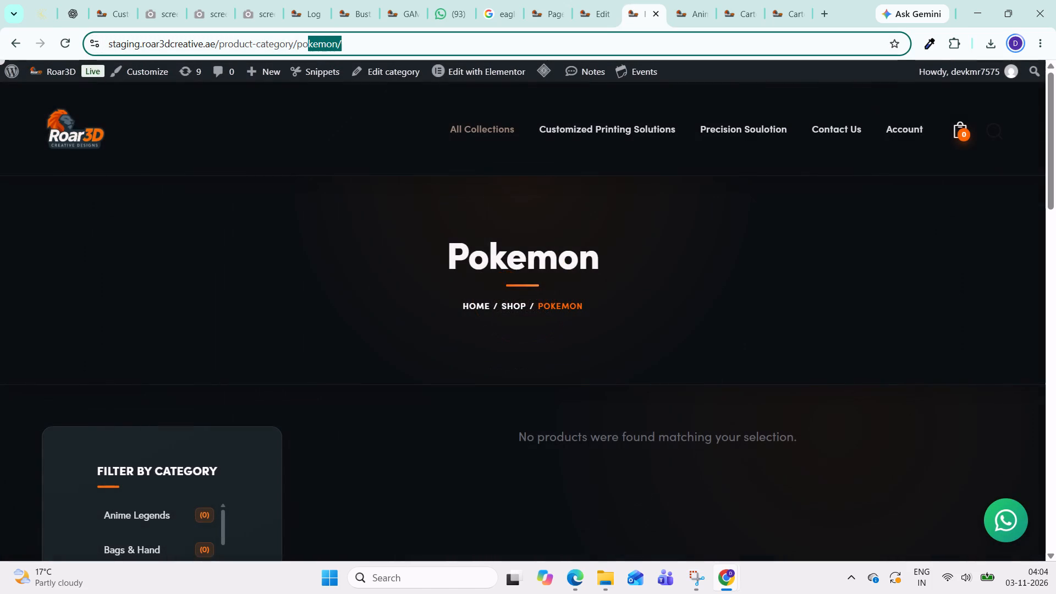
{"action": "left_click_drag", "start_coordinate": [306, 44], "coordinate": [215, 52]}
{"action": "key", "text": "ctrl+c"}
{"action": "key", "text": "ctrl+c"}
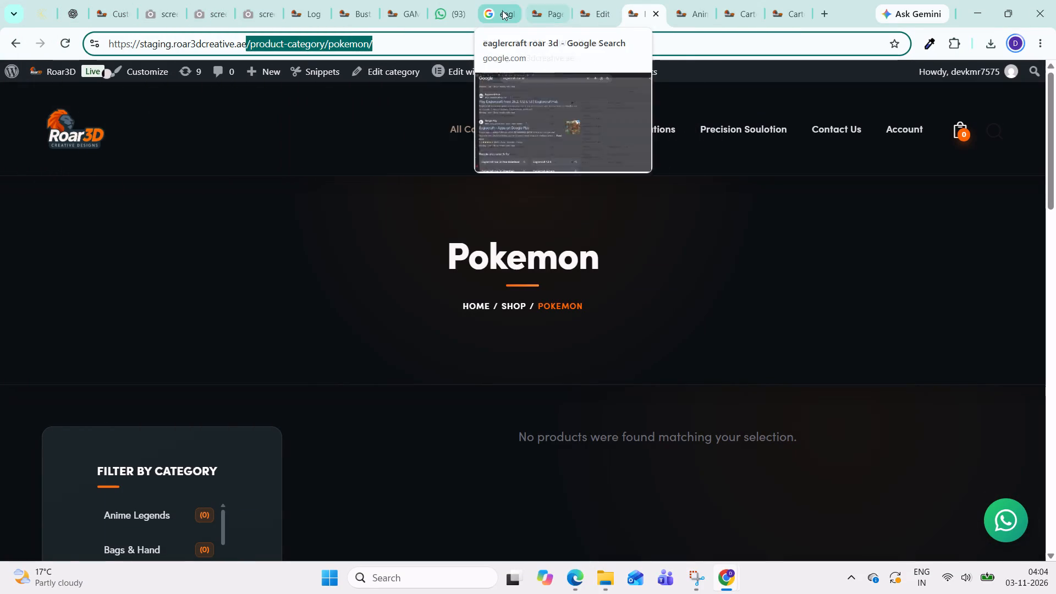
{"action": "left_click", "coordinate": [591, 20]}
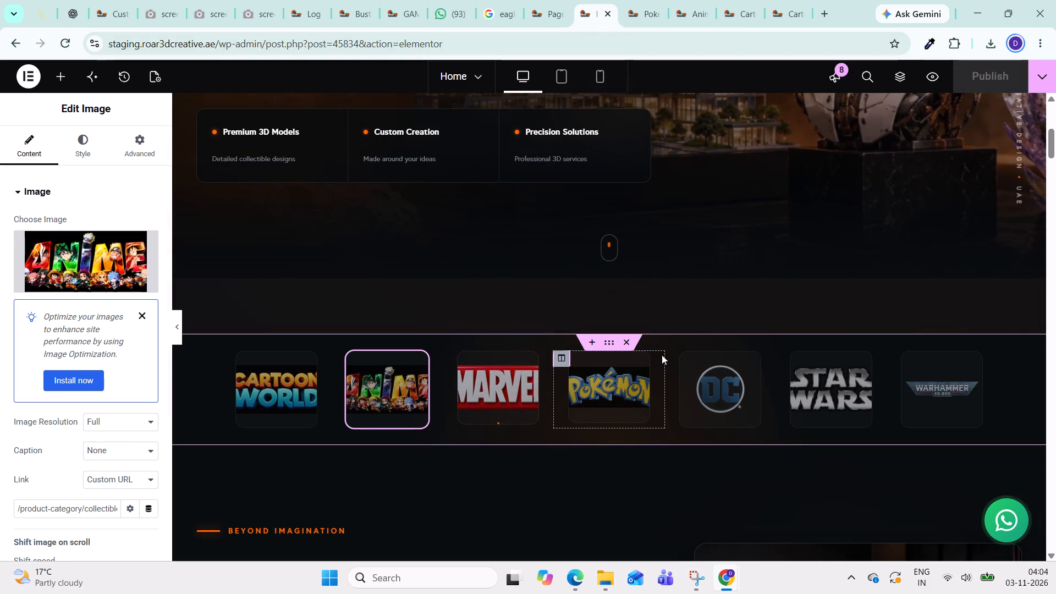
{"action": "left_click", "coordinate": [642, 357]}
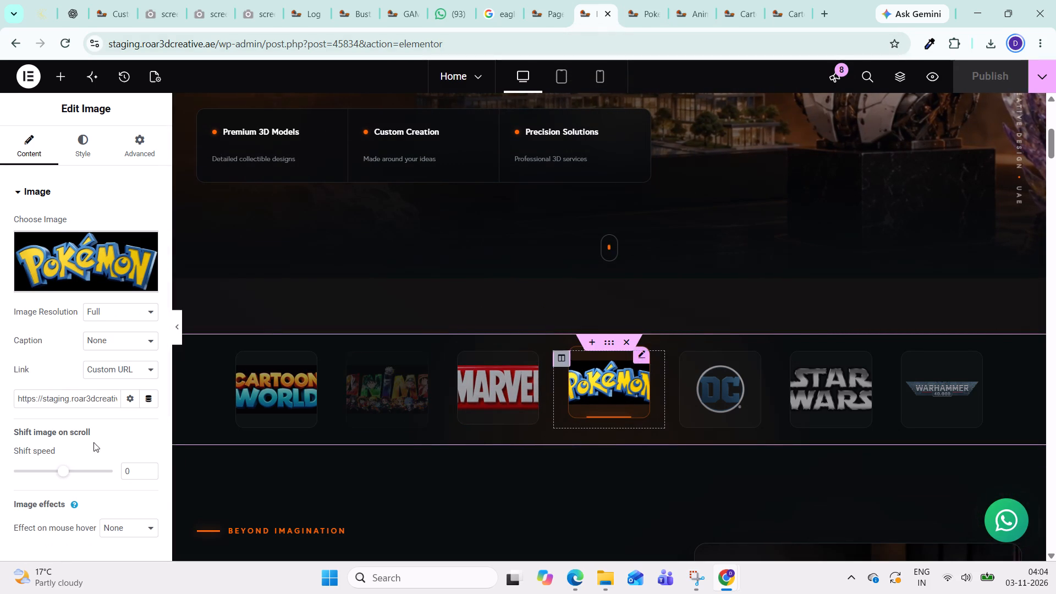
{"action": "left_click", "coordinate": [94, 404]}
{"action": "scroll", "coordinate": [83, 420], "scroll_direction": "down", "scroll_amount": 2}
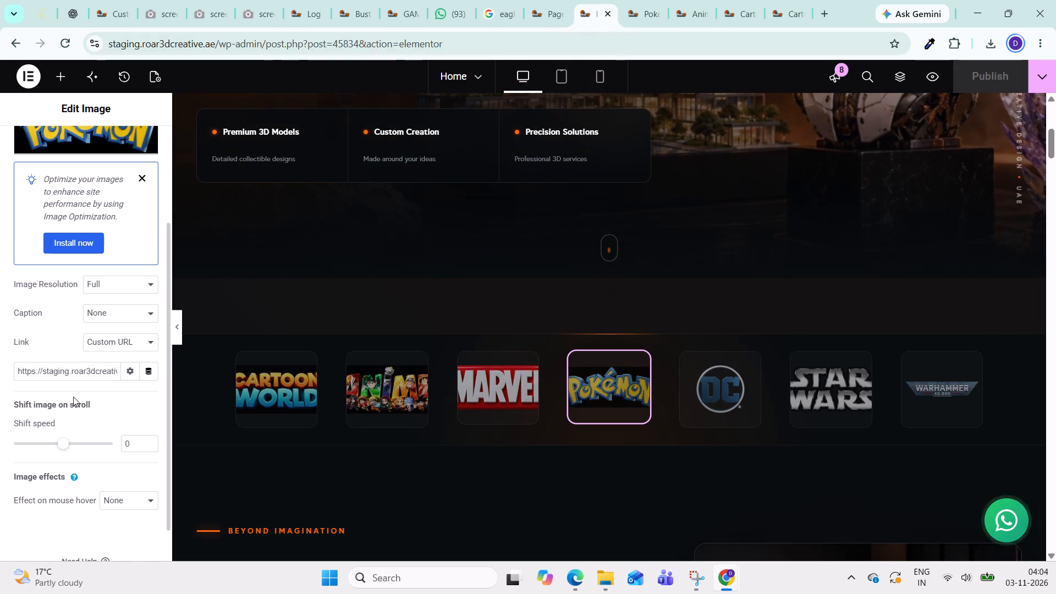
{"action": "left_click", "coordinate": [91, 373]}
{"action": "key", "text": "ctrl+a"}
{"action": "key", "text": "ctrl+v"}
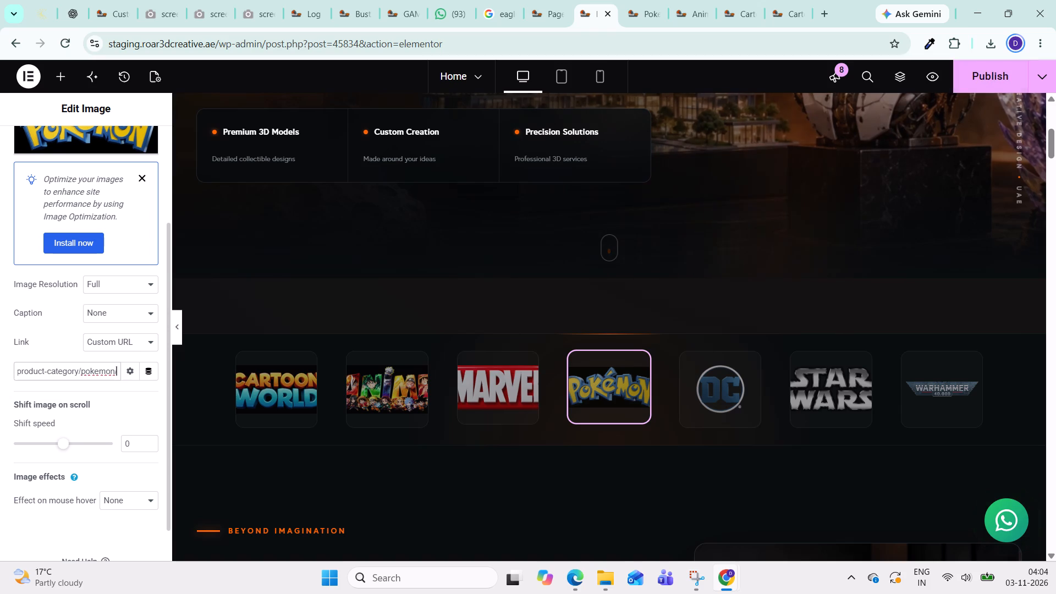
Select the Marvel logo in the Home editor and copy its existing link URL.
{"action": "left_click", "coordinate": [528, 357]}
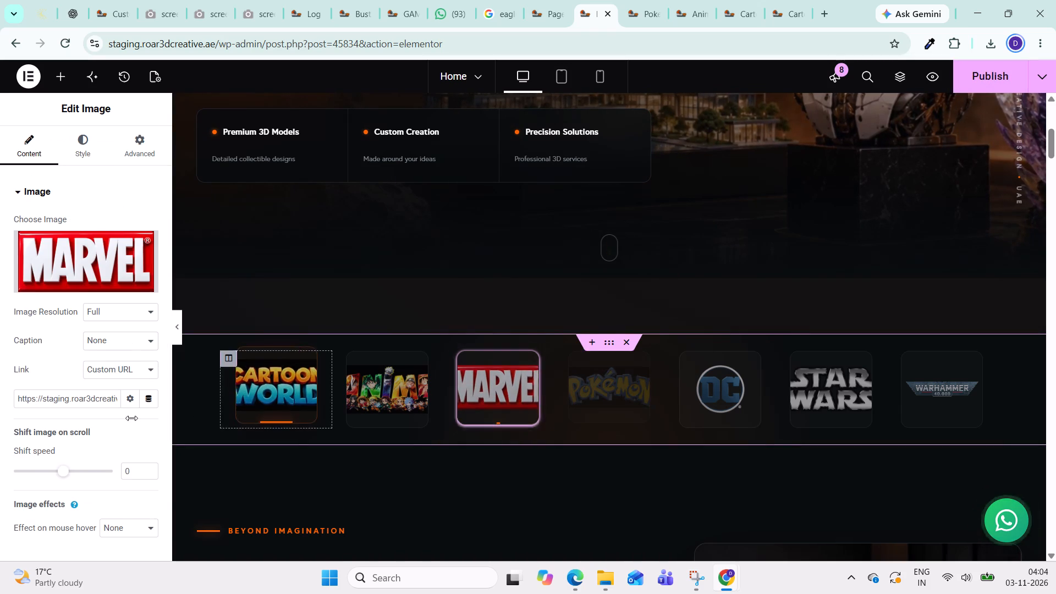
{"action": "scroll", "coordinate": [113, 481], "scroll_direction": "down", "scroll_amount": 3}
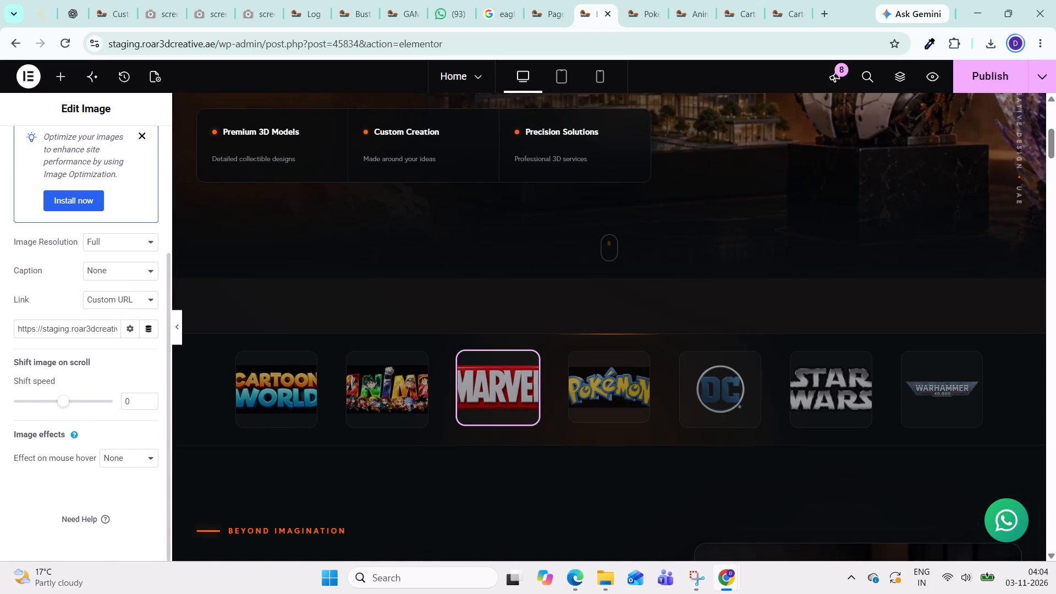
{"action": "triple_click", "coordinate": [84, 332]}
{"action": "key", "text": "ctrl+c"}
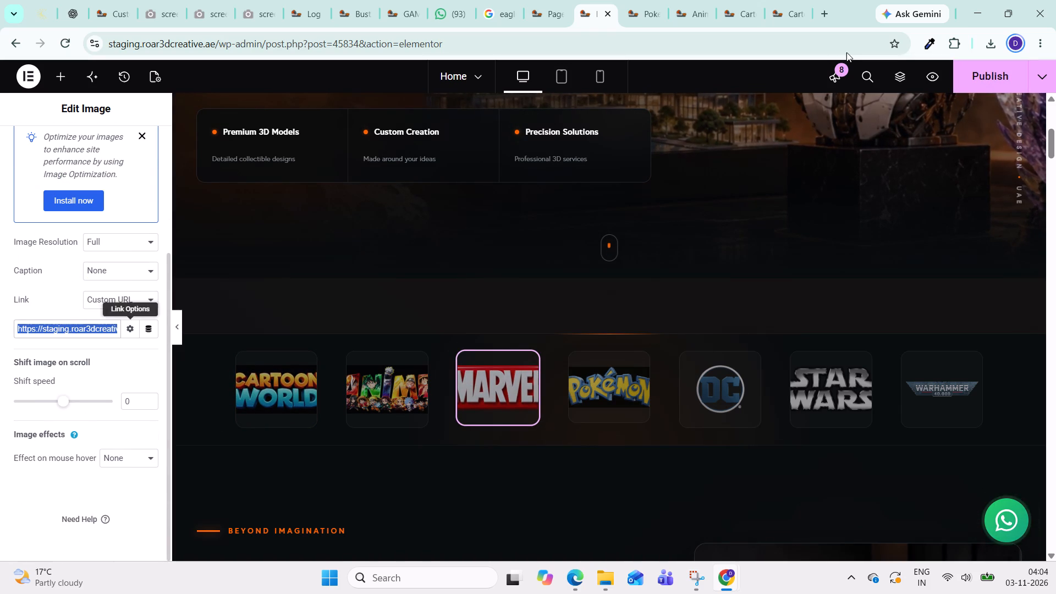
Set the DC logo's link to /product-category/collectibles-props/collectible-models/dc-heros/, copied from the DC Heros category page's address, and publish the Home page.
{"action": "left_click", "coordinate": [640, 15]}
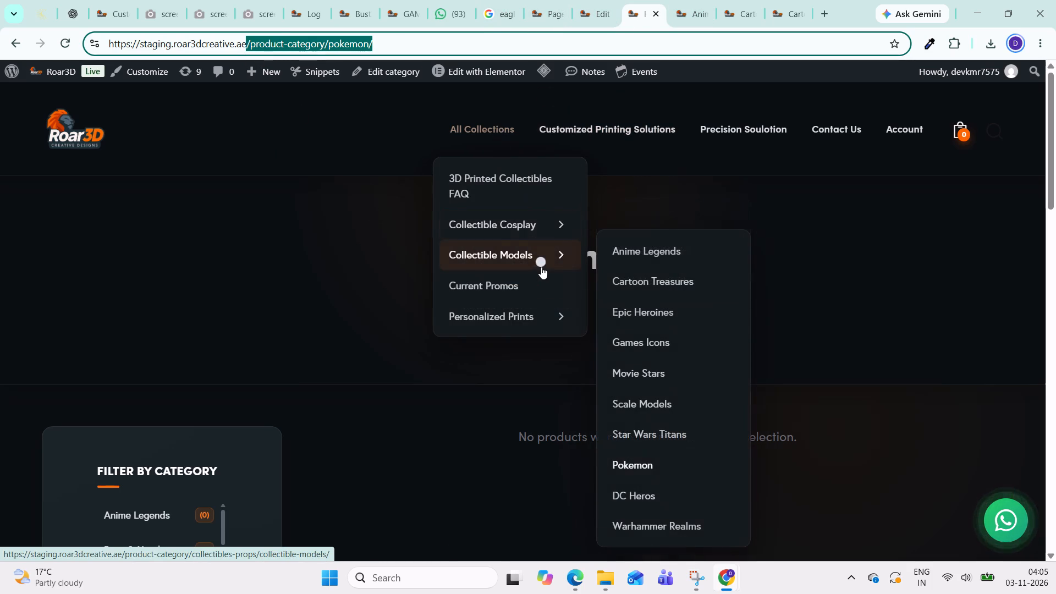
{"action": "left_click", "coordinate": [646, 498]}
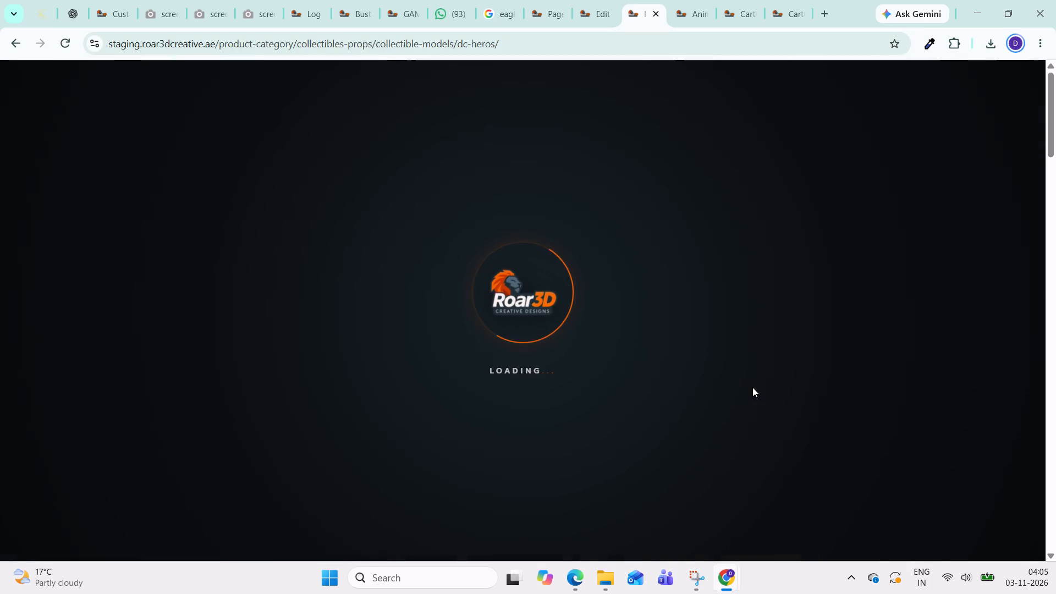
{"action": "scroll", "coordinate": [752, 387], "scroll_direction": "down", "scroll_amount": 2}
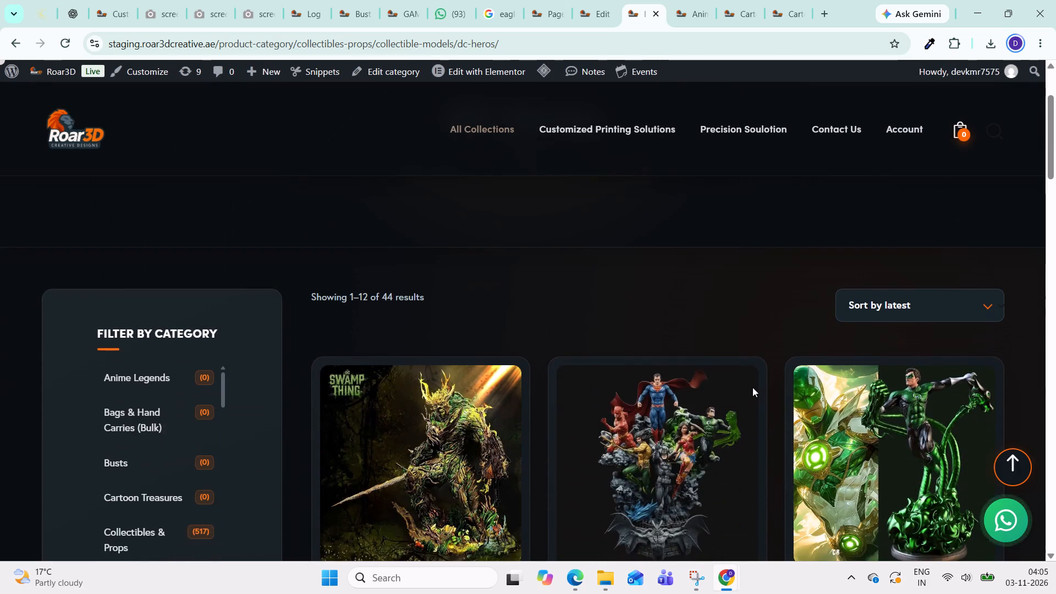
{"action": "scroll", "coordinate": [752, 387], "scroll_direction": "down", "scroll_amount": 2}
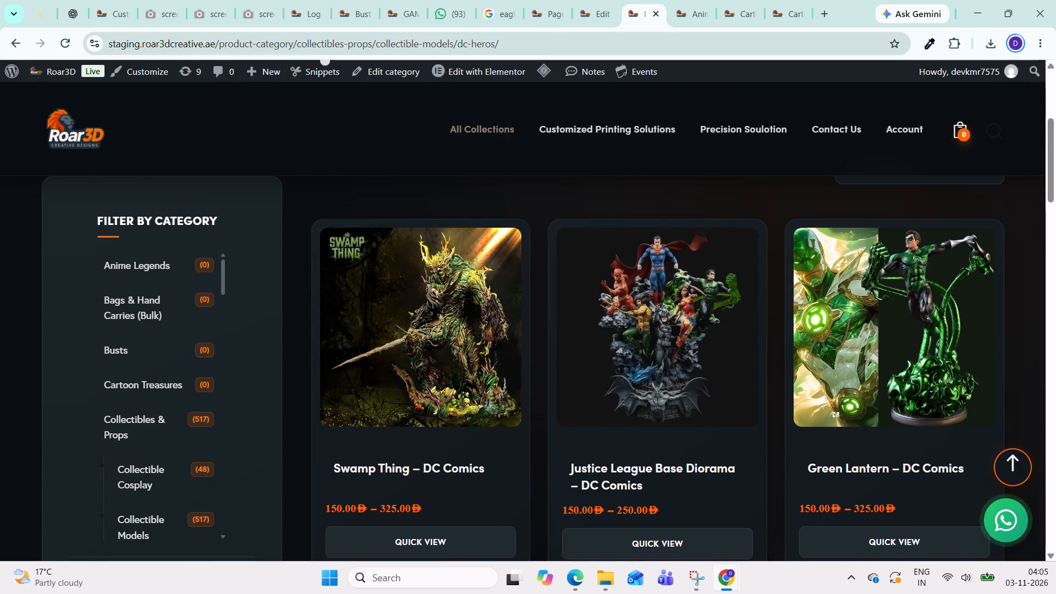
{"action": "left_click_drag", "start_coordinate": [216, 41], "coordinate": [518, 44]}
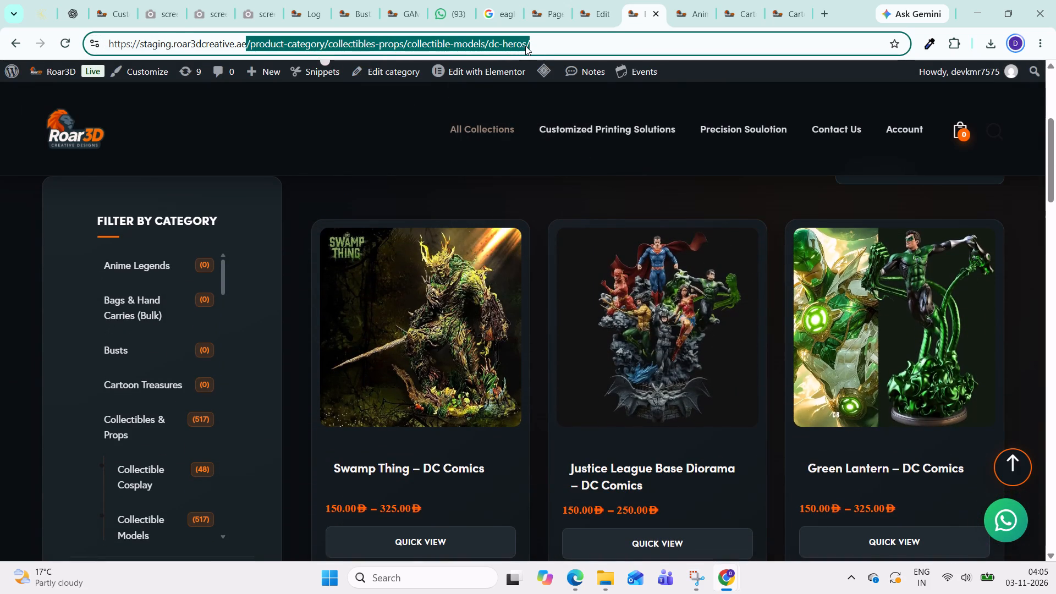
{"action": "key", "text": "ctrl+c"}
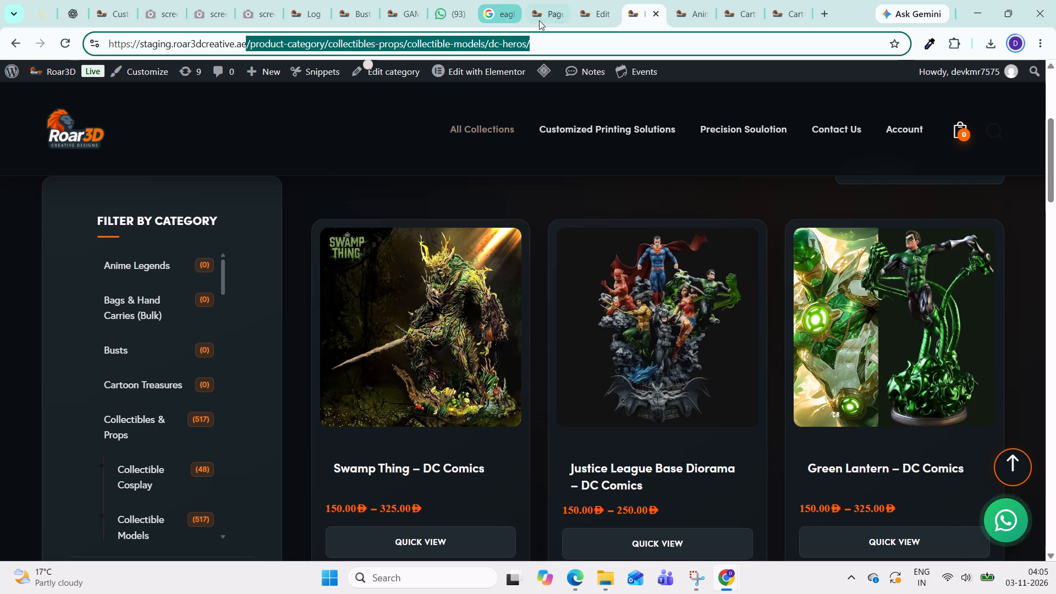
{"action": "left_click", "coordinate": [595, 20]}
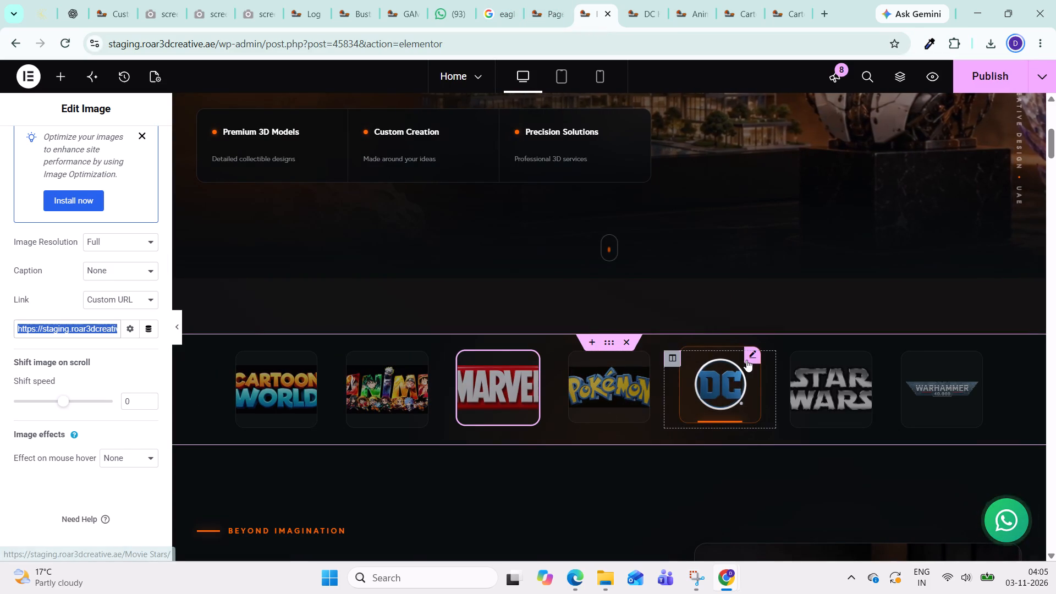
{"action": "left_click", "coordinate": [749, 356]}
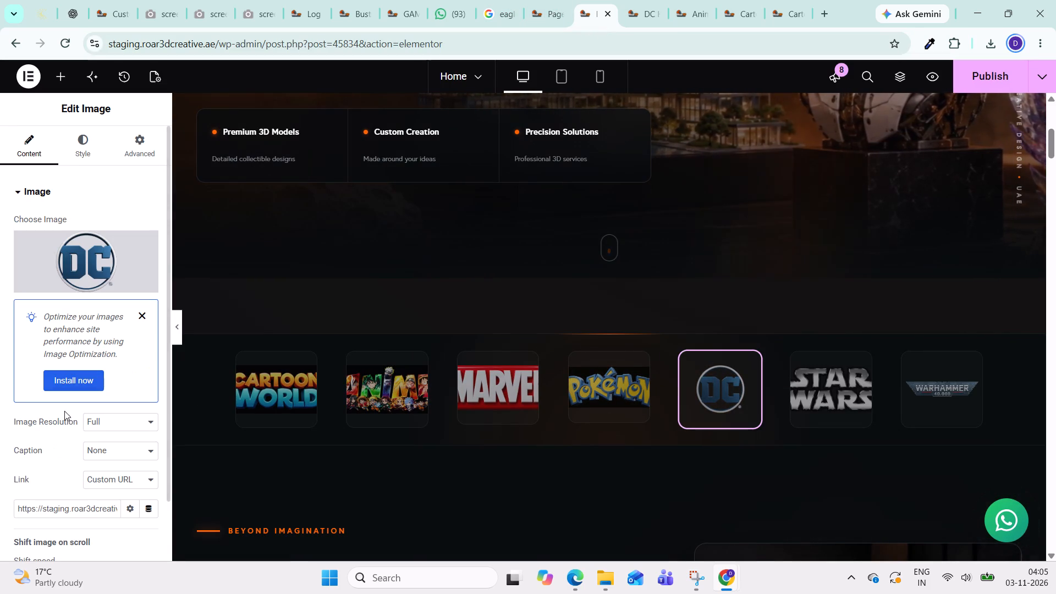
{"action": "scroll", "coordinate": [86, 419], "scroll_direction": "down", "scroll_amount": 2}
{"action": "left_click", "coordinate": [86, 366]}
{"action": "key", "text": "ctrl+a"}
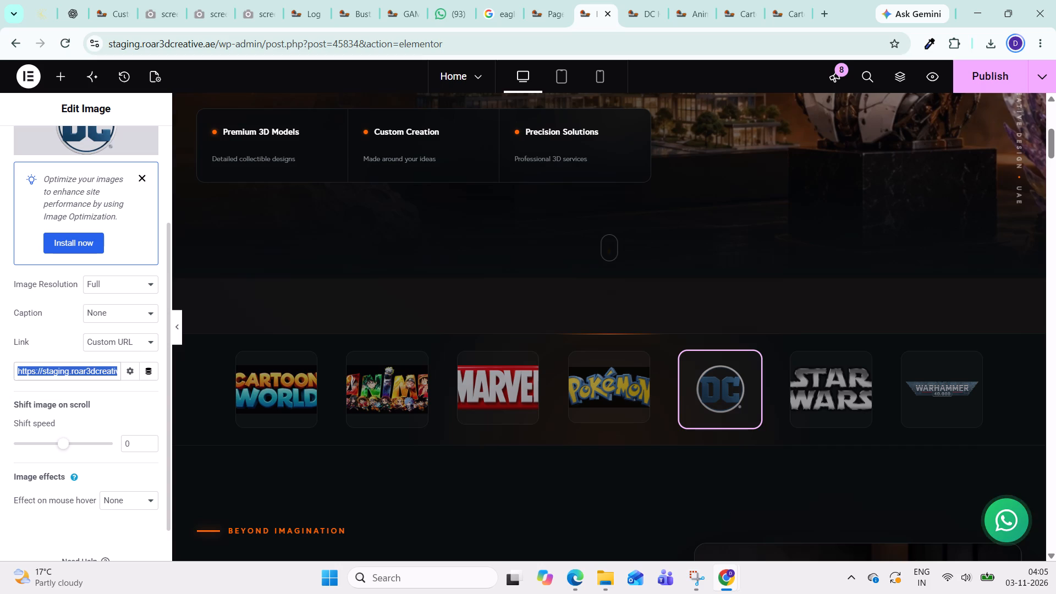
{"action": "key", "text": "ctrl+v"}
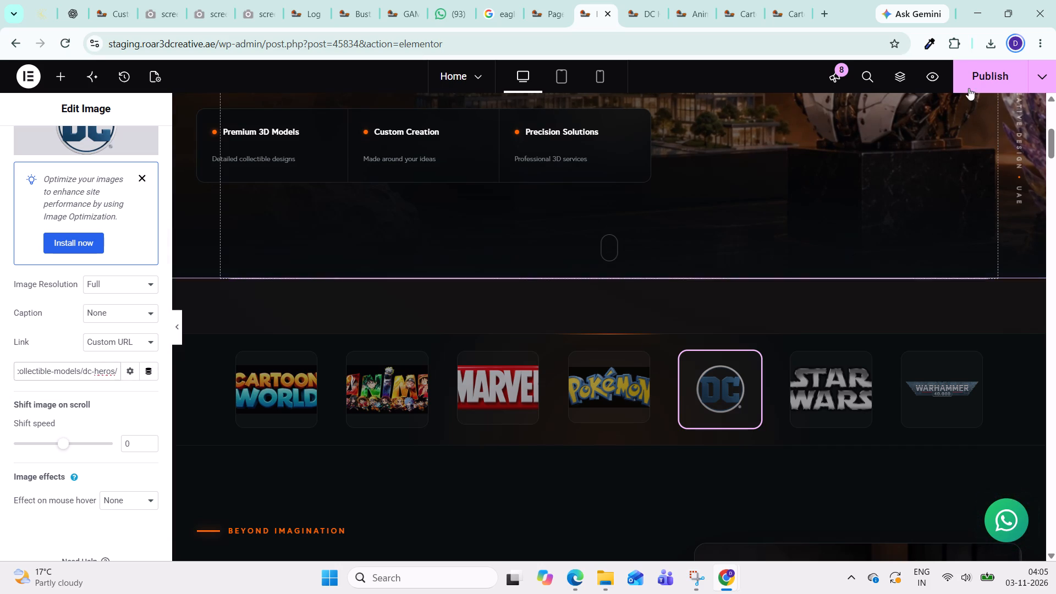
{"action": "left_click", "coordinate": [970, 82]}
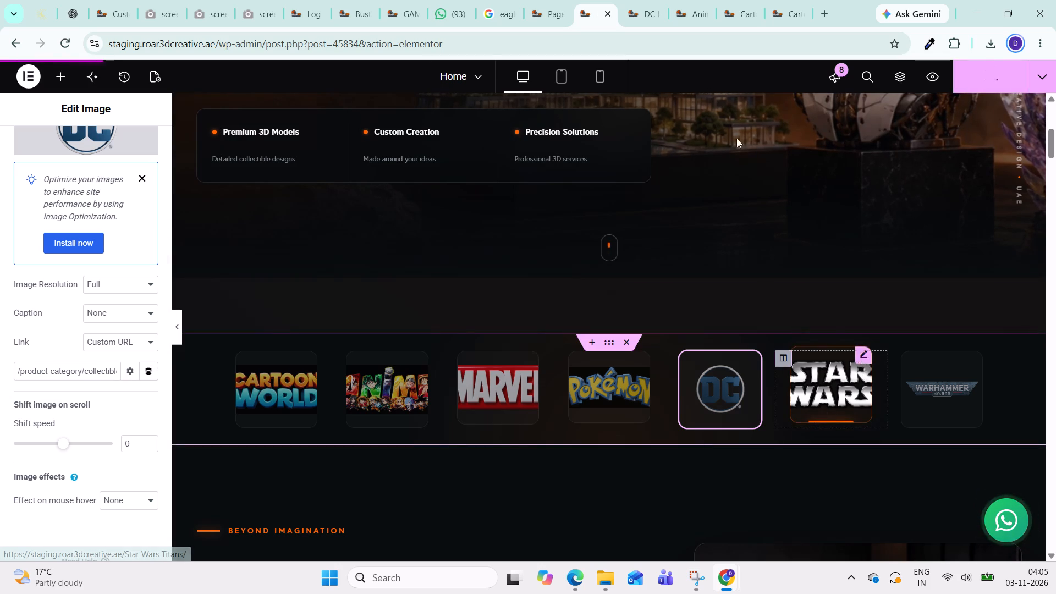
Look over the Warhammer Realms category page and copy /product-category/collectibles-props/collectible-models/warhammer-realms/ from its address.
{"action": "left_click", "coordinate": [692, 14]}
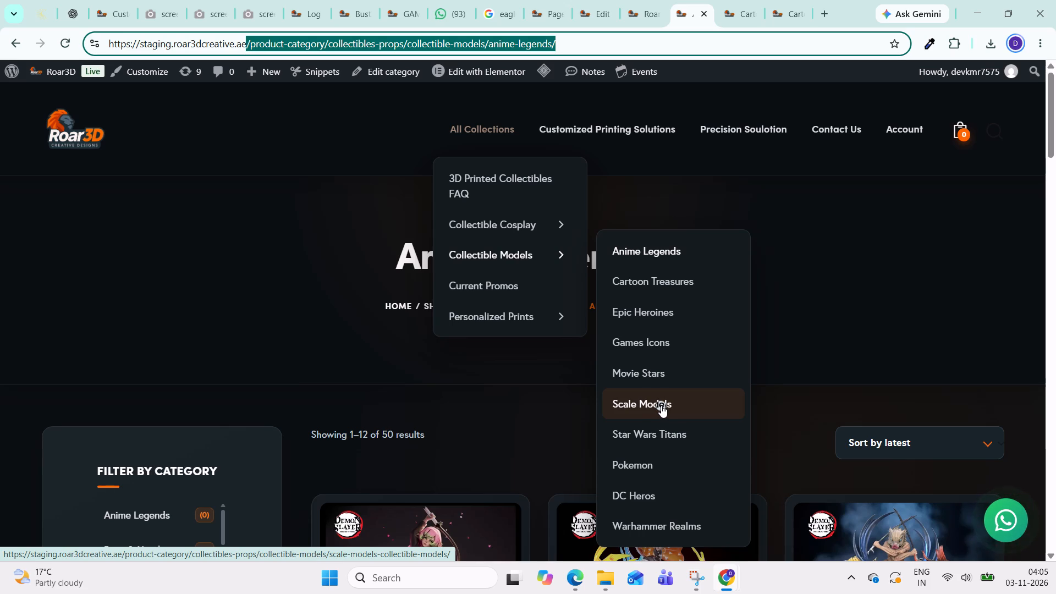
{"action": "left_click", "coordinate": [670, 519]}
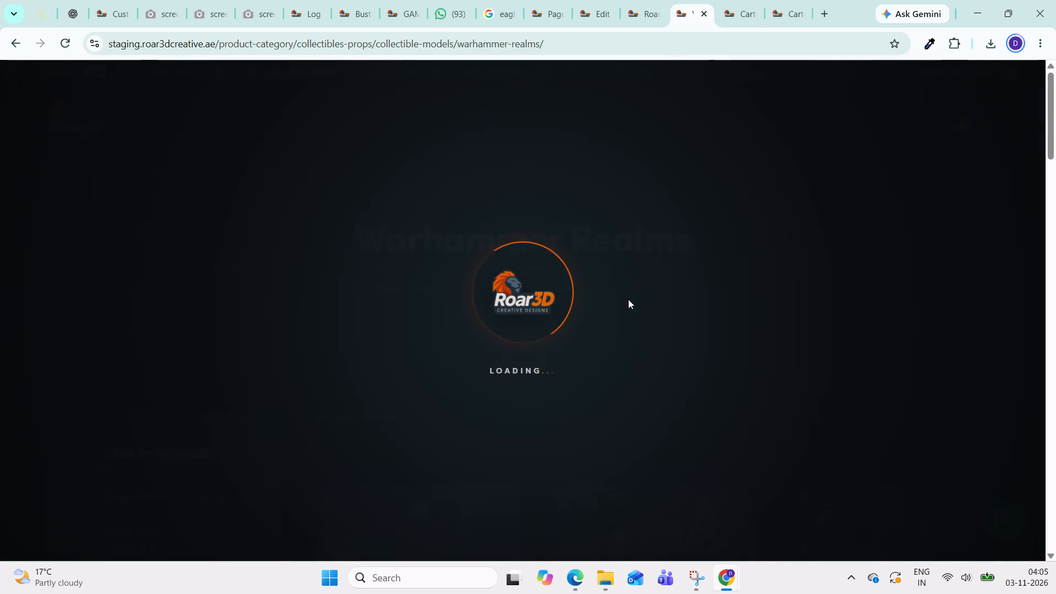
{"action": "scroll", "coordinate": [628, 299], "scroll_direction": "down", "scroll_amount": 6}
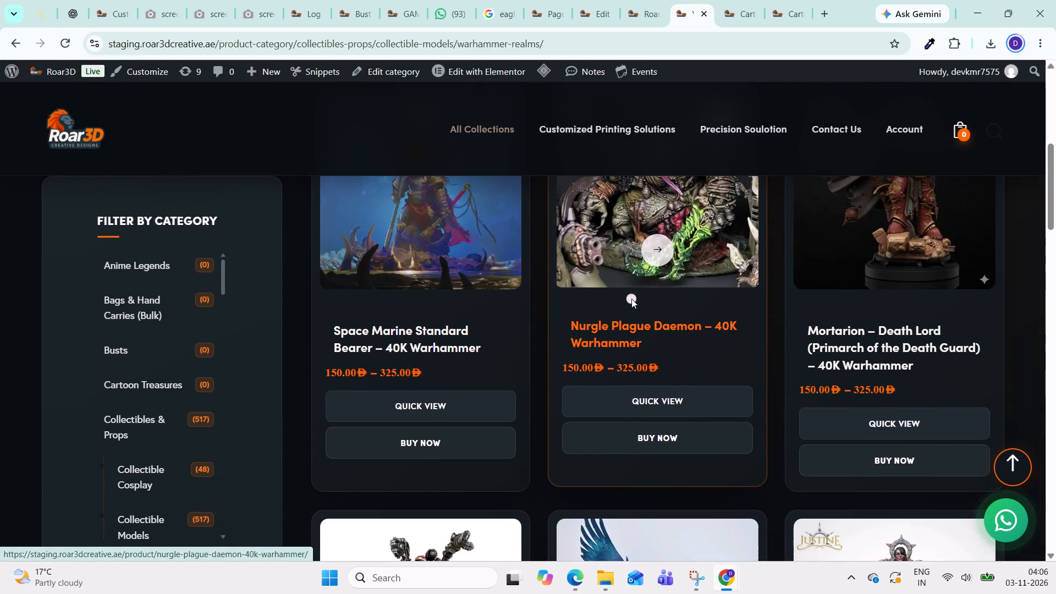
{"action": "scroll", "coordinate": [491, 118], "scroll_direction": "up", "scroll_amount": 2}
{"action": "scroll", "coordinate": [600, 273], "scroll_direction": "up", "scroll_amount": 2}
{"action": "scroll", "coordinate": [801, 273], "scroll_direction": "up", "scroll_amount": 1}
{"action": "scroll", "coordinate": [694, 375], "scroll_direction": "up", "scroll_amount": 2}
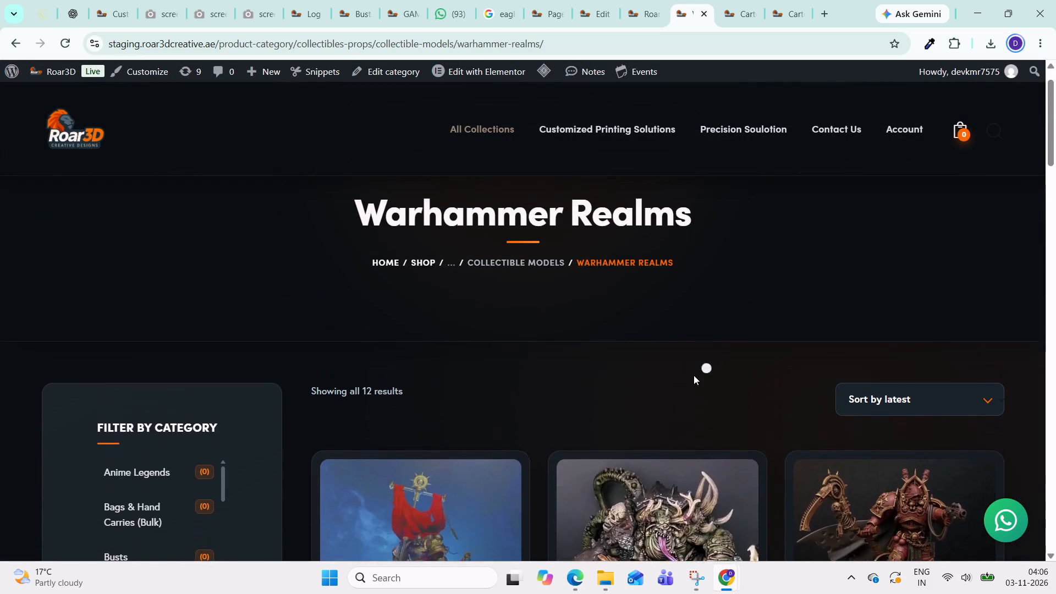
{"action": "left_click_drag", "start_coordinate": [569, 45], "coordinate": [360, 43]}
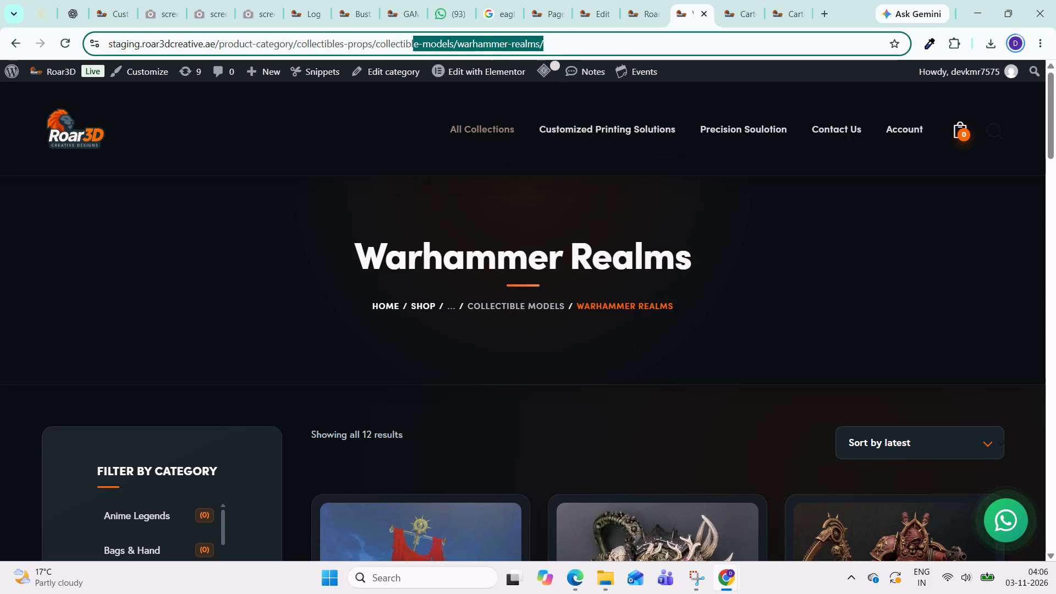
{"action": "left_click_drag", "start_coordinate": [360, 43], "coordinate": [215, 51]}
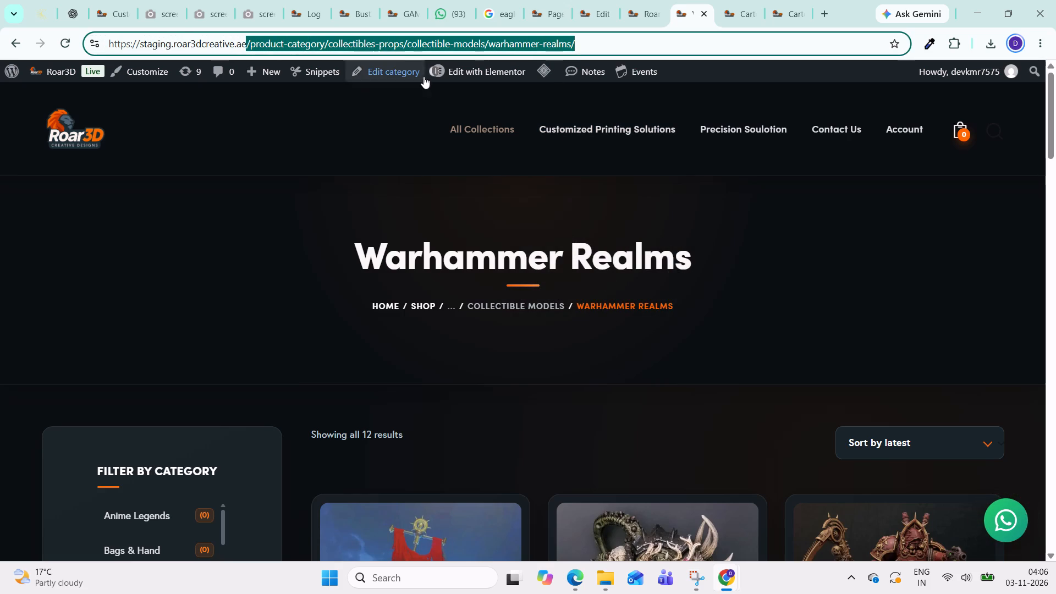
{"action": "key", "text": "ctrl+c"}
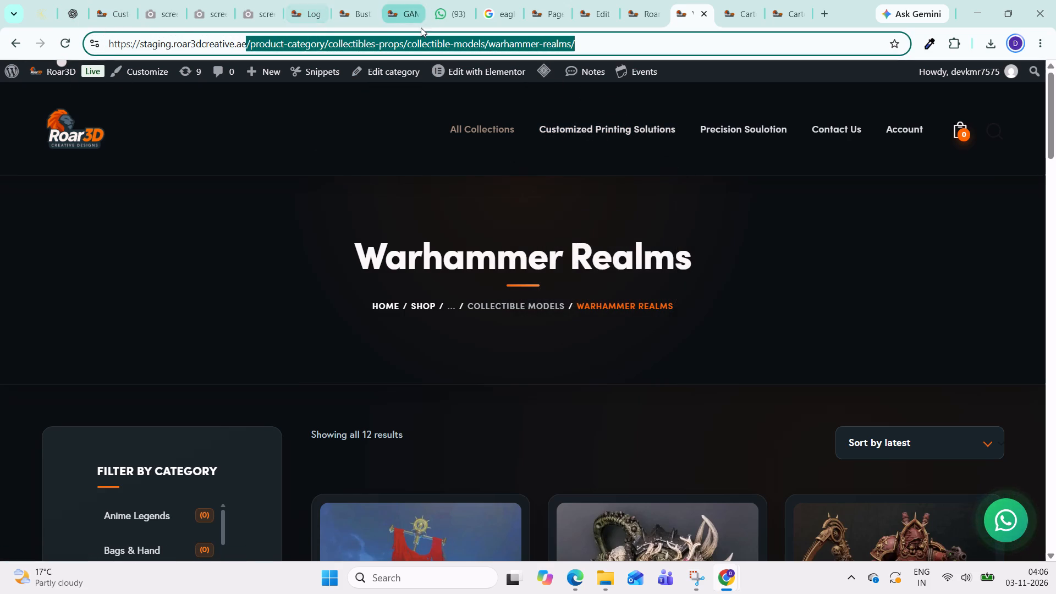
Set the Warhammer logo's link to the copied /product-category/collectibles-props/collectible-models/warhammer-realms/ path in the Home editor and publish the page.
{"action": "left_click", "coordinate": [588, 20]}
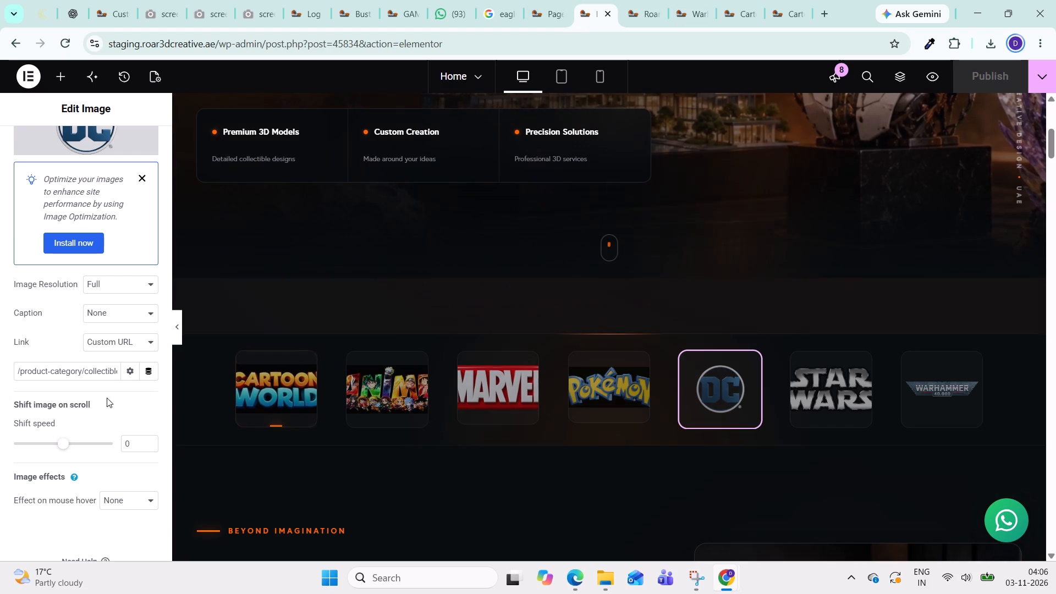
{"action": "left_click", "coordinate": [975, 358]}
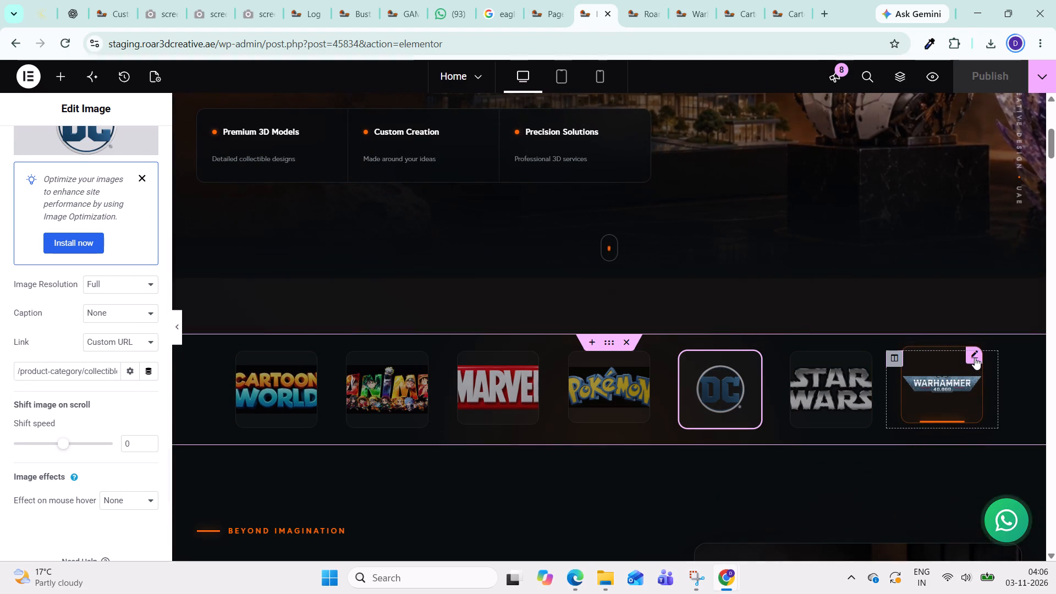
{"action": "scroll", "coordinate": [82, 453], "scroll_direction": "down", "scroll_amount": 2}
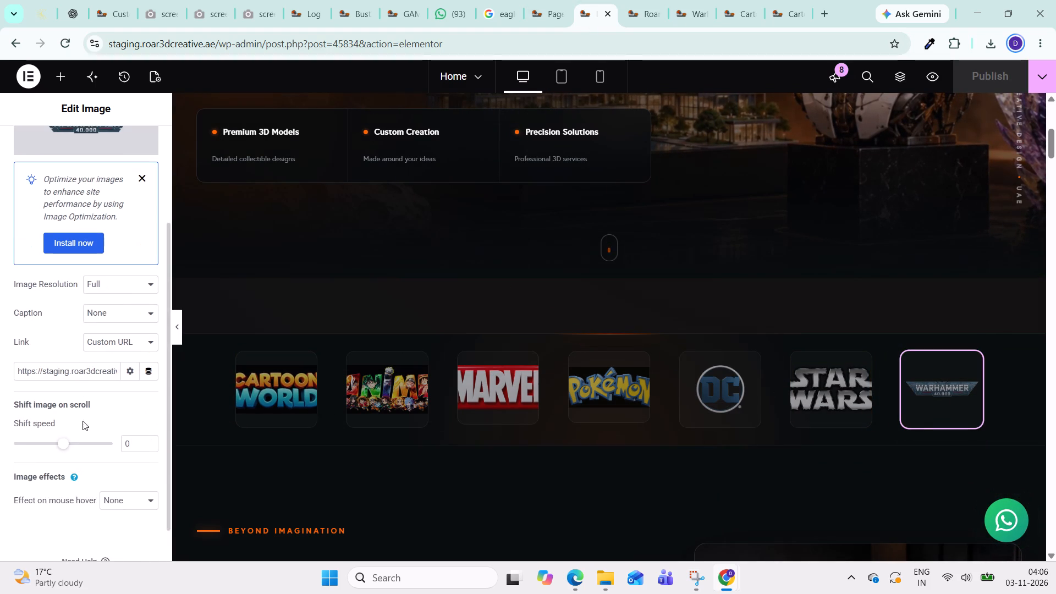
{"action": "left_click", "coordinate": [91, 373]}
{"action": "left_click", "coordinate": [91, 373]}
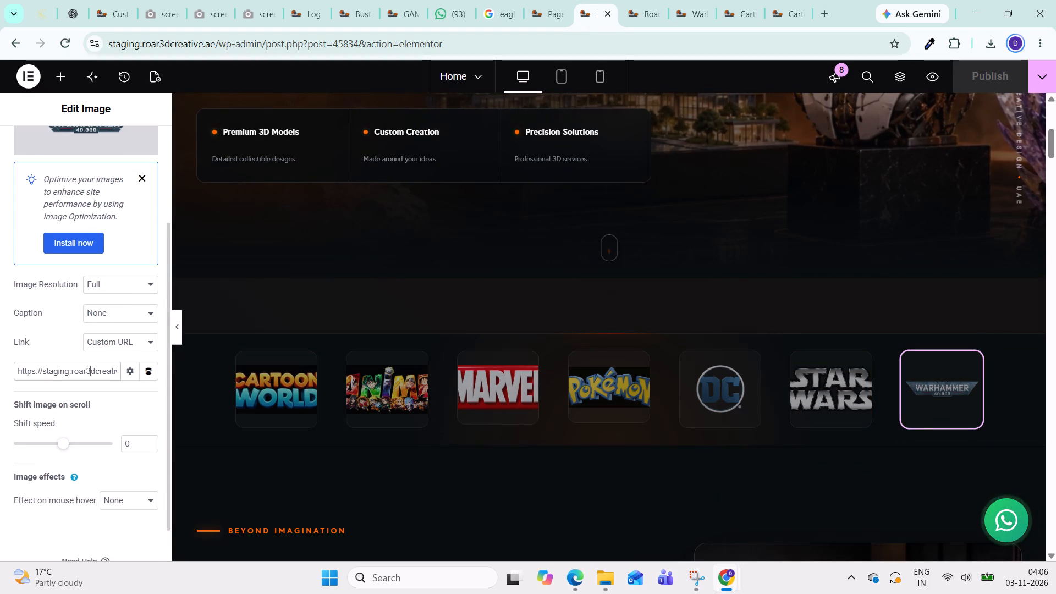
{"action": "key", "text": "ctrl+a"}
{"action": "key", "text": "ctrl+v"}
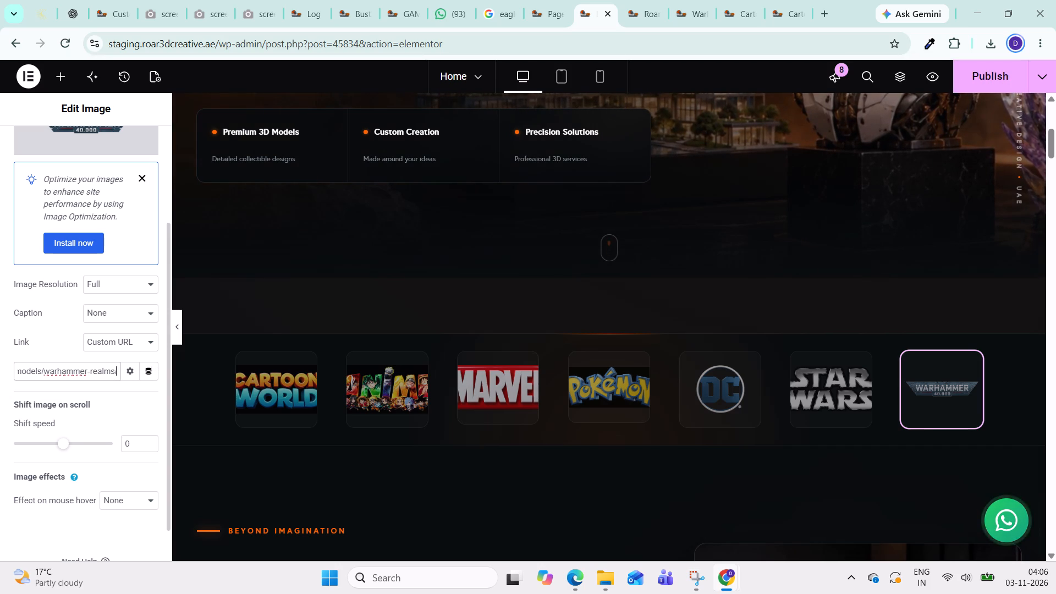
{"action": "left_click", "coordinate": [981, 71]}
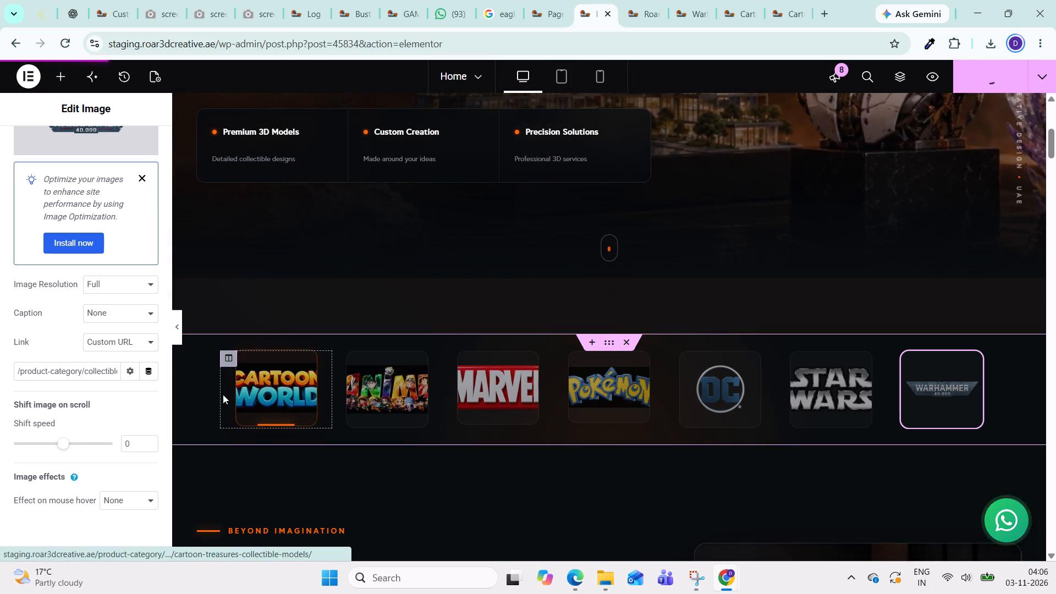
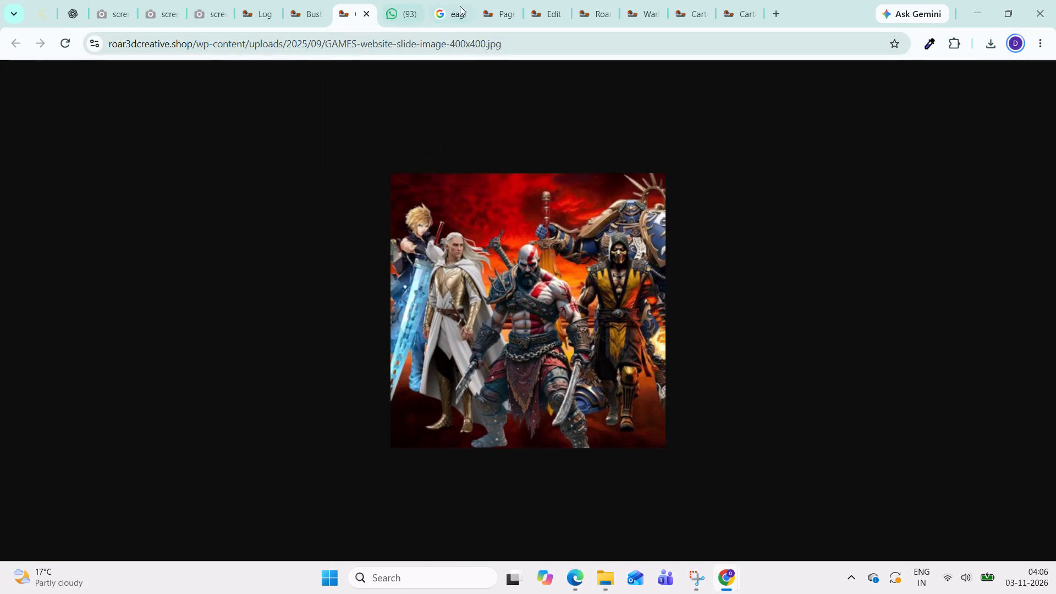
Go to the staging site's admin Pages list and open the navigation menu editor from there.
{"action": "left_click", "coordinate": [501, 14]}
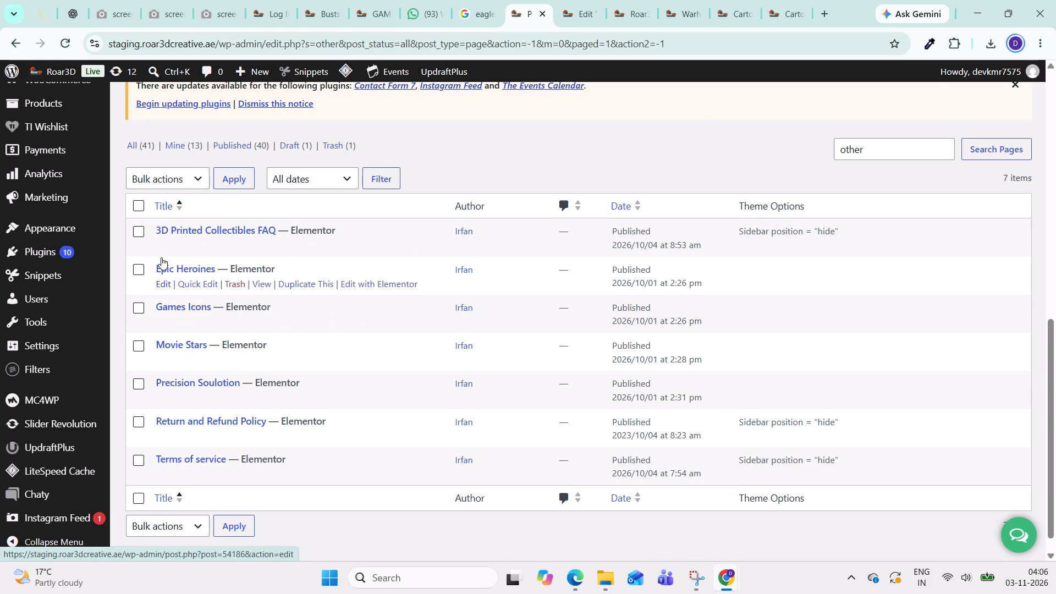
{"action": "scroll", "coordinate": [190, 252], "scroll_direction": "up", "scroll_amount": 4}
{"action": "scroll", "coordinate": [342, 263], "scroll_direction": "down", "scroll_amount": 6}
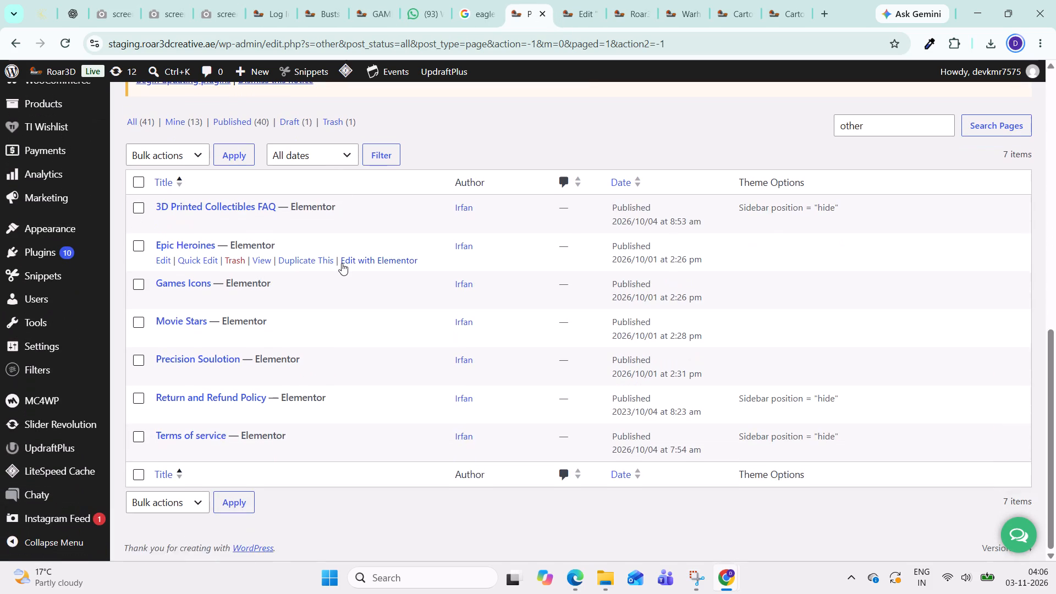
{"action": "scroll", "coordinate": [342, 263], "scroll_direction": "down", "scroll_amount": 2}
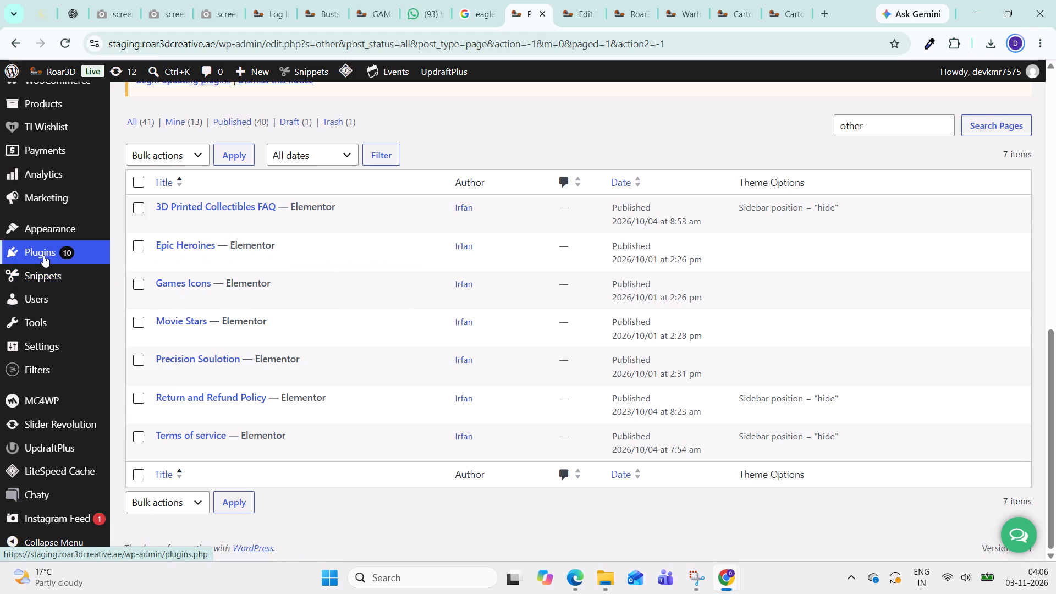
{"action": "scroll", "coordinate": [43, 255], "scroll_direction": "down", "scroll_amount": 2}
{"action": "scroll", "coordinate": [36, 301], "scroll_direction": "up", "scroll_amount": 3}
{"action": "scroll", "coordinate": [41, 337], "scroll_direction": "down", "scroll_amount": 1}
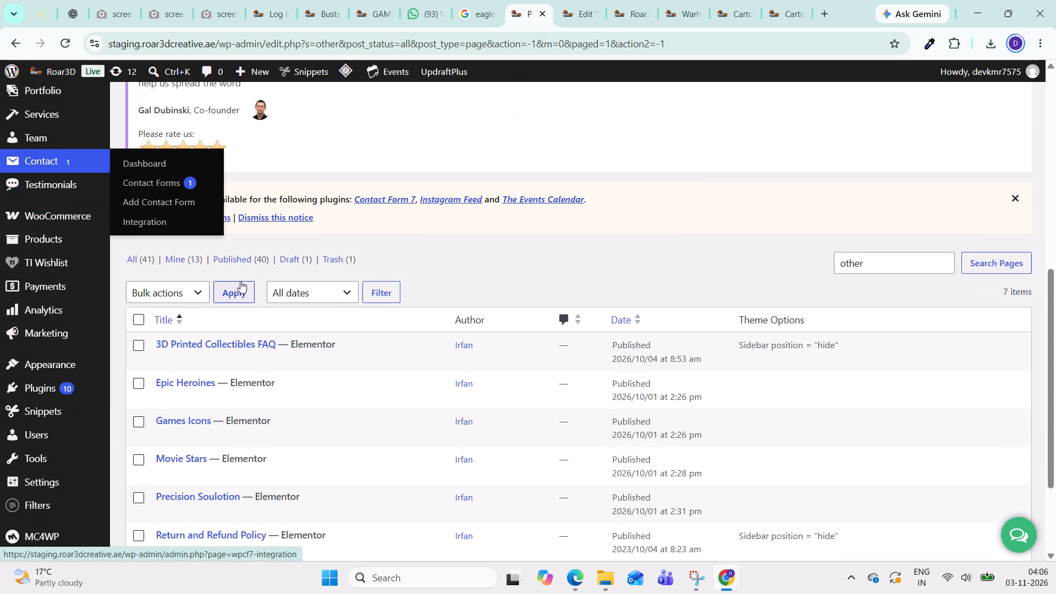
{"action": "scroll", "coordinate": [500, 367], "scroll_direction": "up", "scroll_amount": 1}
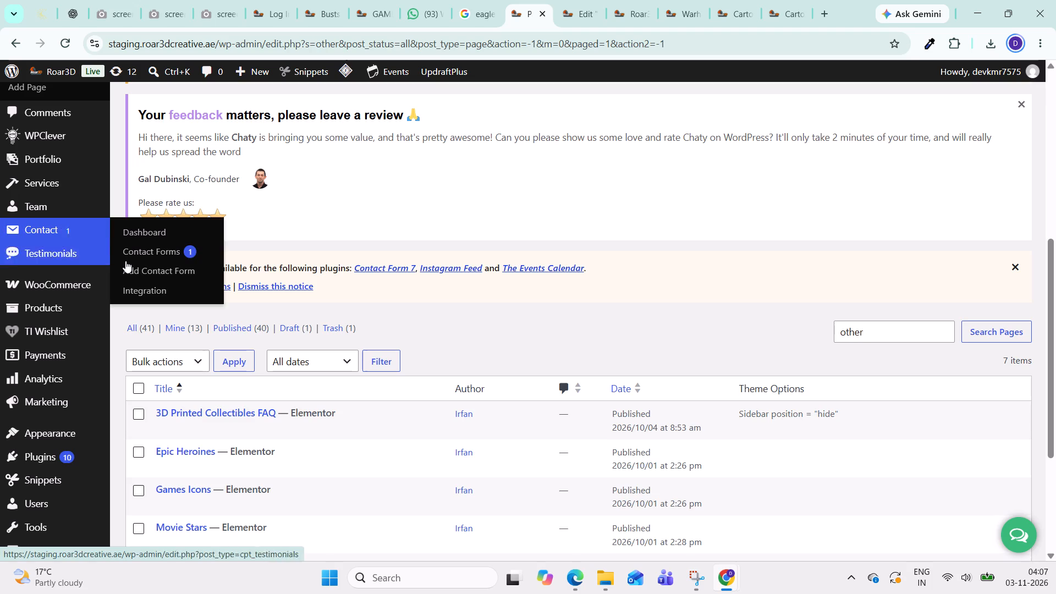
{"action": "scroll", "coordinate": [159, 262], "scroll_direction": "up", "scroll_amount": 4}
{"action": "scroll", "coordinate": [54, 301], "scroll_direction": "down", "scroll_amount": 2}
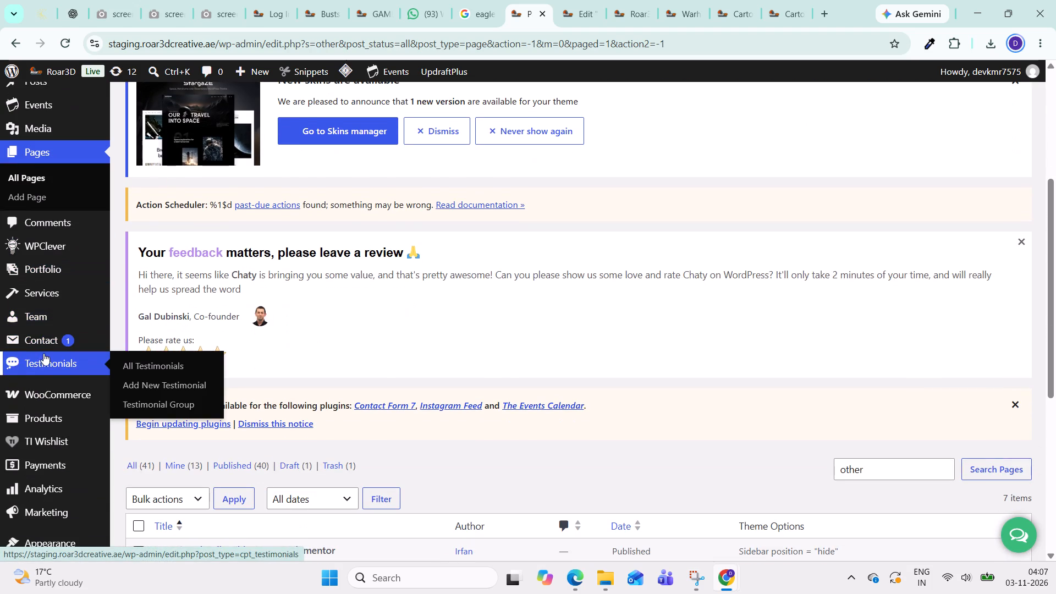
{"action": "scroll", "coordinate": [54, 341], "scroll_direction": "down", "scroll_amount": 2}
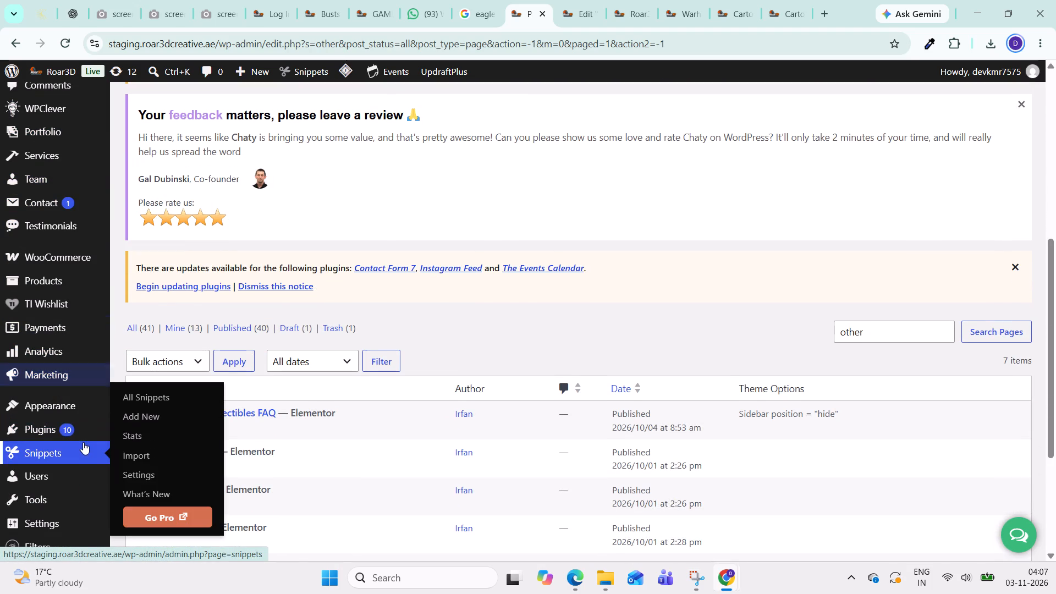
{"action": "scroll", "coordinate": [80, 441], "scroll_direction": "down", "scroll_amount": 1}
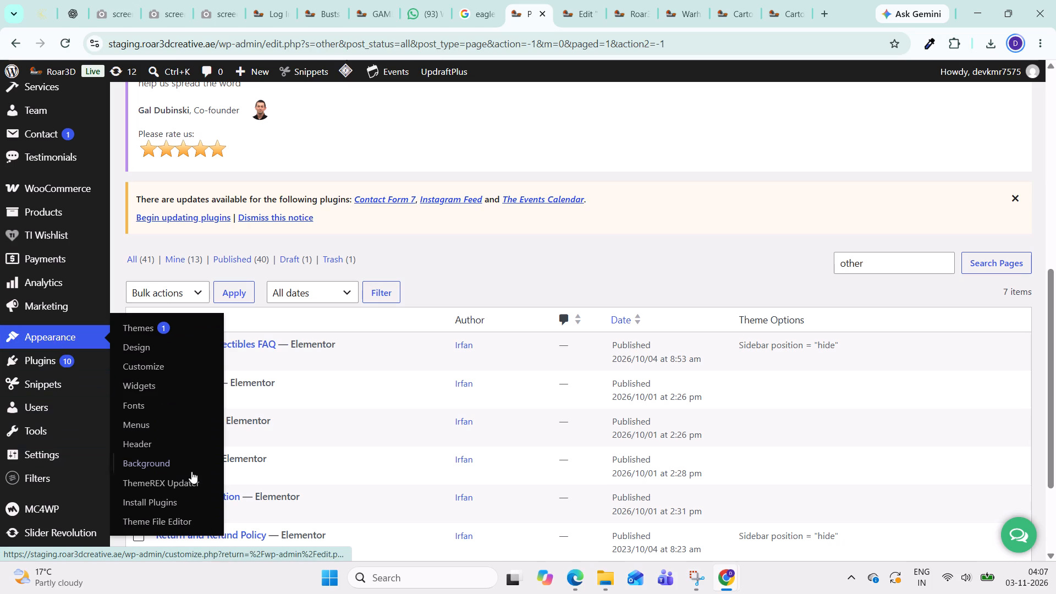
{"action": "left_click", "coordinate": [145, 427]}
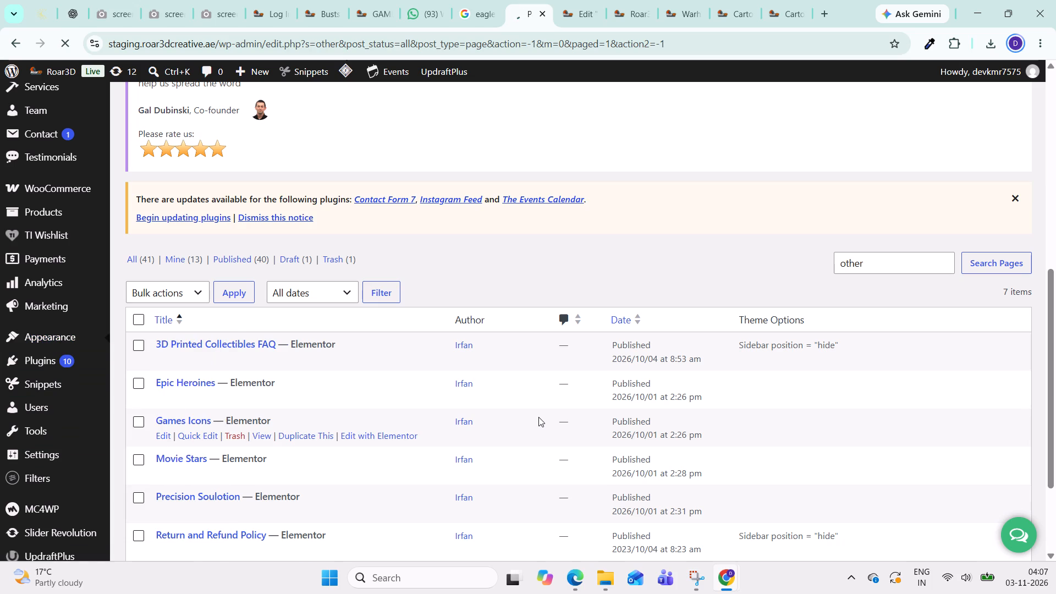
Look through the Main Menu's items and sub-items, and check the Star Wars Titans item's settings.
{"action": "scroll", "coordinate": [538, 416], "scroll_direction": "down", "scroll_amount": 2}
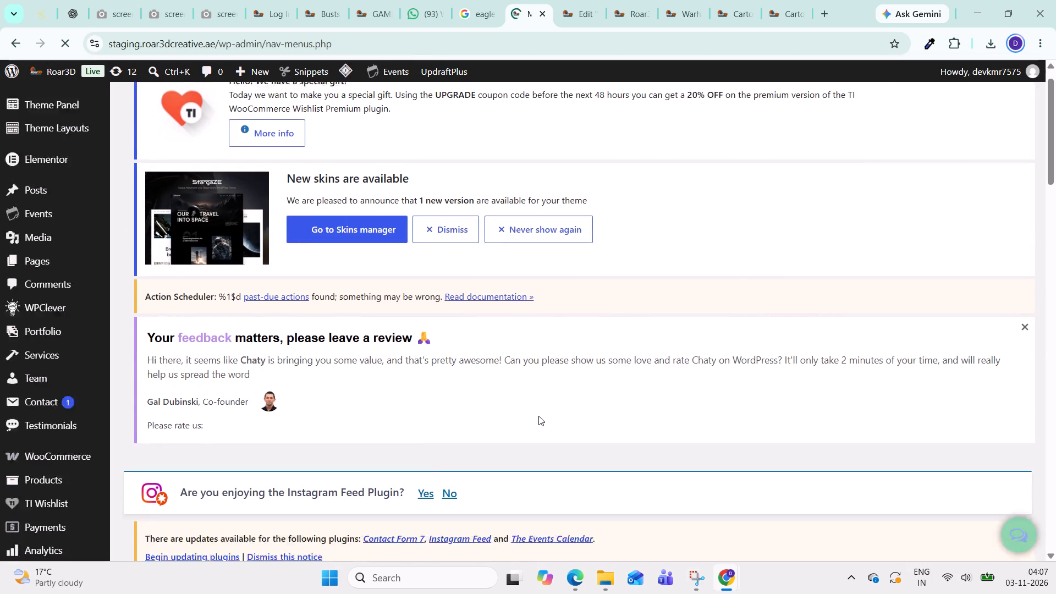
{"action": "scroll", "coordinate": [538, 416], "scroll_direction": "down", "scroll_amount": 9}
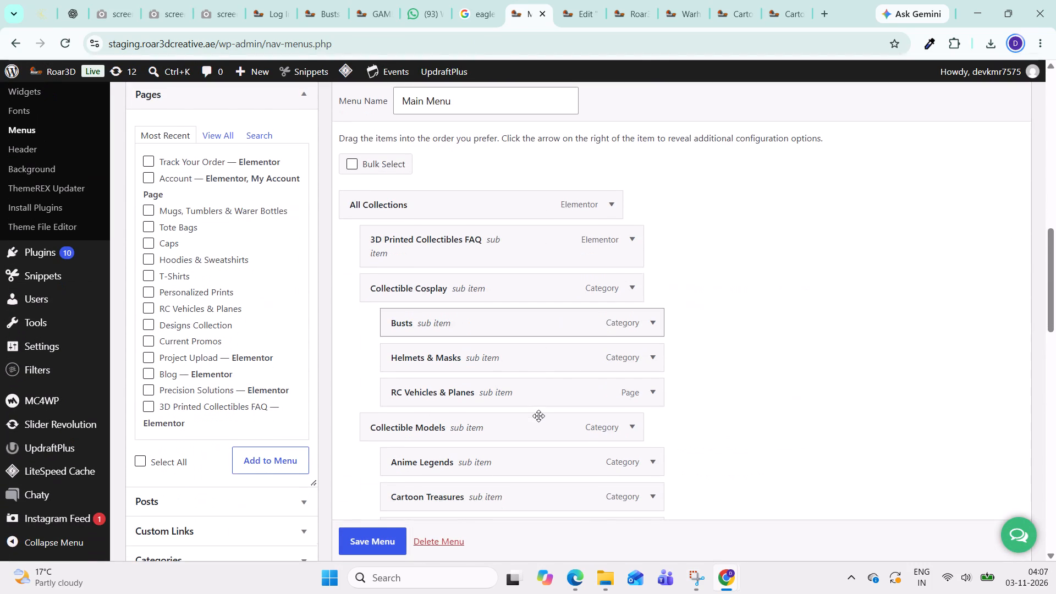
{"action": "scroll", "coordinate": [538, 416], "scroll_direction": "down", "scroll_amount": 3}
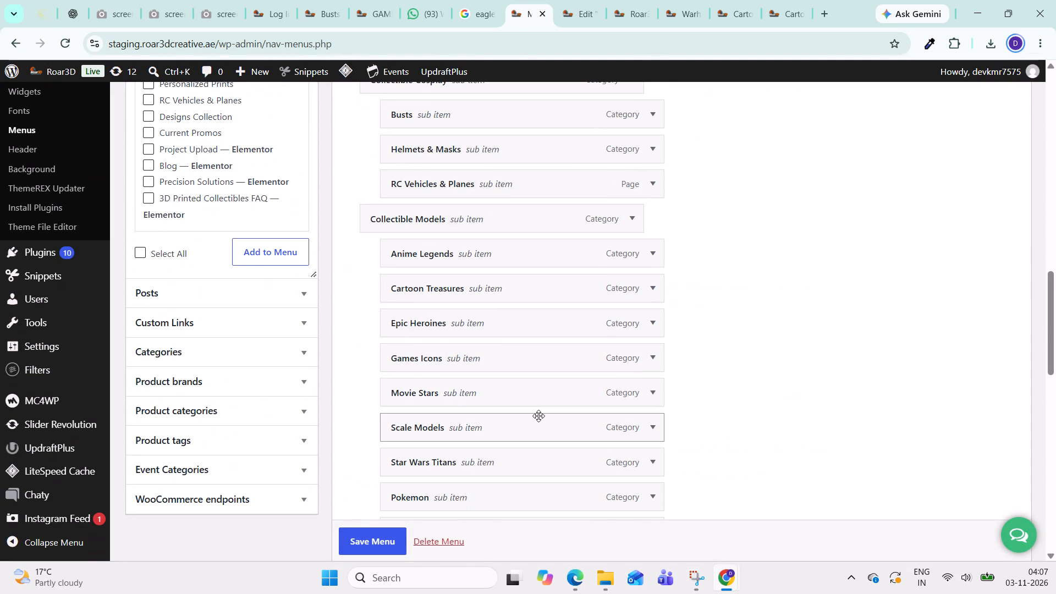
{"action": "scroll", "coordinate": [538, 416], "scroll_direction": "down", "scroll_amount": 2}
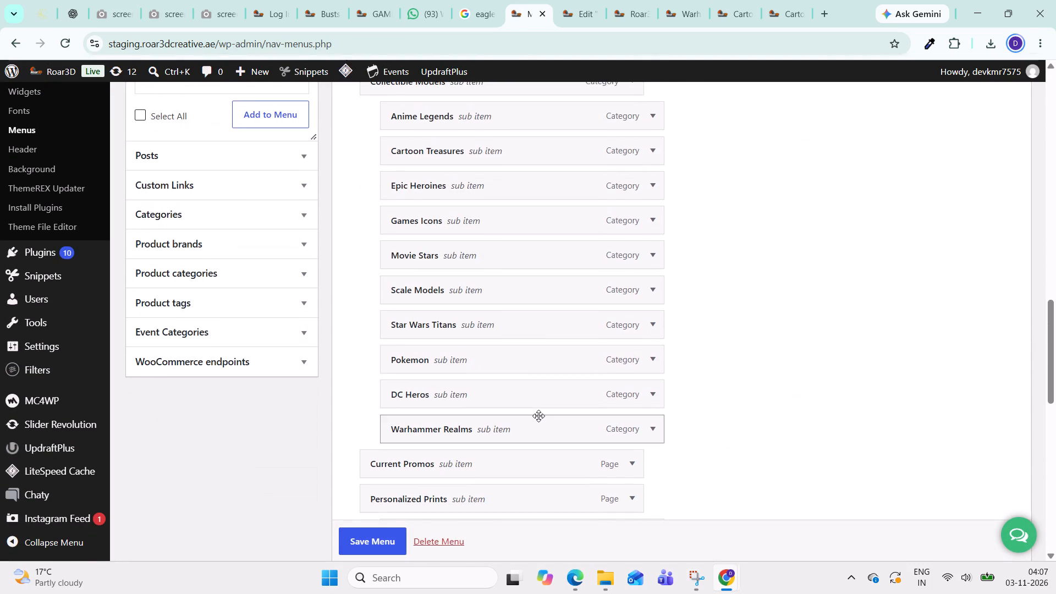
{"action": "scroll", "coordinate": [538, 416], "scroll_direction": "down", "scroll_amount": 5}
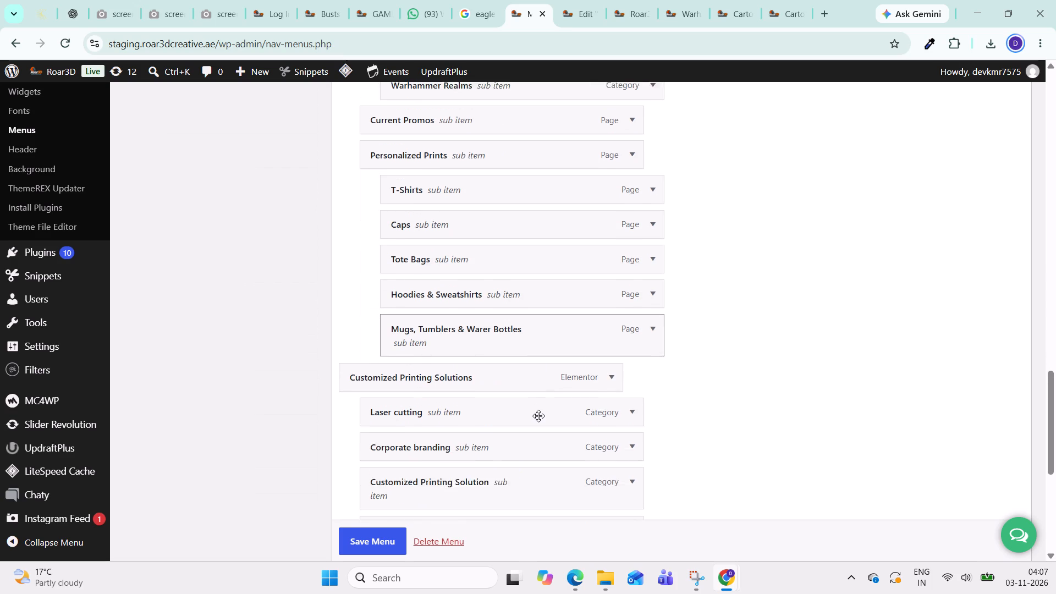
{"action": "scroll", "coordinate": [538, 416], "scroll_direction": "down", "scroll_amount": 4}
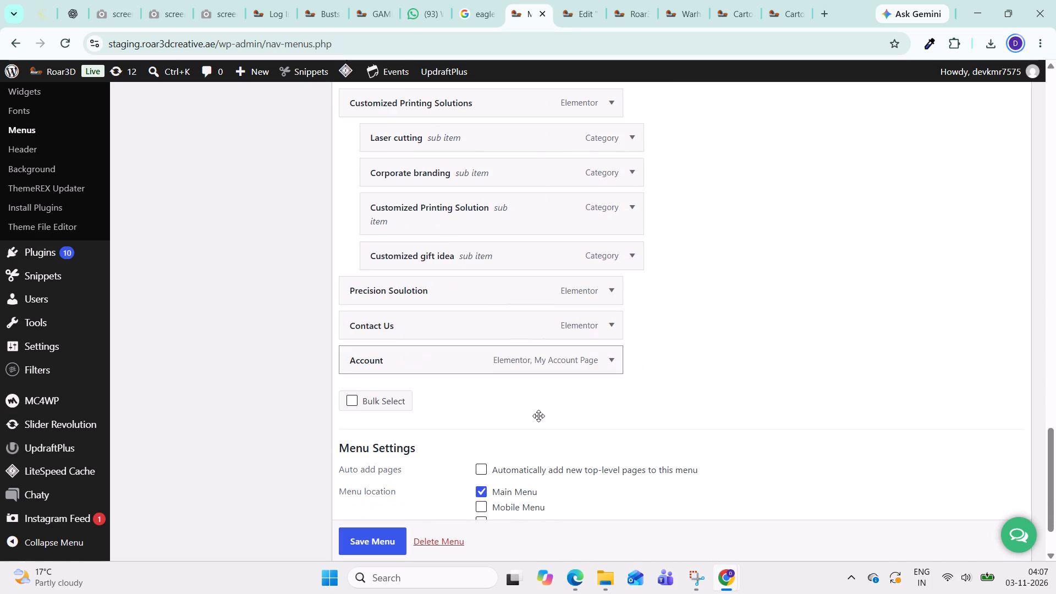
{"action": "scroll", "coordinate": [538, 416], "scroll_direction": "up", "scroll_amount": 2}
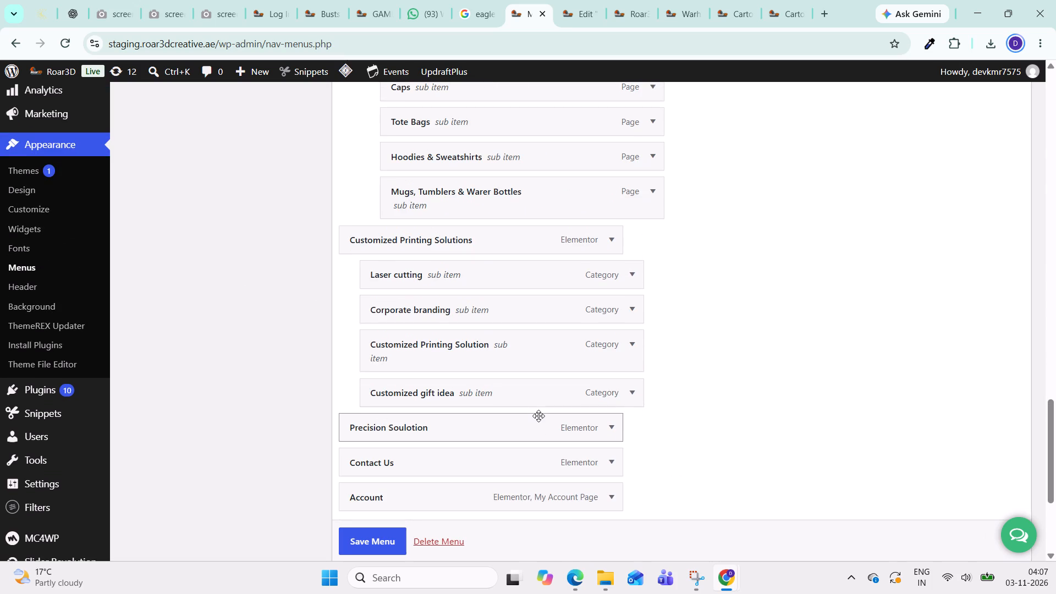
{"action": "scroll", "coordinate": [609, 366], "scroll_direction": "up", "scroll_amount": 1}
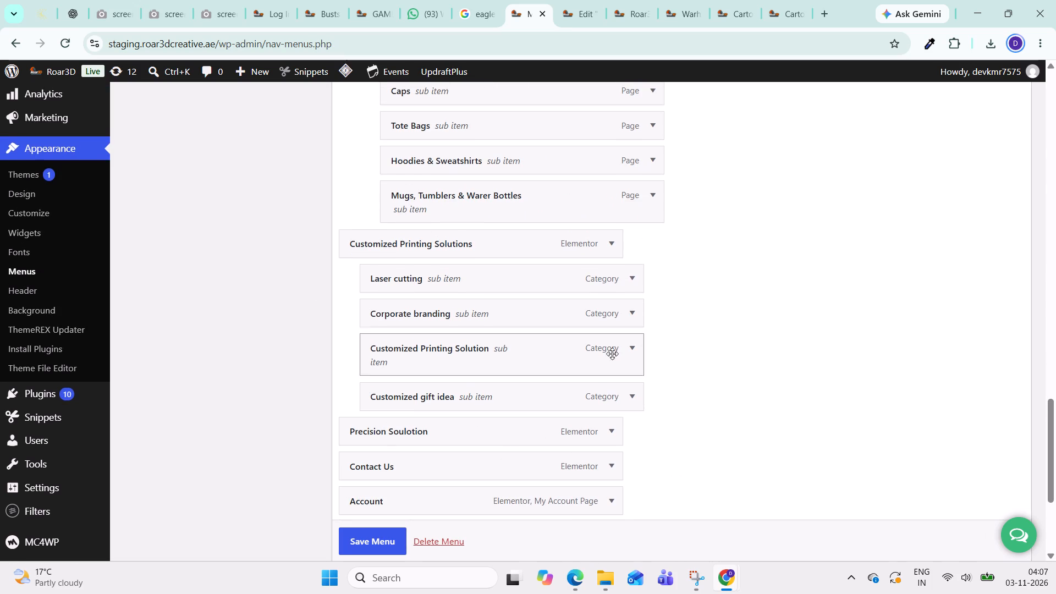
{"action": "scroll", "coordinate": [612, 354], "scroll_direction": "up", "scroll_amount": 2}
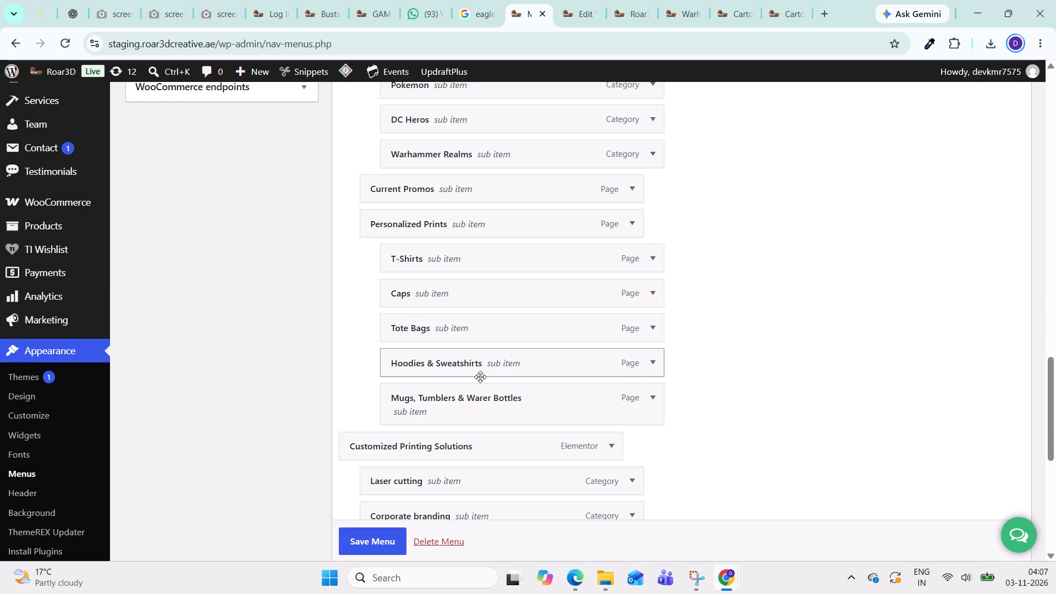
{"action": "scroll", "coordinate": [478, 410], "scroll_direction": "up", "scroll_amount": 3}
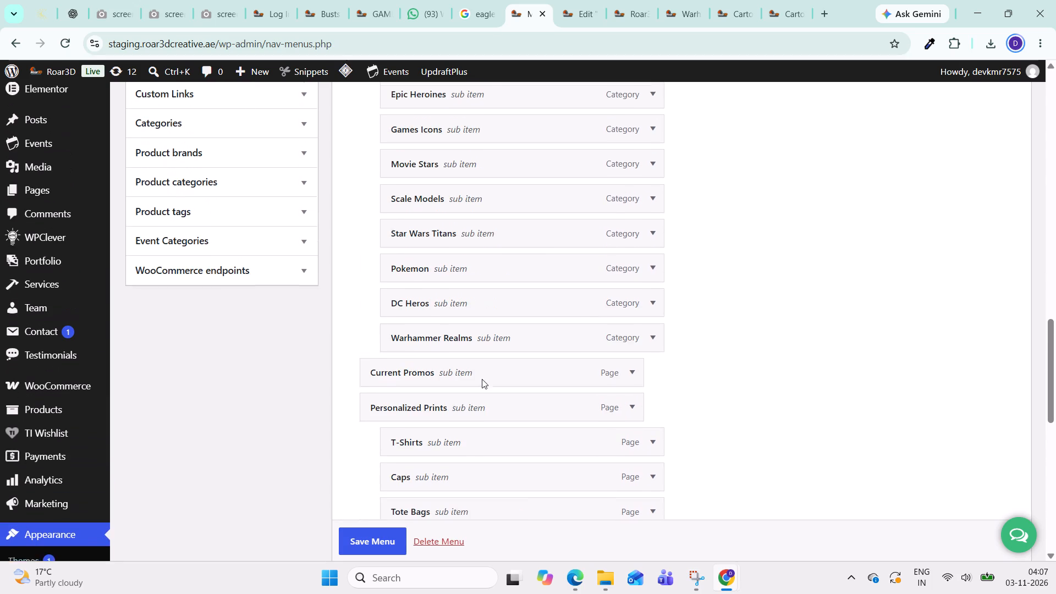
{"action": "scroll", "coordinate": [484, 376], "scroll_direction": "up", "scroll_amount": 1}
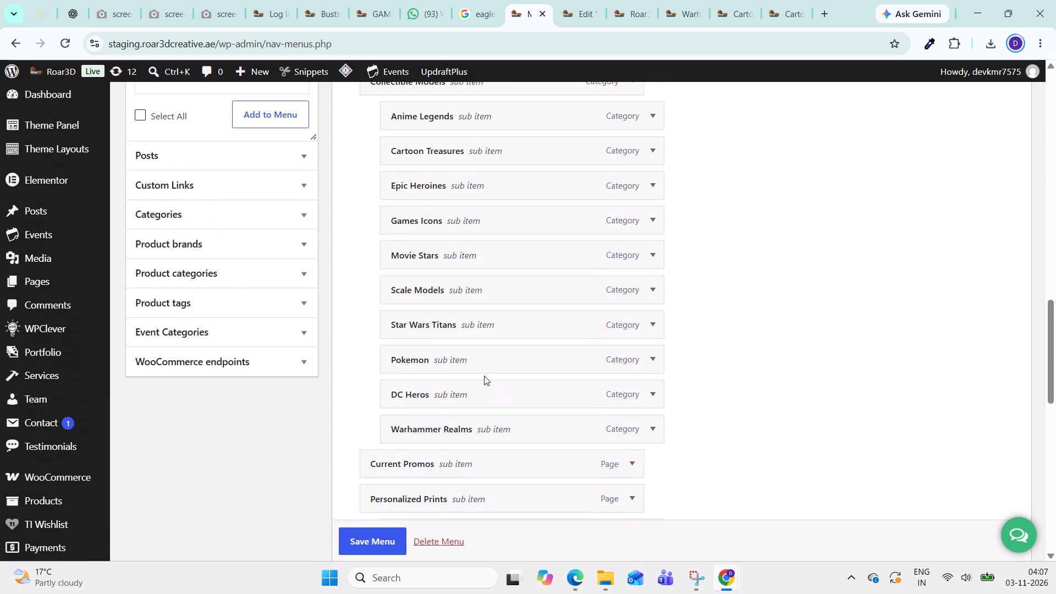
{"action": "scroll", "coordinate": [484, 361], "scroll_direction": "up", "scroll_amount": 1}
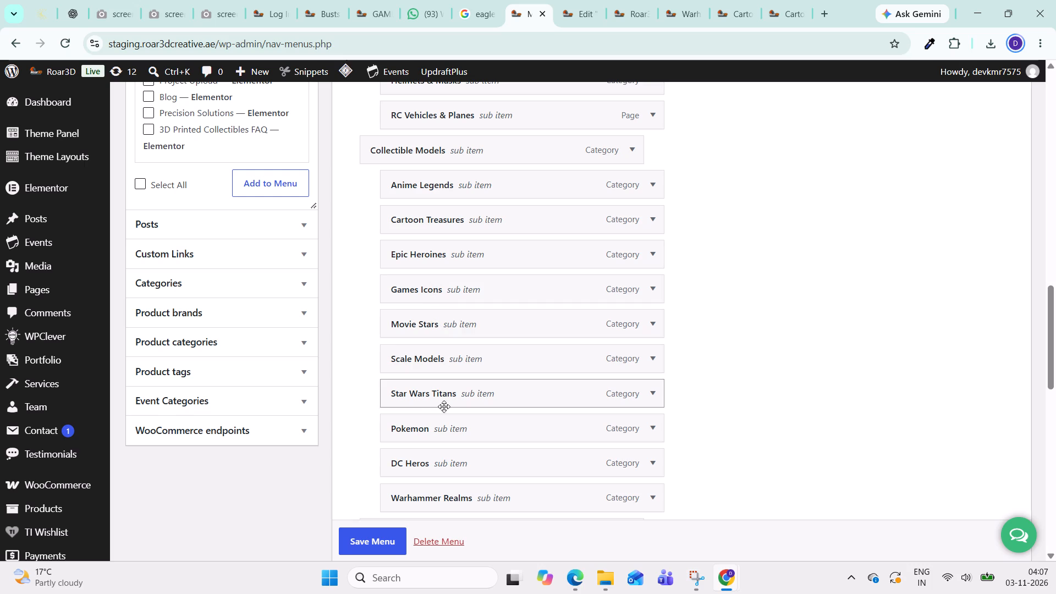
{"action": "scroll", "coordinate": [443, 424], "scroll_direction": "up", "scroll_amount": 2}
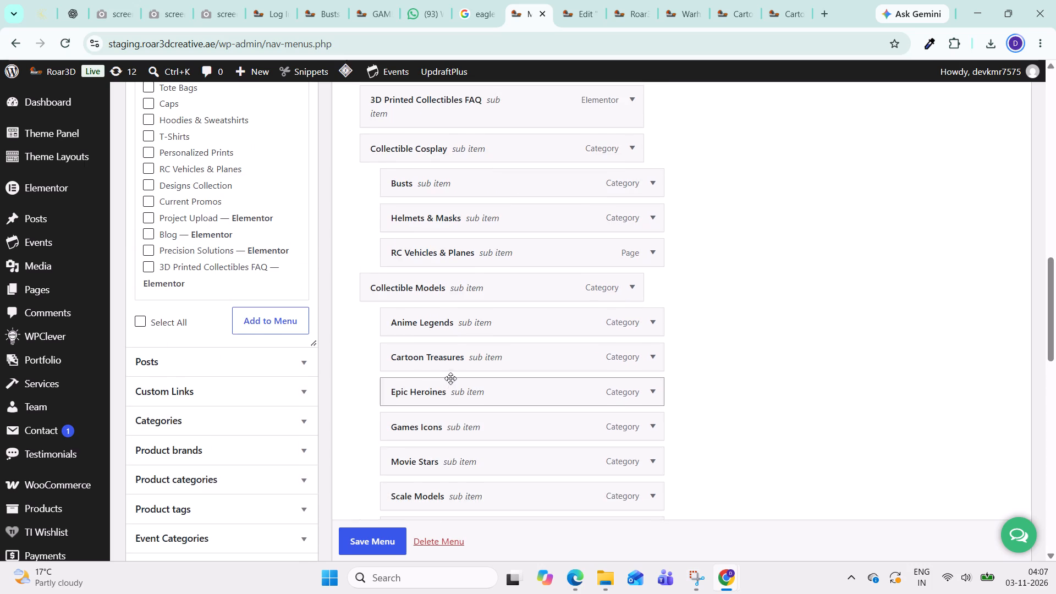
{"action": "scroll", "coordinate": [451, 377], "scroll_direction": "up", "scroll_amount": 1}
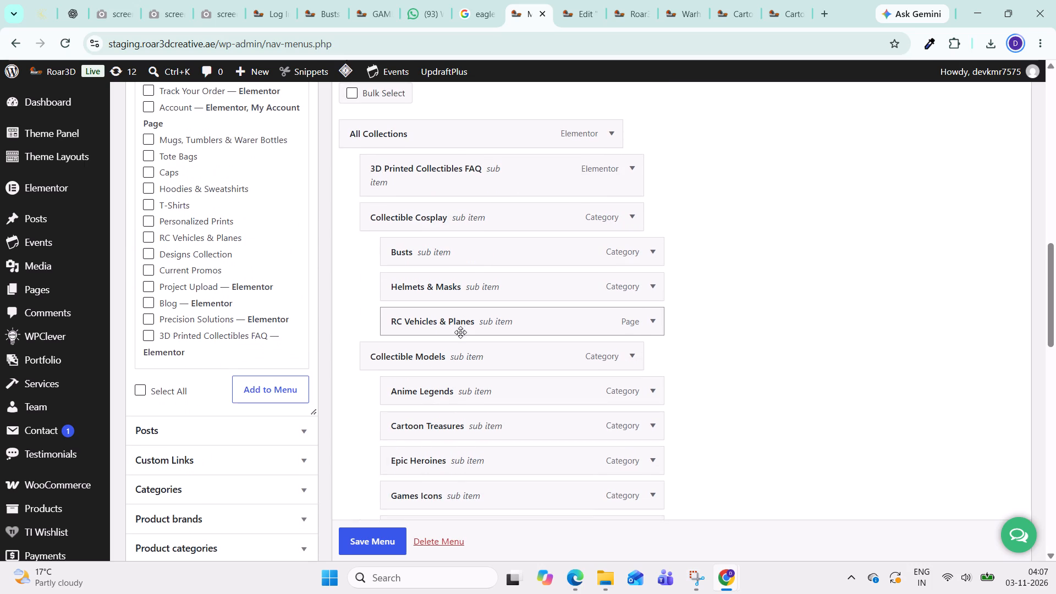
{"action": "scroll", "coordinate": [461, 321], "scroll_direction": "down", "scroll_amount": 4}
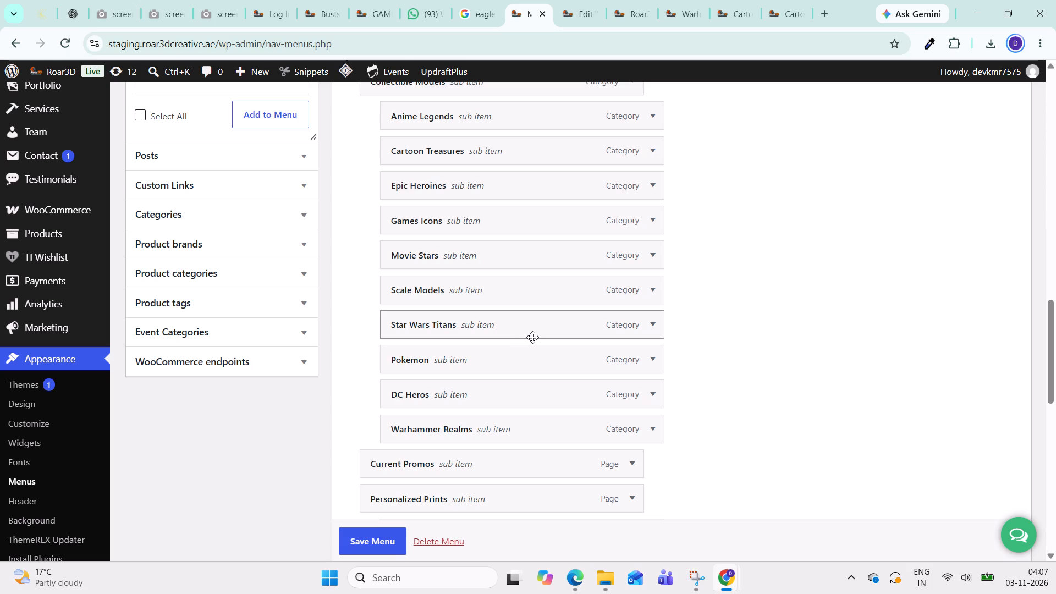
{"action": "left_click", "coordinate": [655, 320]}
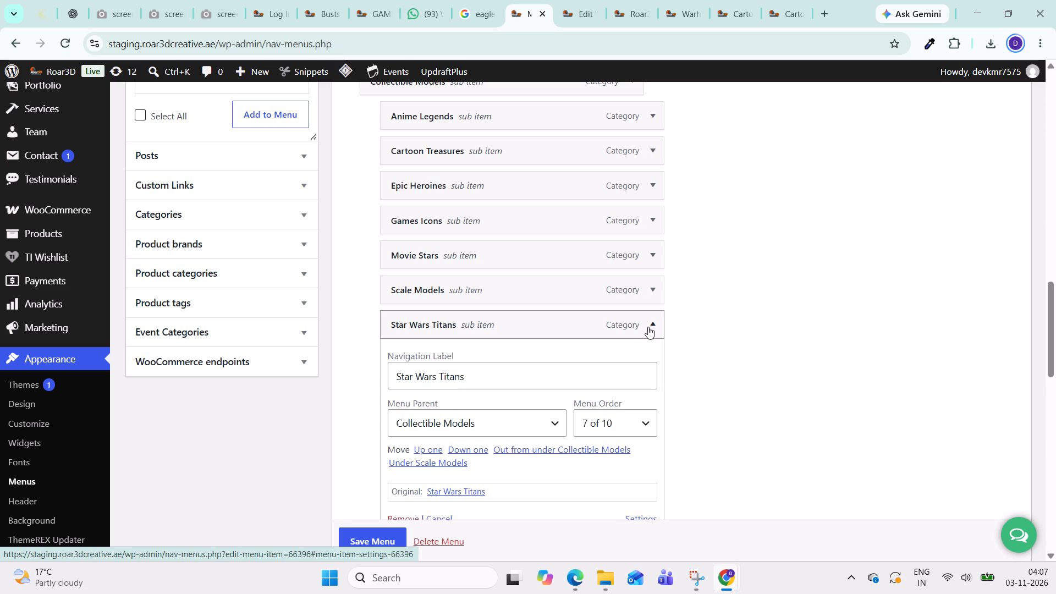
{"action": "left_click", "coordinate": [648, 327]}
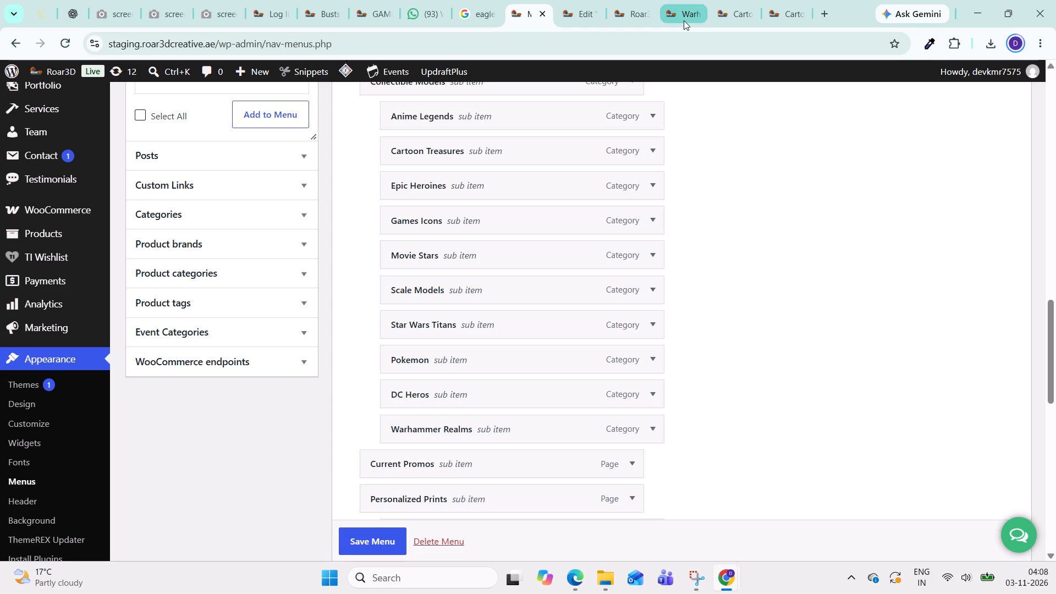
Reload the live site's Cartoon Treasures category page and check its navigation.
{"action": "left_click", "coordinate": [777, 17]}
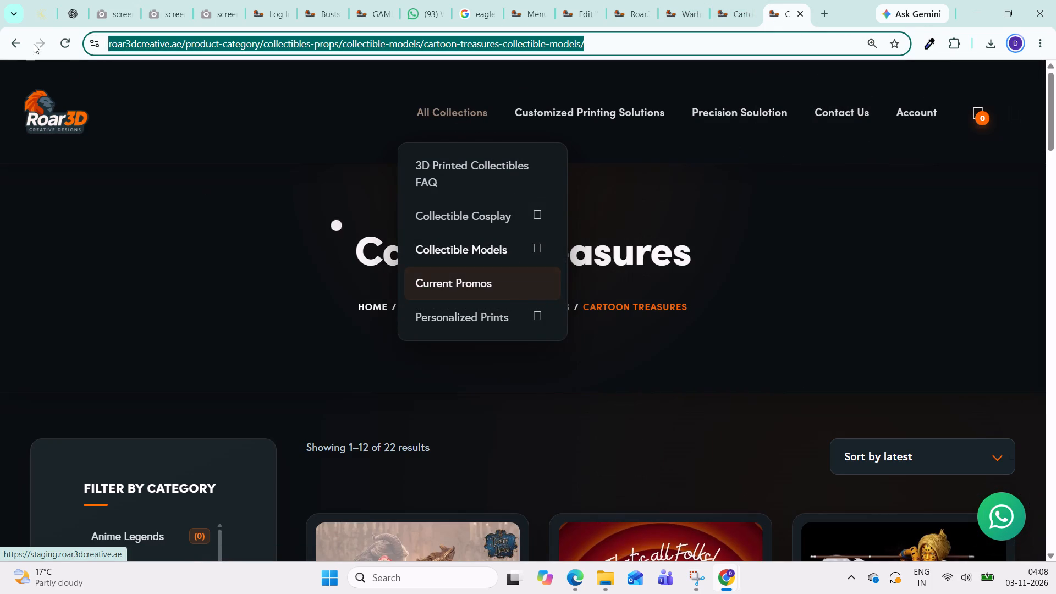
{"action": "left_click", "coordinate": [61, 44]}
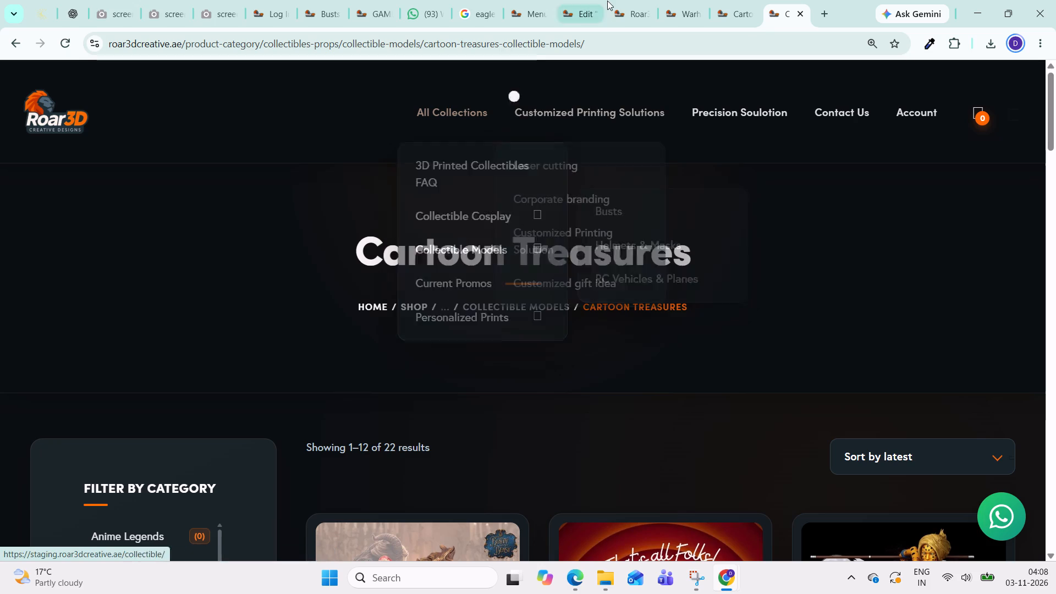
Look over the staging site's Star Wars Titans category page and copy /product-category/collectibles-props/collectible-models/star-wars-titans-collectible-models/ from its address.
{"action": "left_click", "coordinate": [732, 19]}
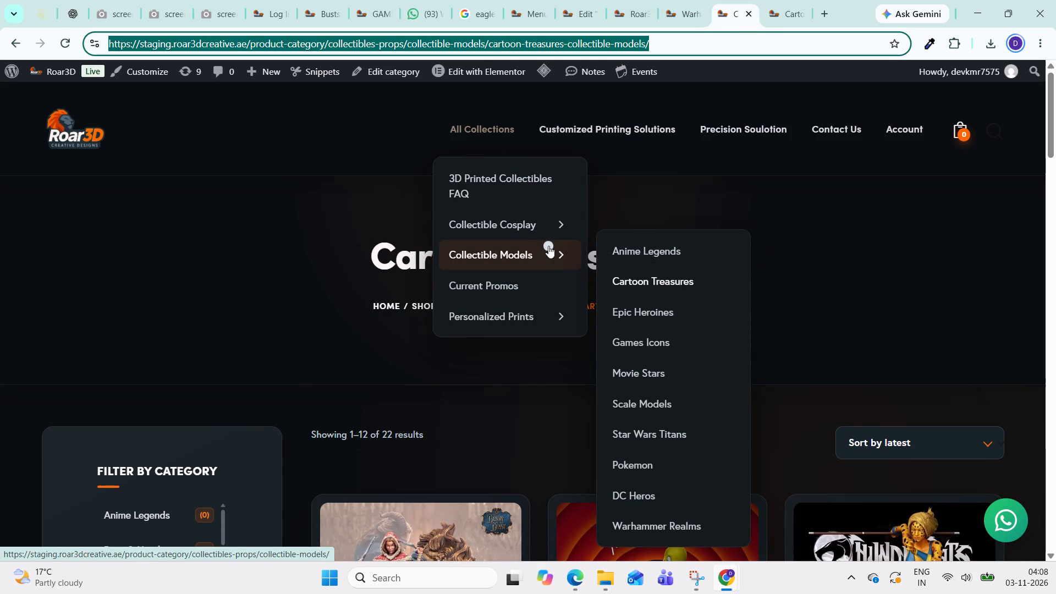
{"action": "left_click", "coordinate": [635, 436]}
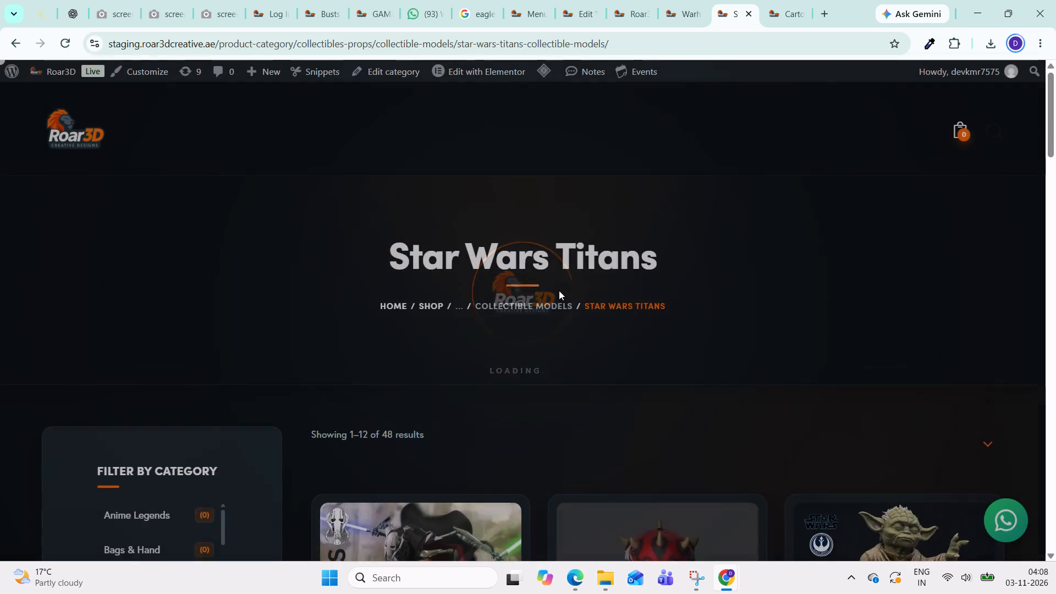
{"action": "scroll", "coordinate": [559, 290], "scroll_direction": "down", "scroll_amount": 9}
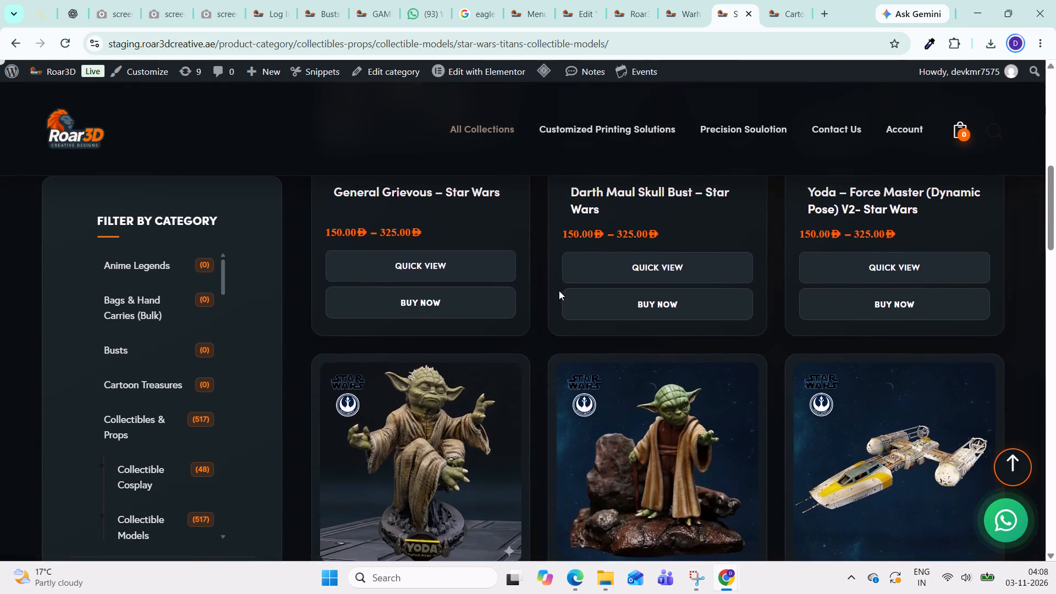
{"action": "scroll", "coordinate": [559, 290], "scroll_direction": "down", "scroll_amount": 1}
{"action": "scroll", "coordinate": [559, 290], "scroll_direction": "up", "scroll_amount": 4}
{"action": "scroll", "coordinate": [424, 167], "scroll_direction": "up", "scroll_amount": 2}
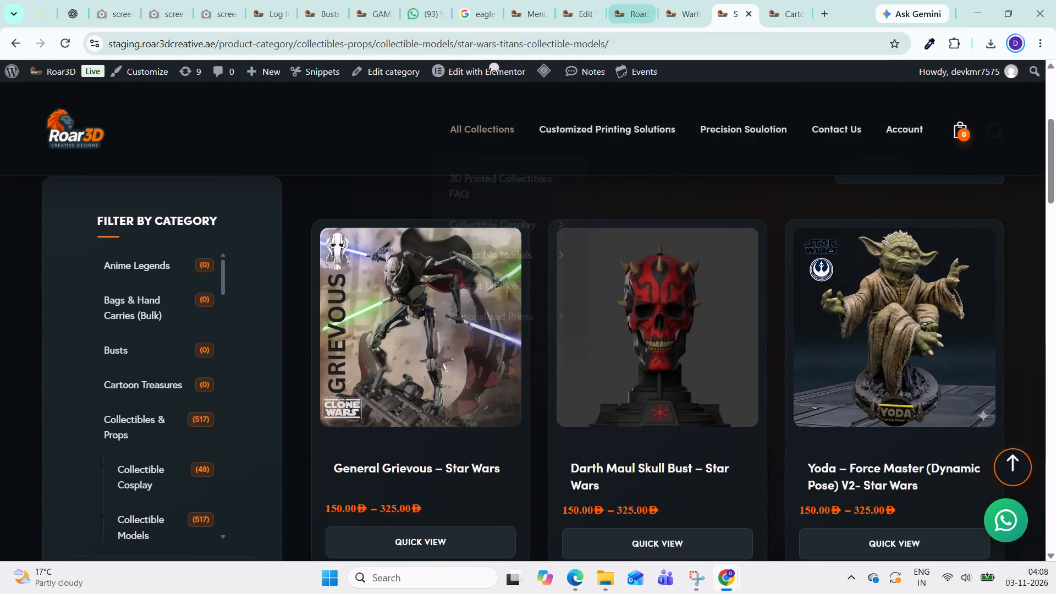
{"action": "left_click_drag", "start_coordinate": [622, 42], "coordinate": [293, 61]}
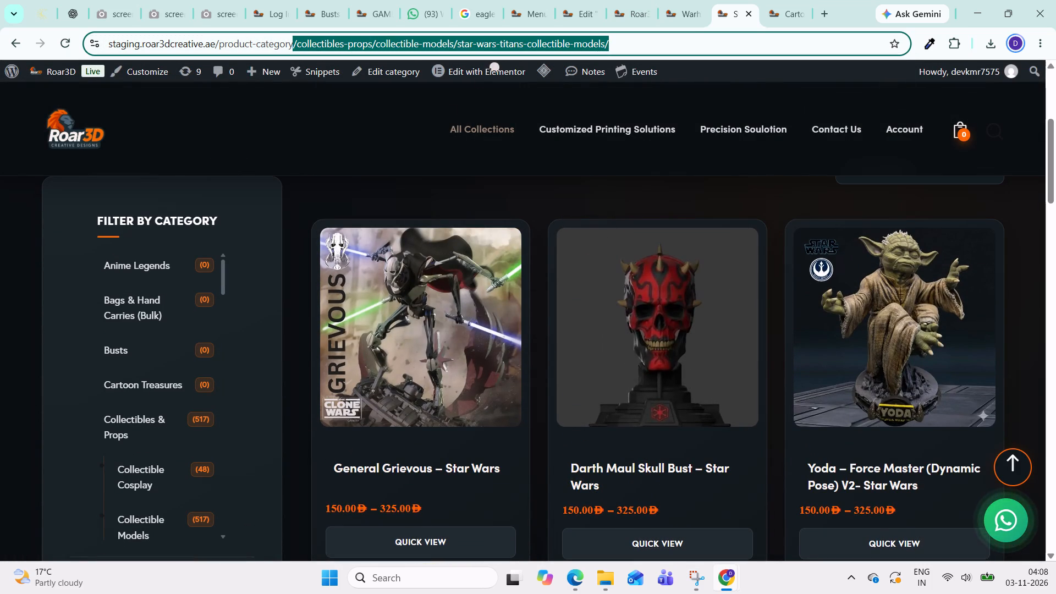
{"action": "left_click_drag", "start_coordinate": [293, 61], "coordinate": [215, 64]}
{"action": "key", "text": "ctrl+c"}
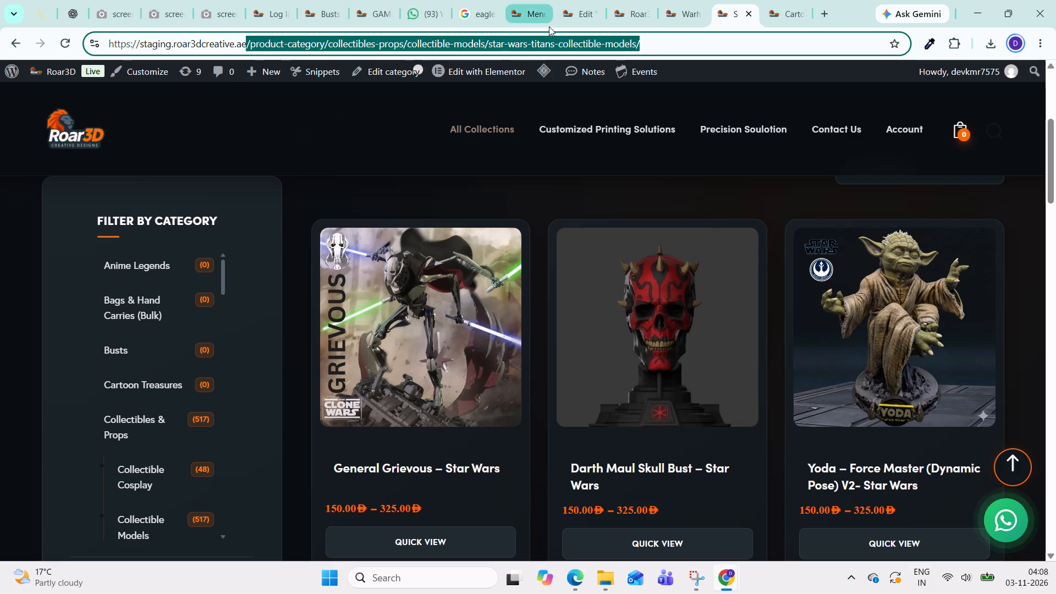
In the homepage editor, set the Star Wars logo's link to /product-category/collectibles-props/collectible-models/star-wars-titans-collectible-models/ and publish the page.
{"action": "left_click", "coordinate": [568, 18]}
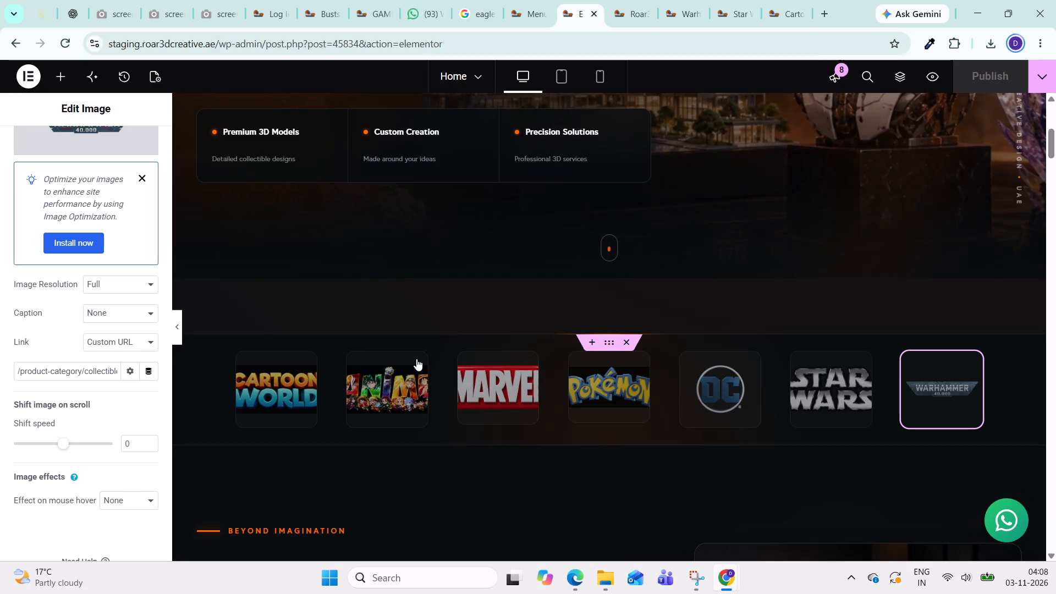
{"action": "left_click", "coordinate": [862, 354]}
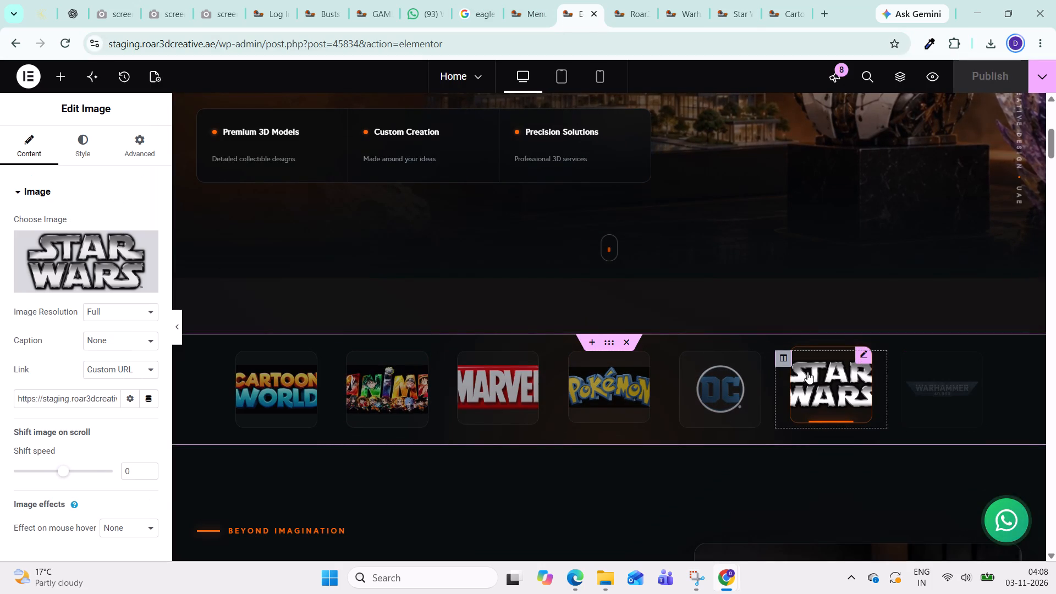
{"action": "scroll", "coordinate": [90, 394], "scroll_direction": "down", "scroll_amount": 2}
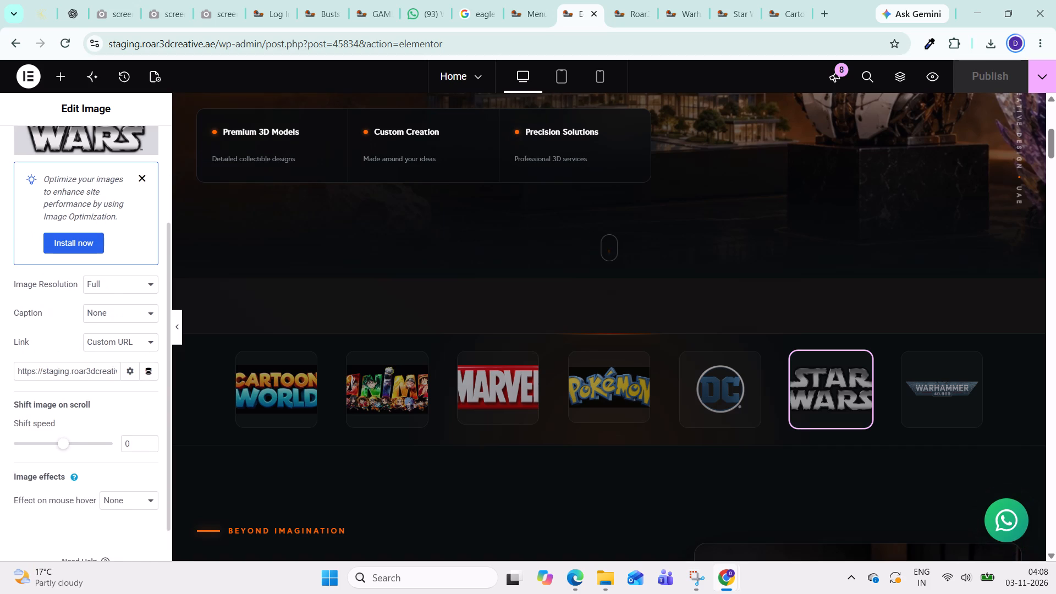
{"action": "left_click", "coordinate": [83, 371]}
{"action": "key", "text": "ctrl+a"}
{"action": "key", "text": "ctrl+v"}
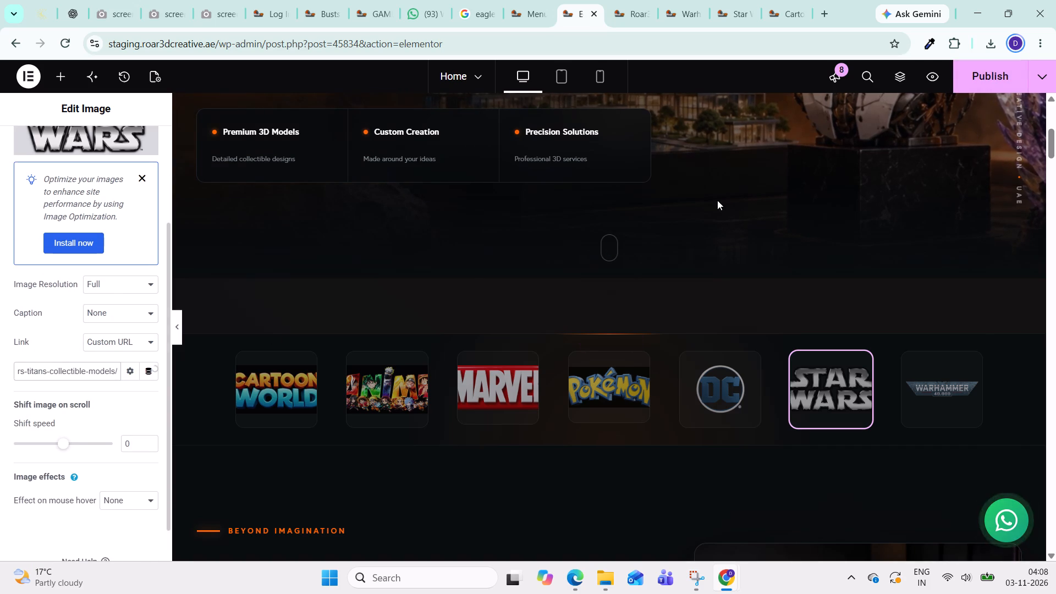
{"action": "left_click", "coordinate": [990, 79]}
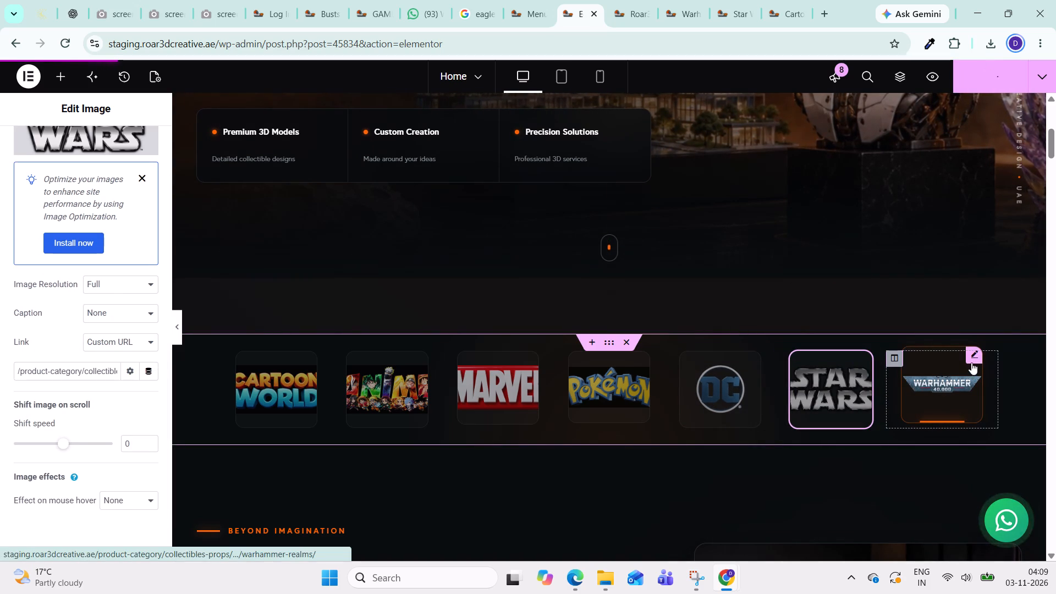
Open the Warhammer logo's image settings to check its link.
{"action": "left_click", "coordinate": [975, 355]}
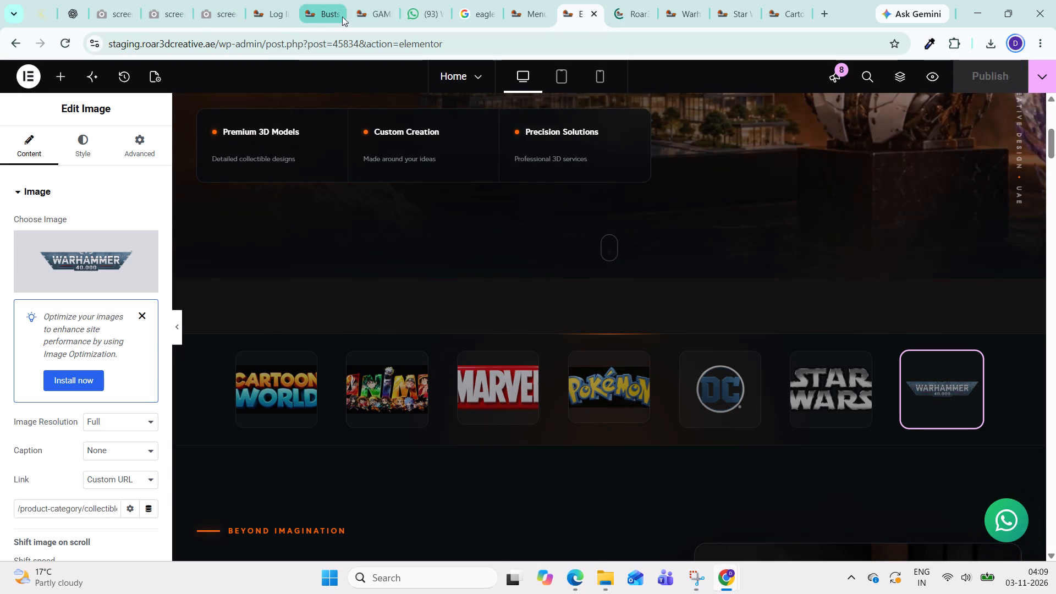
Return to the menu editor and look through the Main Menu's items and sub-items for the brand categories.
{"action": "left_click", "coordinate": [536, 20]}
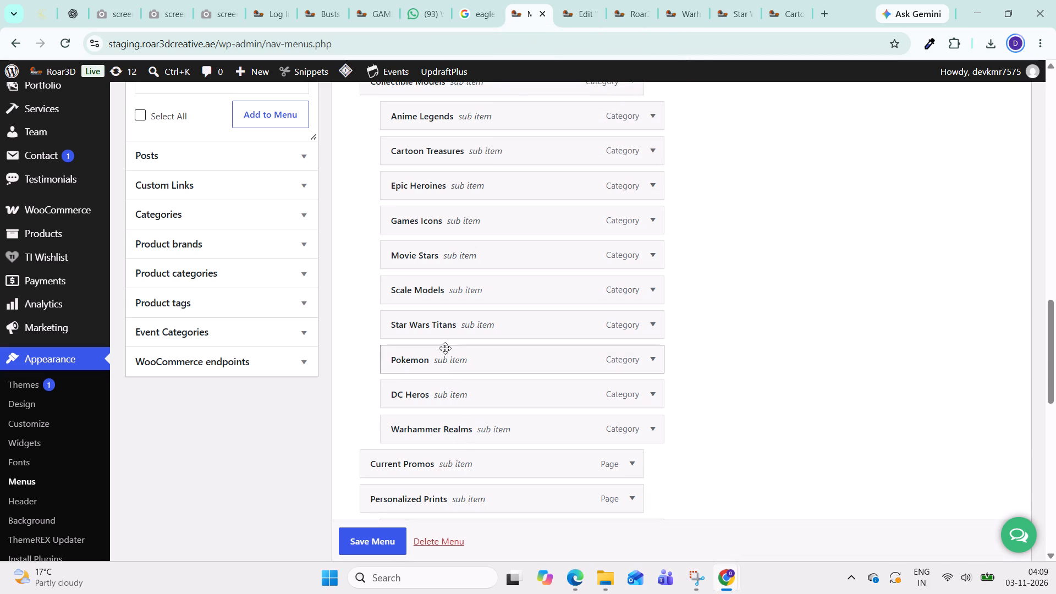
{"action": "scroll", "coordinate": [443, 310], "scroll_direction": "up", "scroll_amount": 2}
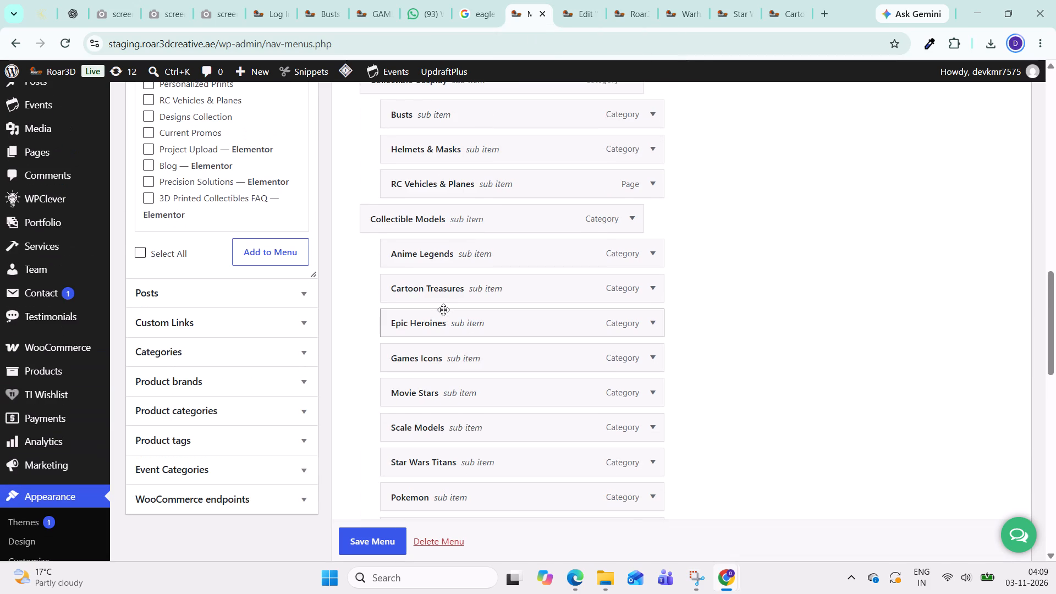
{"action": "scroll", "coordinate": [443, 310], "scroll_direction": "down", "scroll_amount": 2}
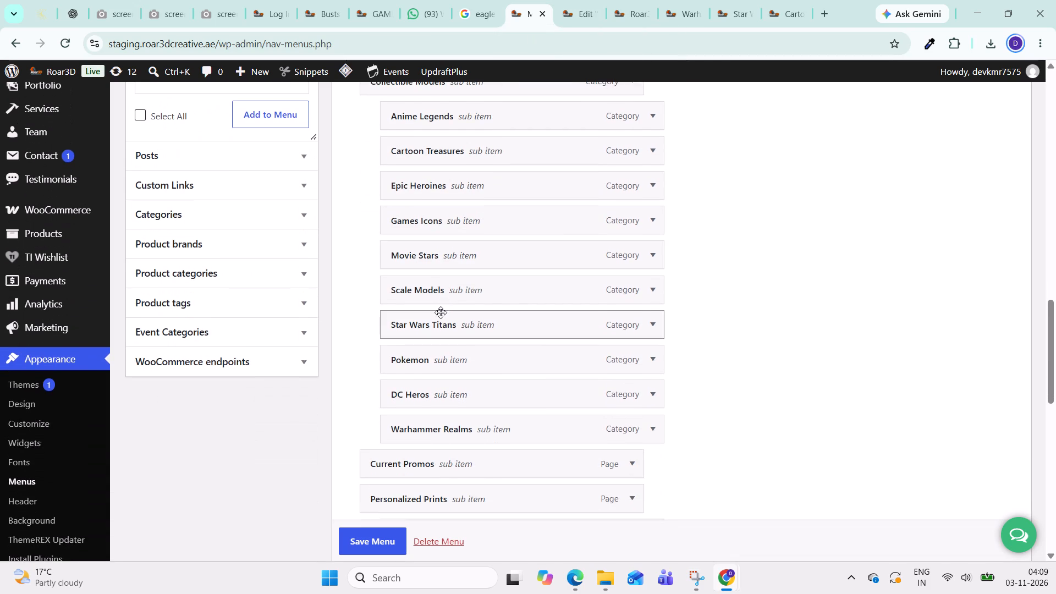
{"action": "scroll", "coordinate": [441, 312], "scroll_direction": "up", "scroll_amount": 7}
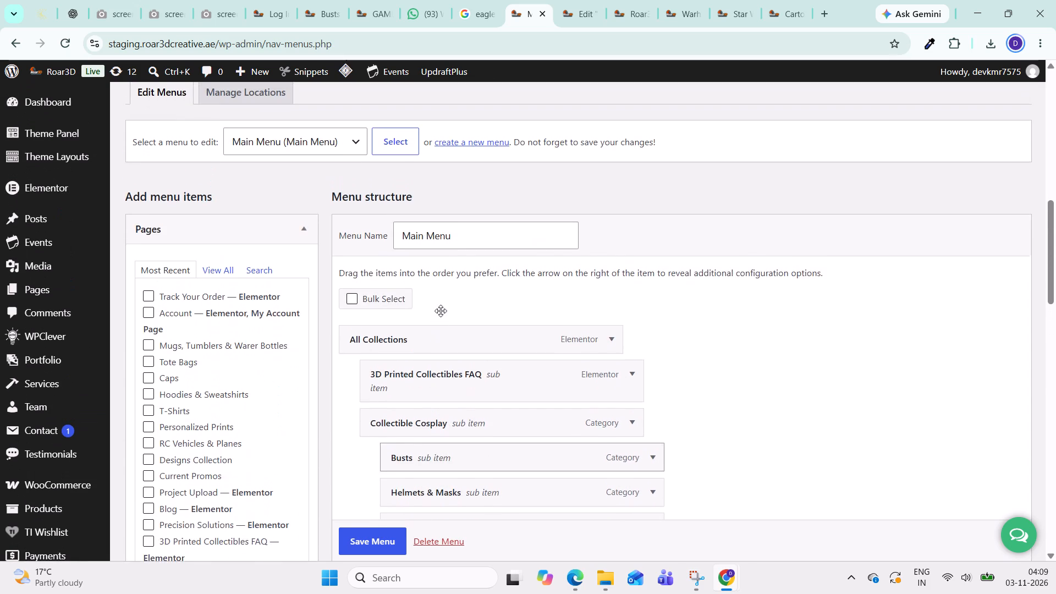
{"action": "scroll", "coordinate": [441, 311], "scroll_direction": "down", "scroll_amount": 3}
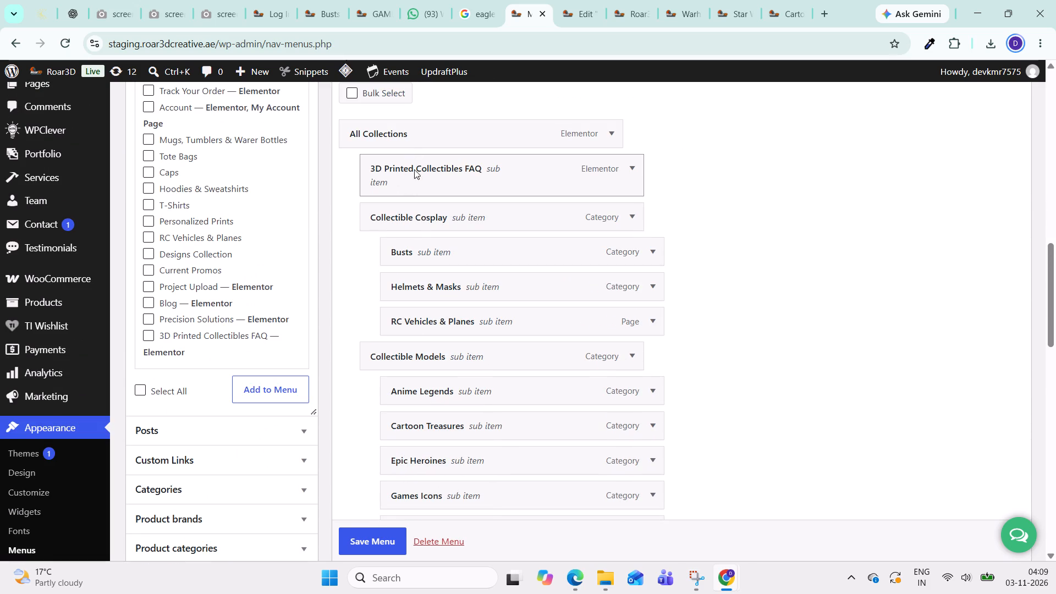
{"action": "scroll", "coordinate": [448, 353], "scroll_direction": "down", "scroll_amount": 1}
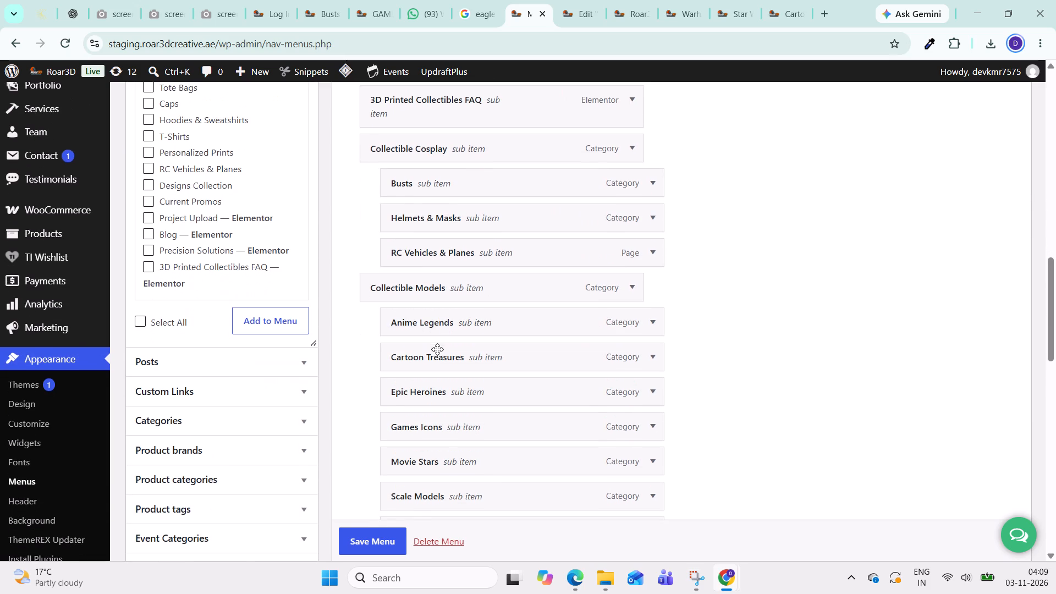
{"action": "scroll", "coordinate": [426, 353], "scroll_direction": "down", "scroll_amount": 4}
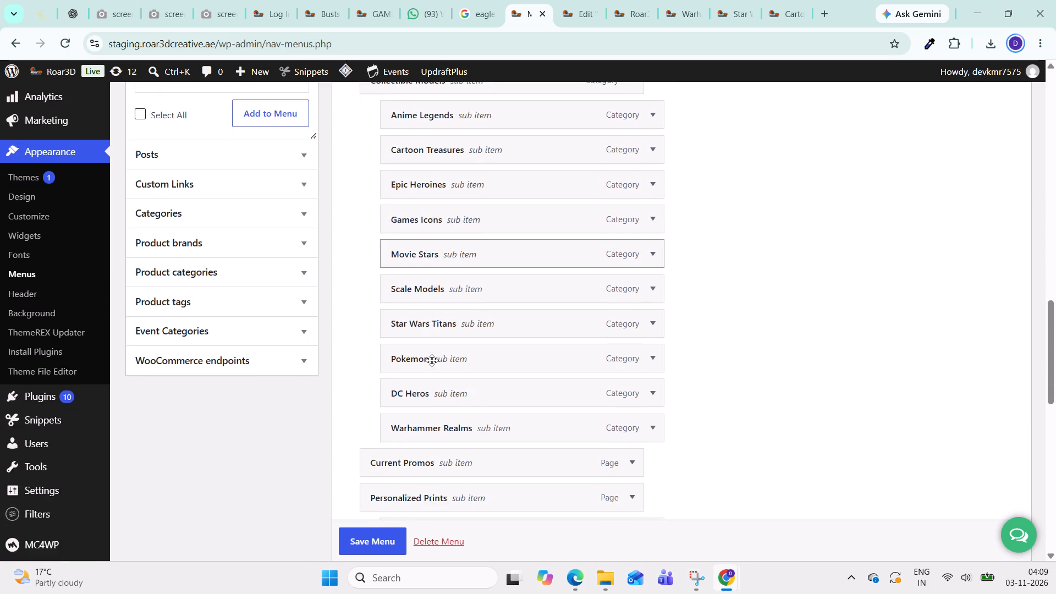
{"action": "scroll", "coordinate": [455, 375], "scroll_direction": "down", "scroll_amount": 3}
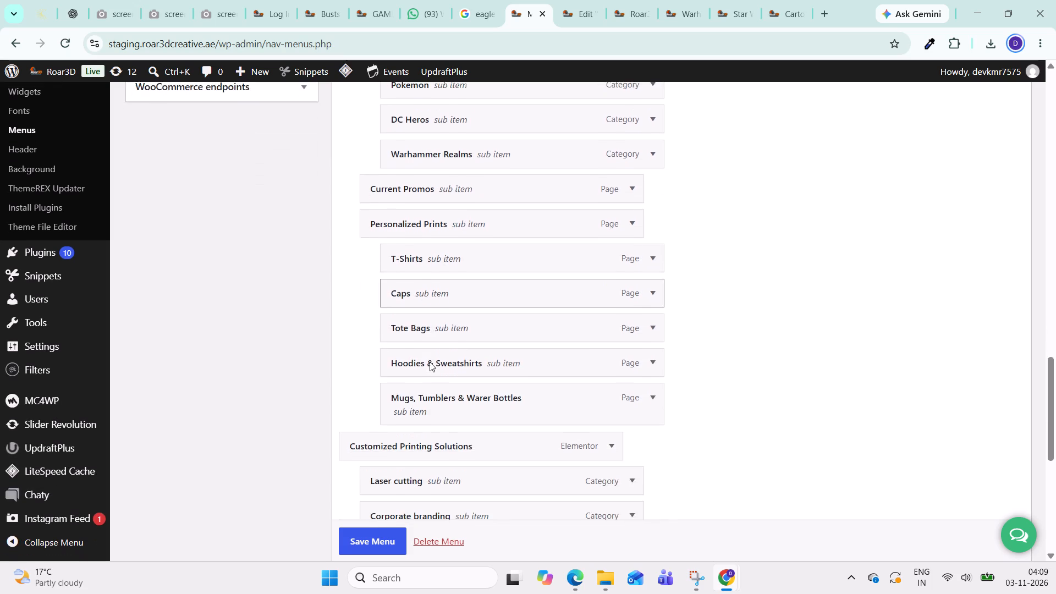
{"action": "scroll", "coordinate": [427, 365], "scroll_direction": "down", "scroll_amount": 4}
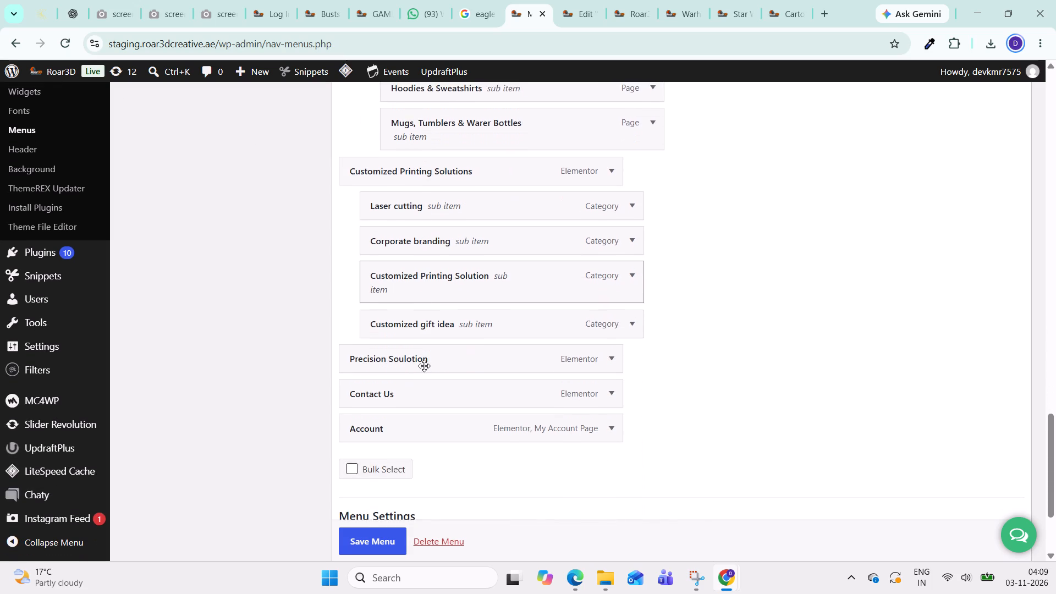
{"action": "scroll", "coordinate": [424, 366], "scroll_direction": "down", "scroll_amount": 1}
{"action": "scroll", "coordinate": [311, 348], "scroll_direction": "up", "scroll_amount": 11}
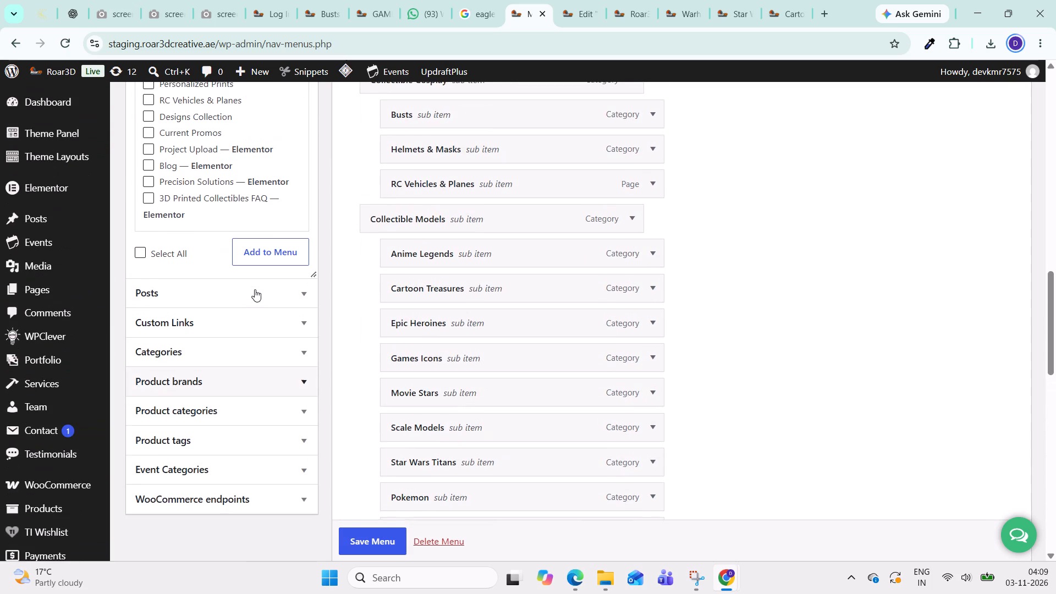
{"action": "scroll", "coordinate": [209, 426], "scroll_direction": "down", "scroll_amount": 1}
{"action": "scroll", "coordinate": [213, 403], "scroll_direction": "up", "scroll_amount": 3}
{"action": "scroll", "coordinate": [217, 362], "scroll_direction": "down", "scroll_amount": 4}
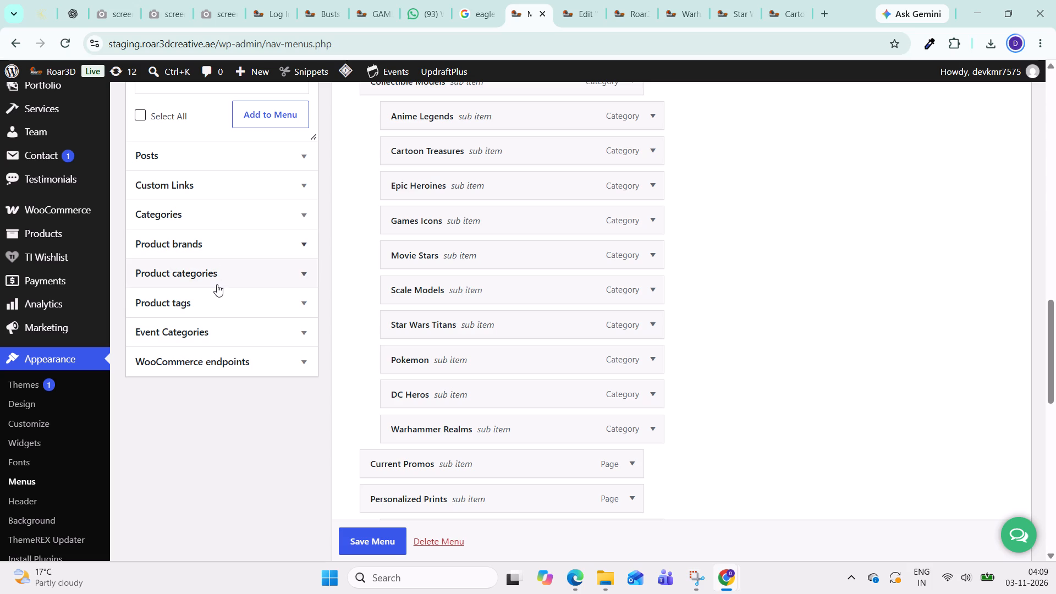
From the full product category list, add the Marvel Universe category nested under Collectible Models to the Main Menu.
{"action": "left_click", "coordinate": [229, 276]}
{"action": "scroll", "coordinate": [237, 348], "scroll_direction": "up", "scroll_amount": 5}
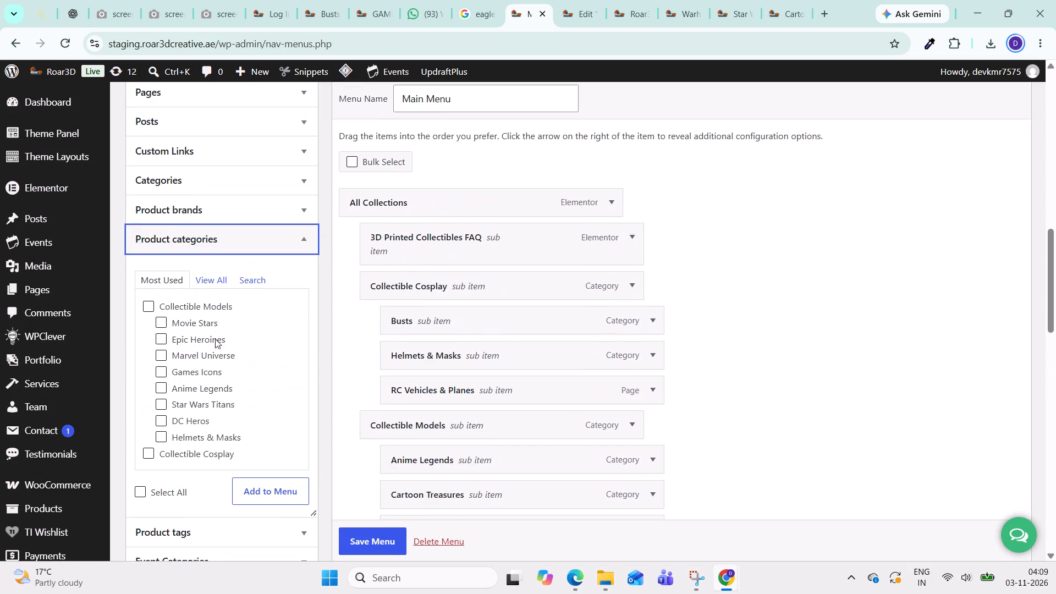
{"action": "left_click", "coordinate": [197, 282]}
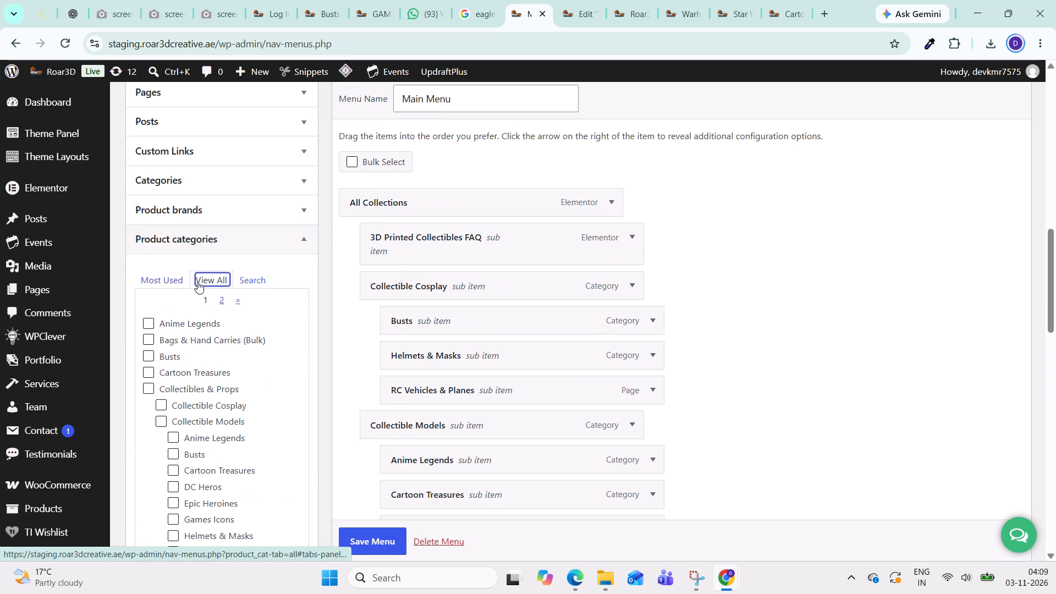
{"action": "scroll", "coordinate": [212, 422], "scroll_direction": "down", "scroll_amount": 1}
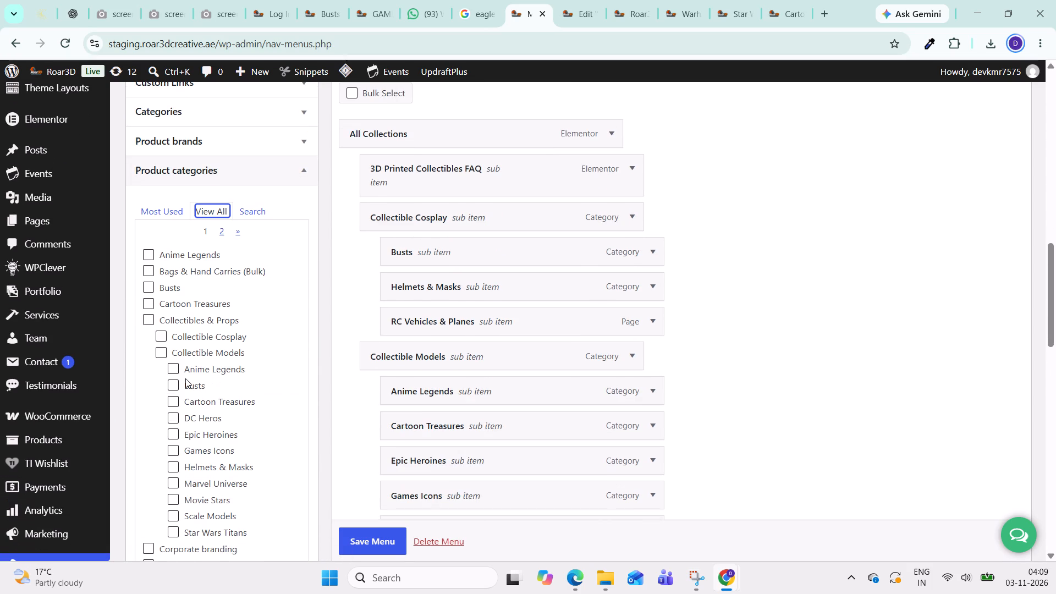
{"action": "scroll", "coordinate": [178, 322], "scroll_direction": "down", "scroll_amount": 1}
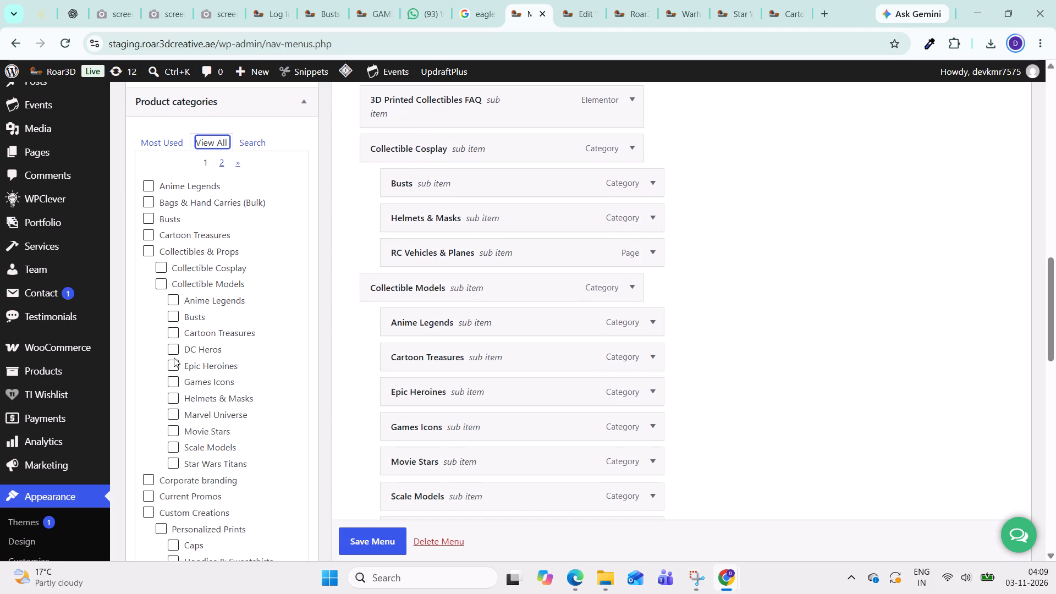
{"action": "left_click", "coordinate": [172, 415]}
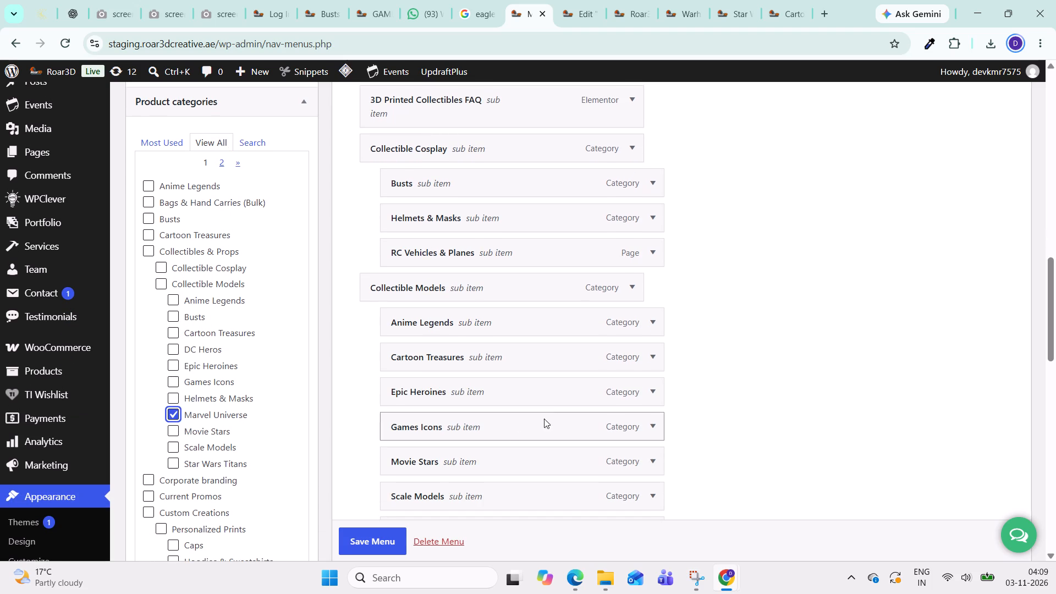
{"action": "scroll", "coordinate": [746, 450], "scroll_direction": "down", "scroll_amount": 2}
{"action": "scroll", "coordinate": [262, 400], "scroll_direction": "down", "scroll_amount": 3}
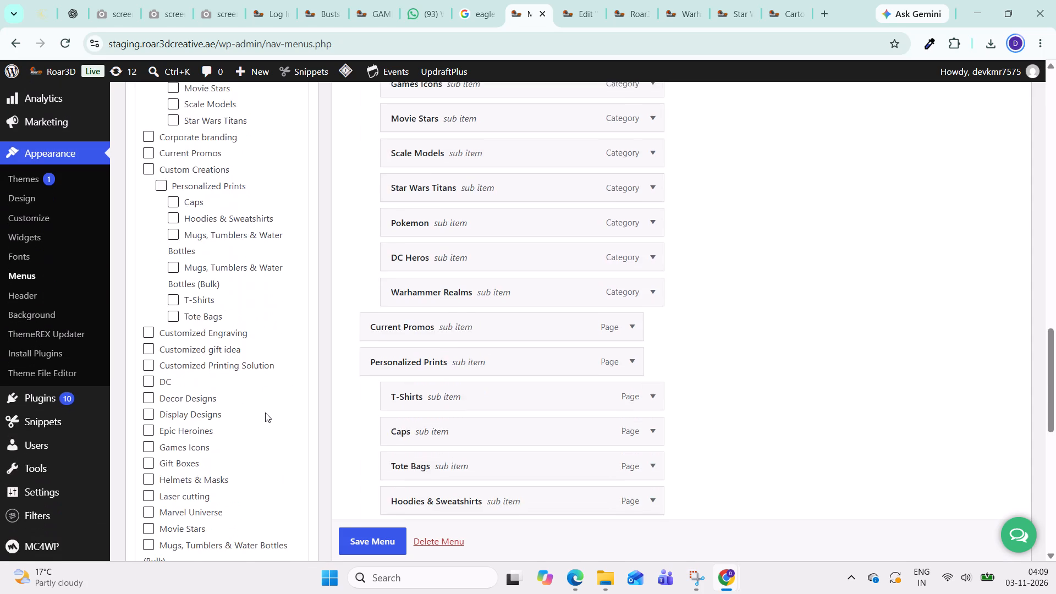
{"action": "scroll", "coordinate": [272, 411], "scroll_direction": "down", "scroll_amount": 6}
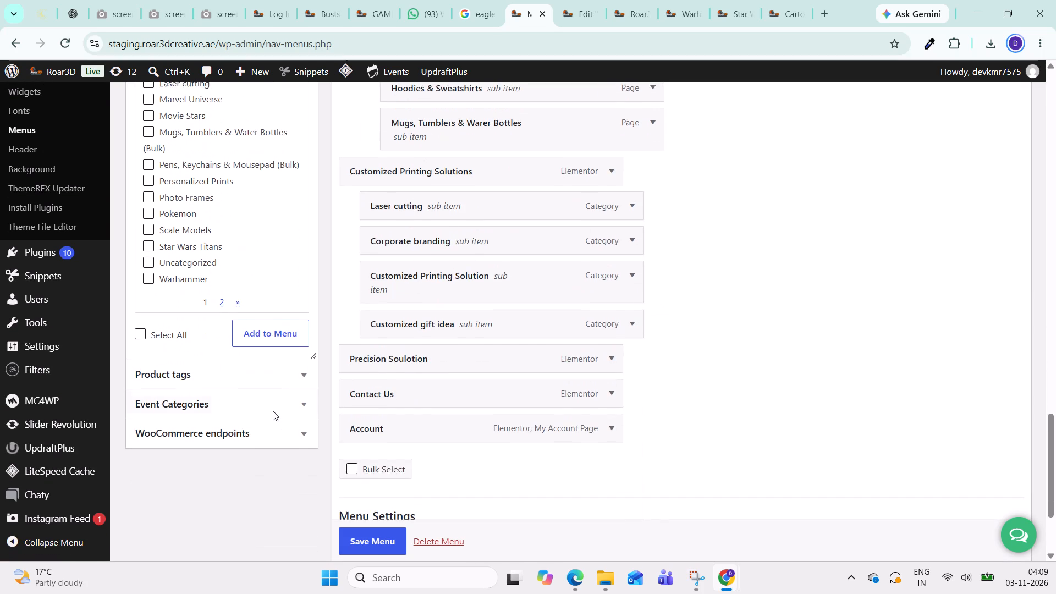
{"action": "scroll", "coordinate": [273, 411], "scroll_direction": "down", "scroll_amount": 1}
{"action": "left_click", "coordinate": [273, 273]}
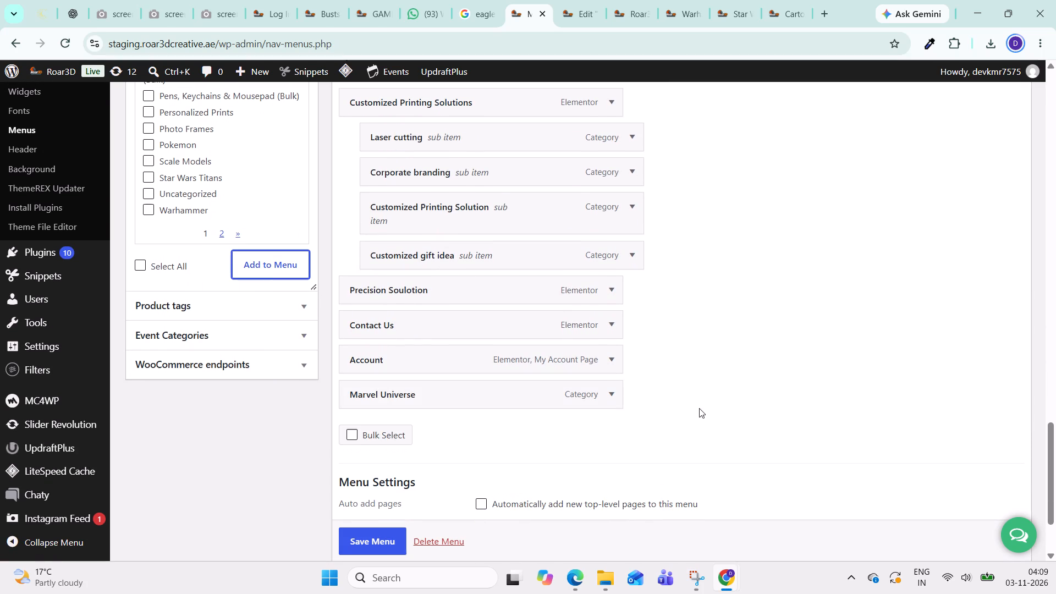
Move the Marvel Universe menu item above Customized Printing Solutions, as a sub-item following Mugs, Tumblers & Warer Bottles.
{"action": "scroll", "coordinate": [701, 402], "scroll_direction": "up", "scroll_amount": 4}
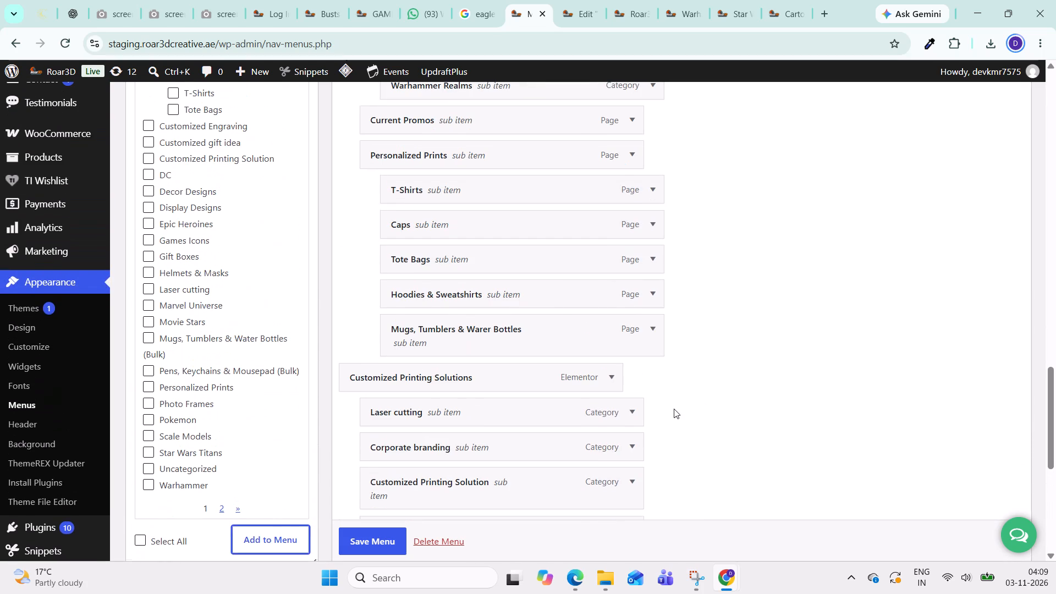
{"action": "scroll", "coordinate": [674, 409], "scroll_direction": "up", "scroll_amount": 2}
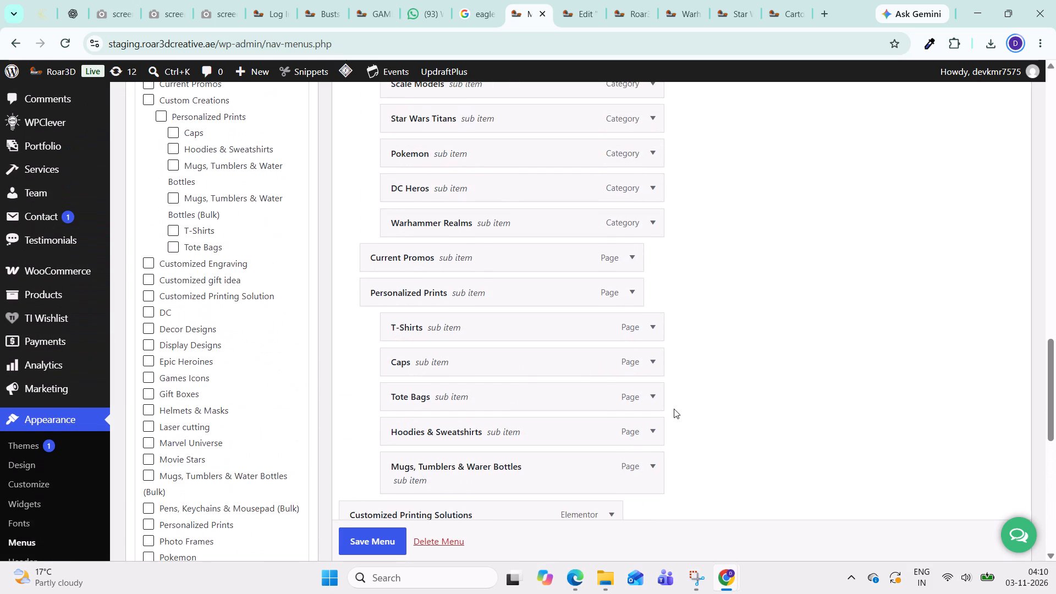
{"action": "scroll", "coordinate": [674, 409], "scroll_direction": "down", "scroll_amount": 5}
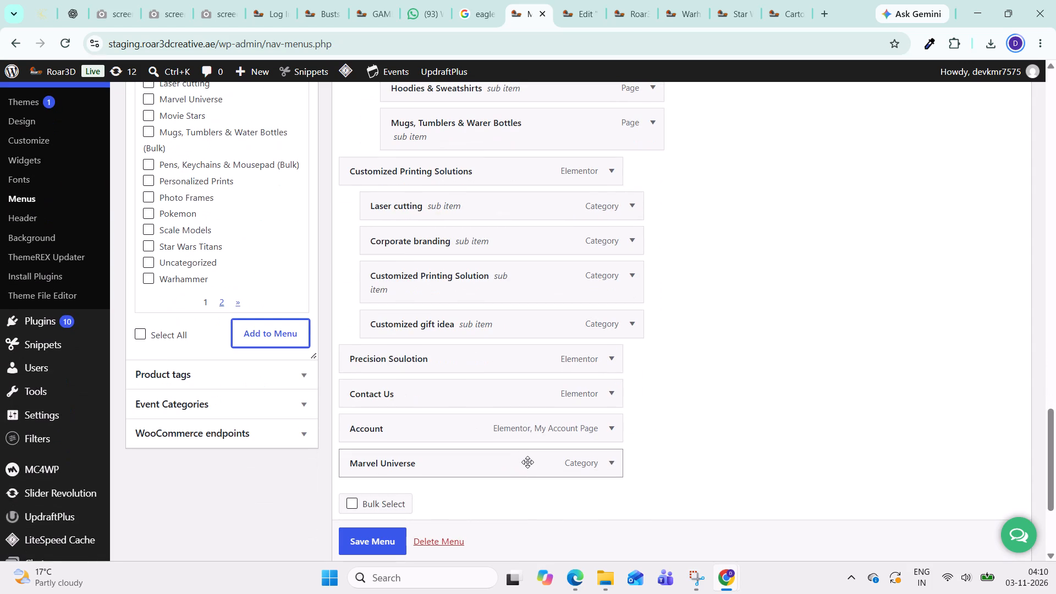
{"action": "left_click_drag", "start_coordinate": [464, 465], "coordinate": [490, 270]}
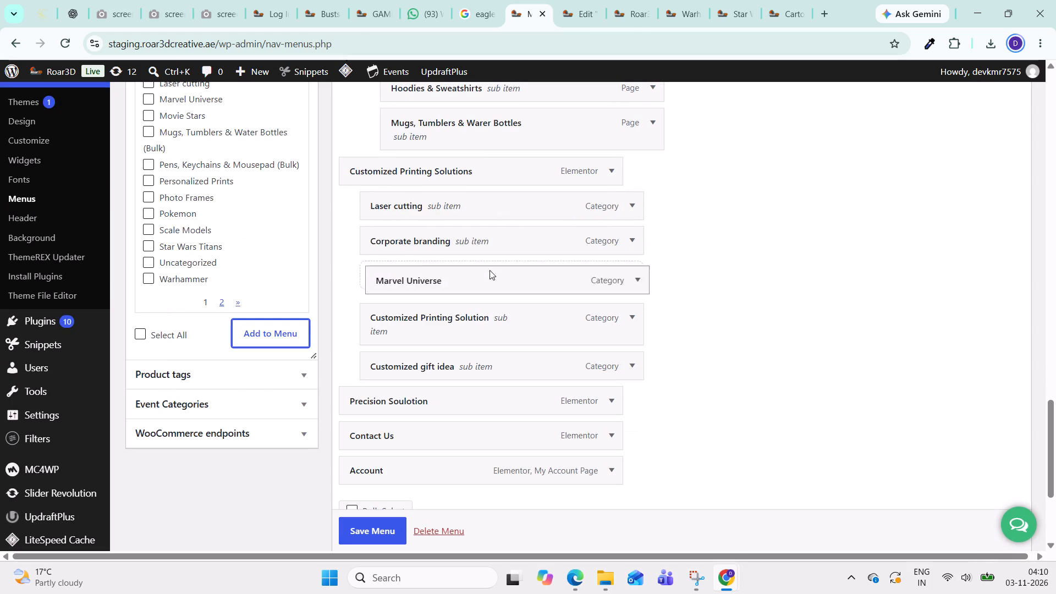
{"action": "left_click_drag", "start_coordinate": [490, 270], "coordinate": [498, 168]}
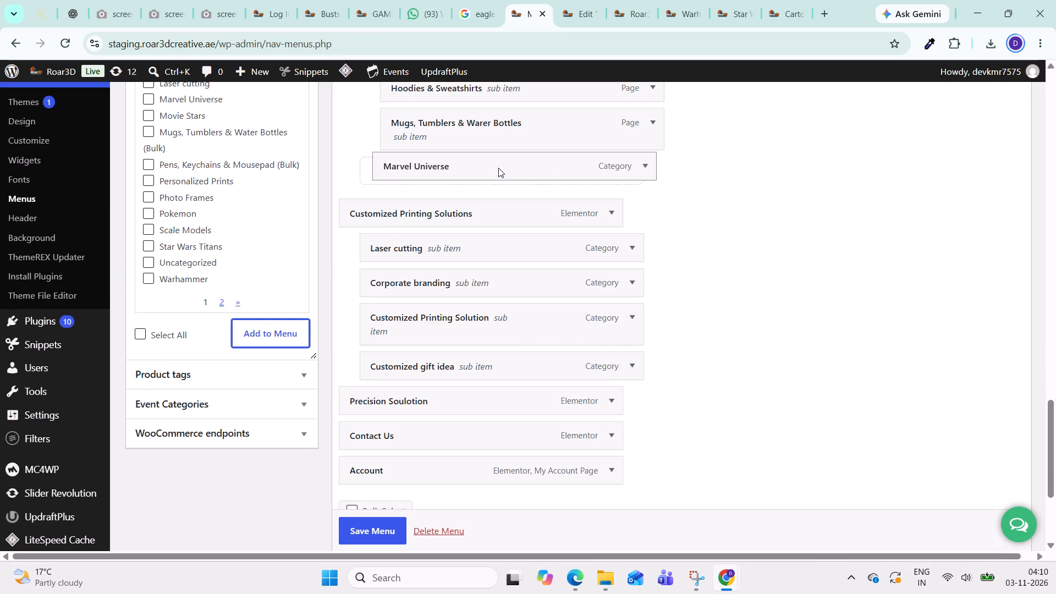
{"action": "left_click_drag", "start_coordinate": [498, 168], "coordinate": [516, 171]}
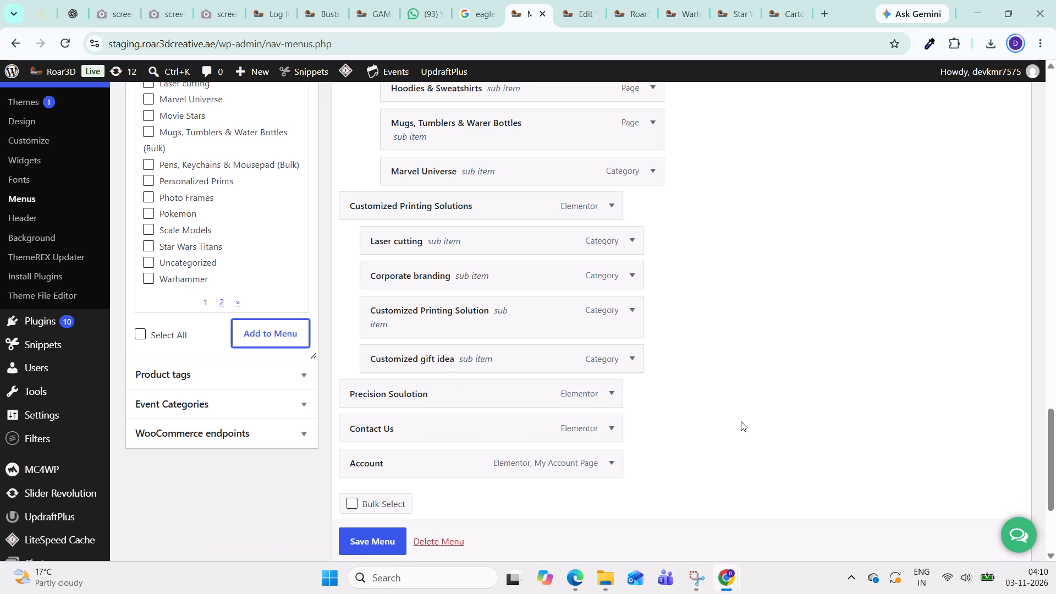
Move the Marvel Universe menu item under Collectible Models, between DC Heros and Warhammer Realms.
{"action": "scroll", "coordinate": [741, 421], "scroll_direction": "up", "scroll_amount": 1}
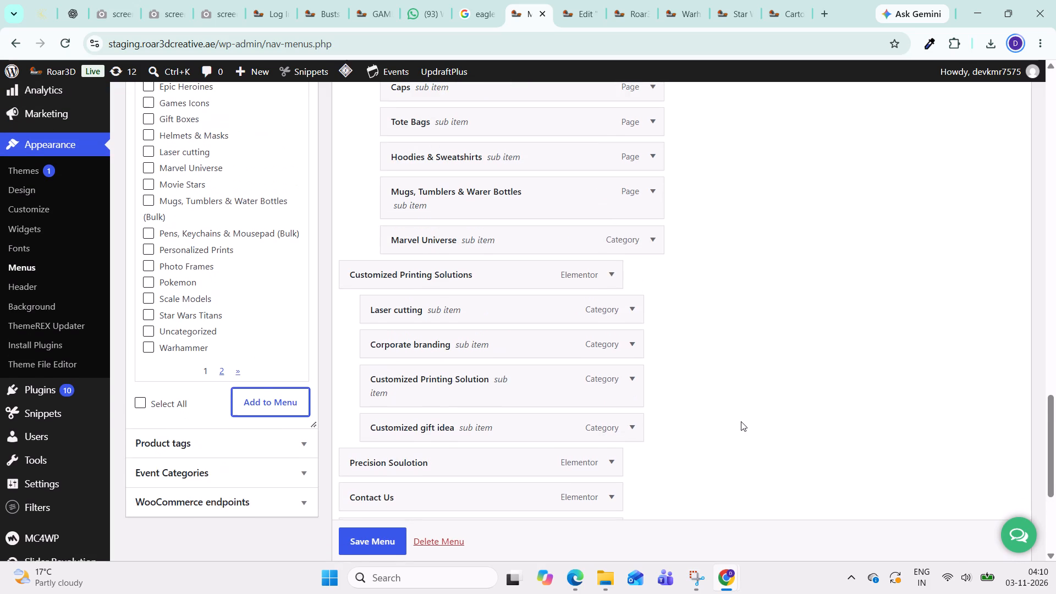
{"action": "scroll", "coordinate": [741, 421], "scroll_direction": "up", "scroll_amount": 1}
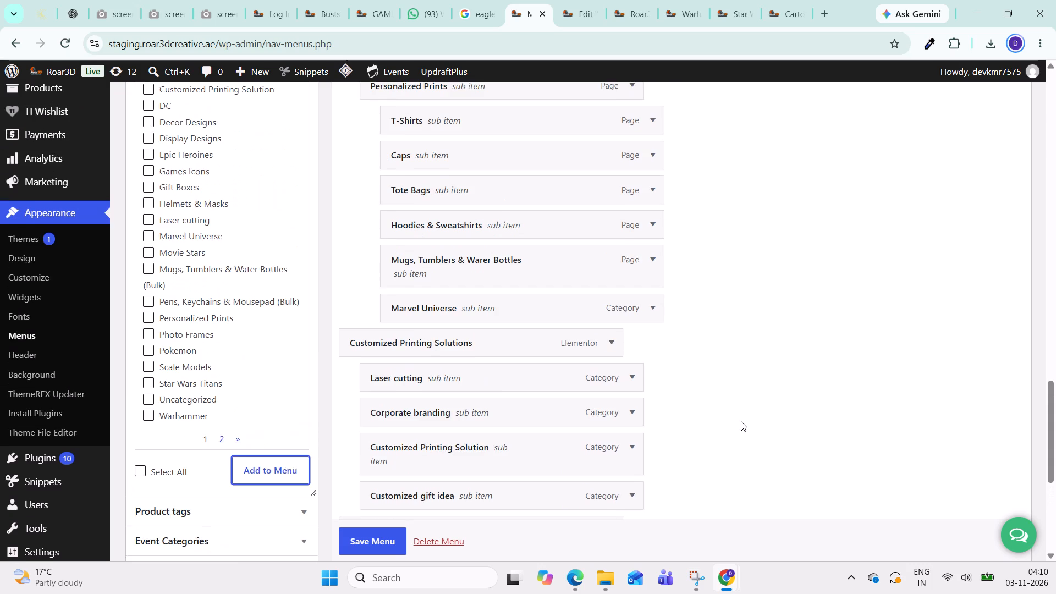
{"action": "scroll", "coordinate": [741, 421], "scroll_direction": "up", "scroll_amount": 1}
{"action": "scroll", "coordinate": [643, 402], "scroll_direction": "up", "scroll_amount": 1}
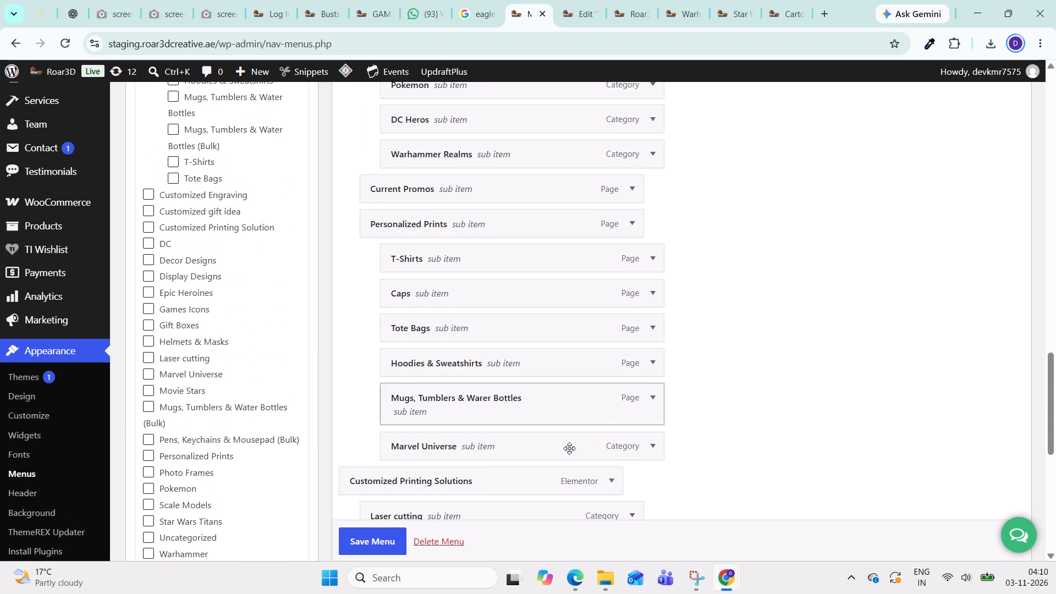
{"action": "left_click_drag", "start_coordinate": [569, 448], "coordinate": [566, 426]}
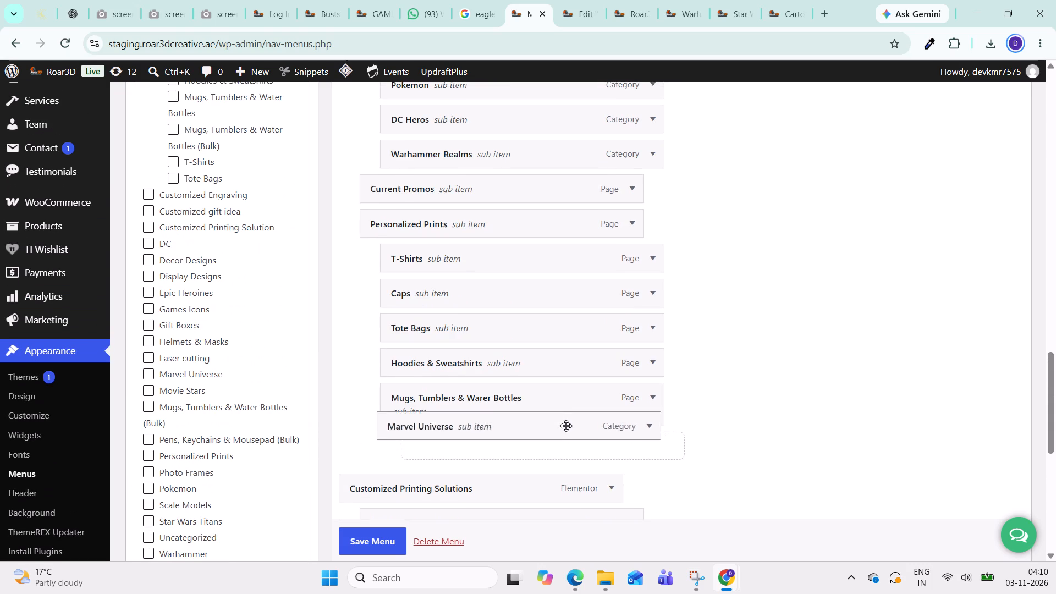
{"action": "left_click_drag", "start_coordinate": [566, 426], "coordinate": [566, 188]}
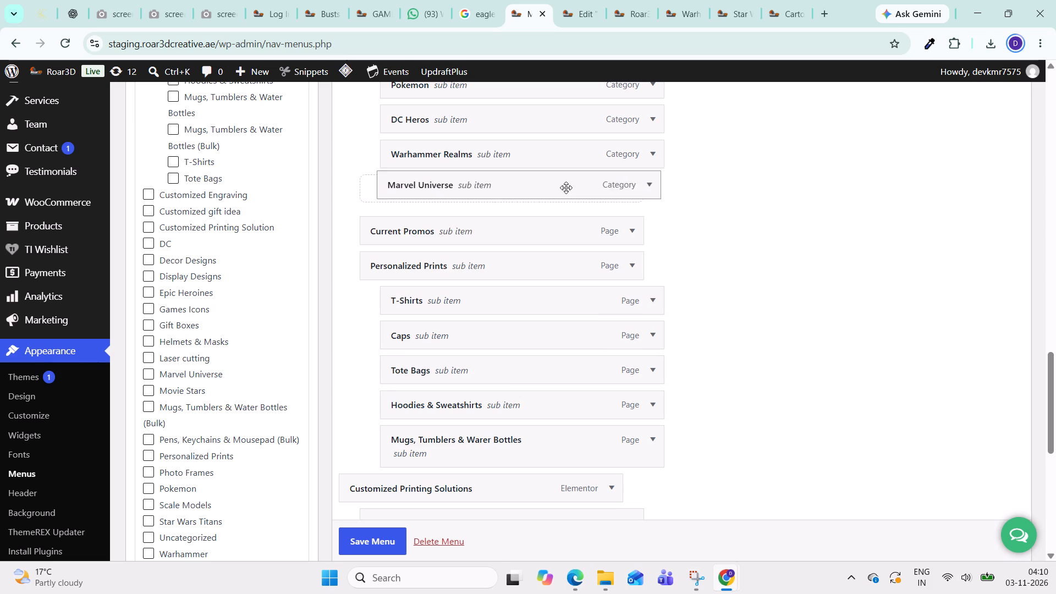
{"action": "left_click_drag", "start_coordinate": [566, 188], "coordinate": [564, 150]}
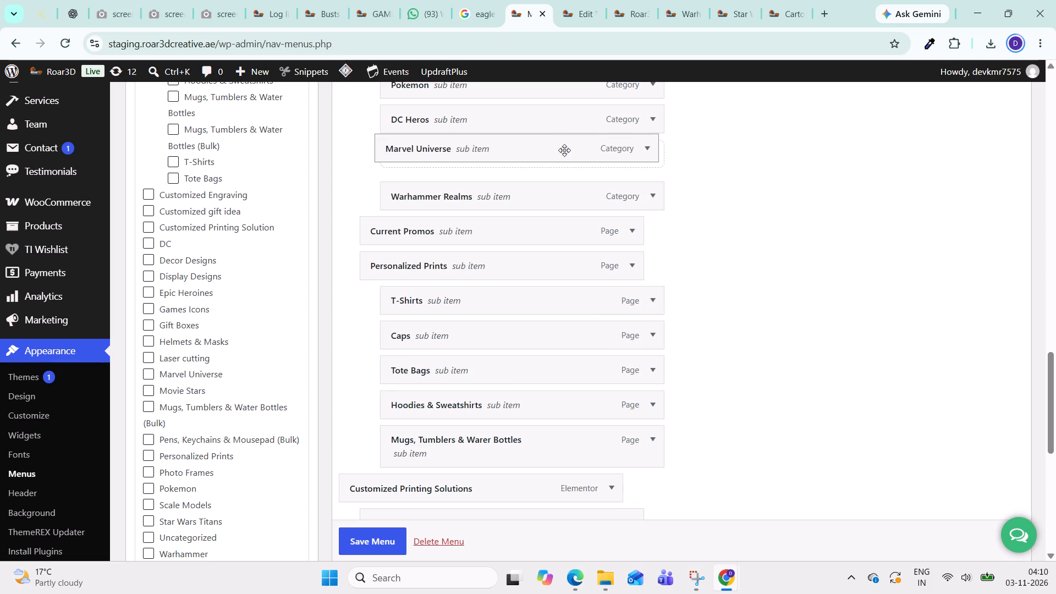
{"action": "left_click_drag", "start_coordinate": [564, 150], "coordinate": [568, 161]}
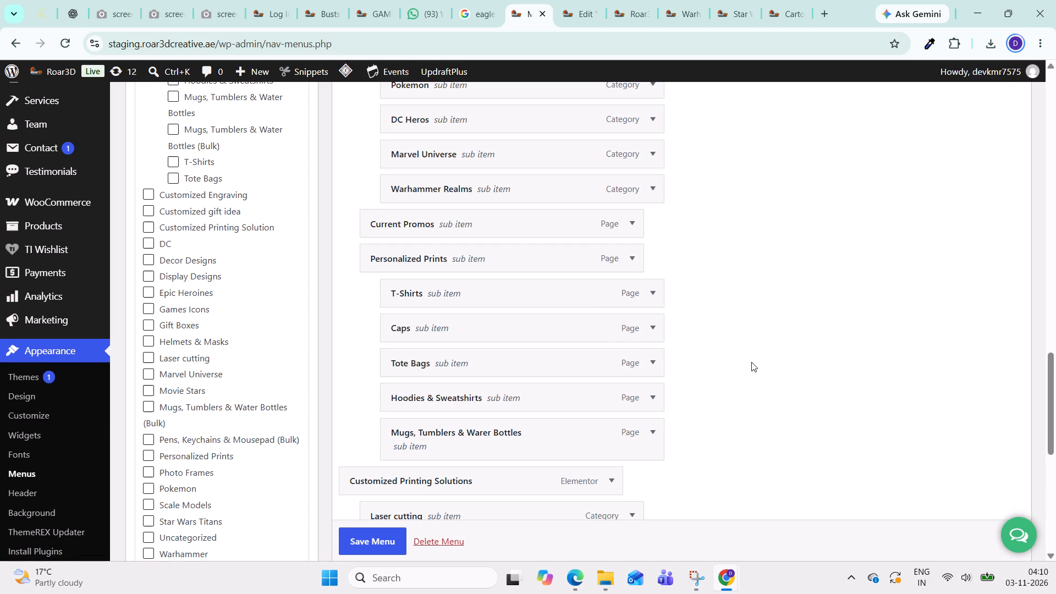
Review the Main Menu's structure from end to end and save the menu.
{"action": "scroll", "coordinate": [751, 362], "scroll_direction": "up", "scroll_amount": 1}
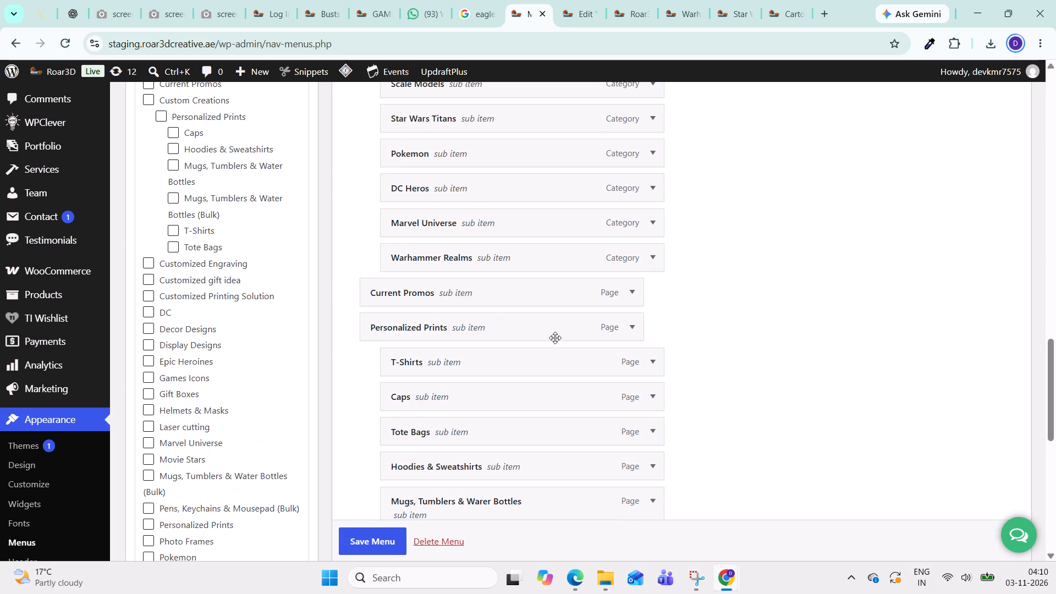
{"action": "scroll", "coordinate": [584, 368], "scroll_direction": "down", "scroll_amount": 3}
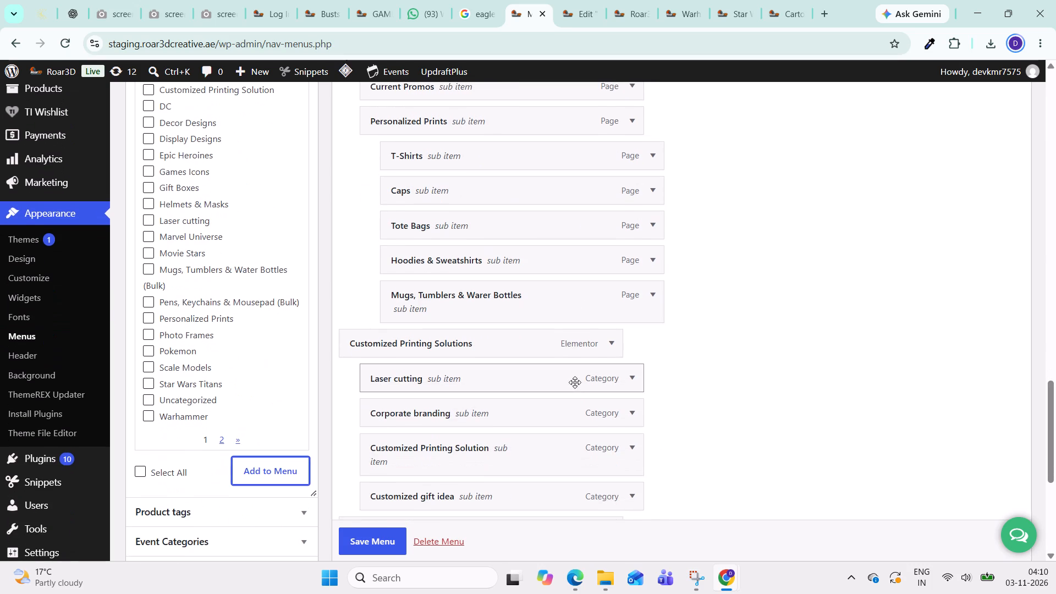
{"action": "scroll", "coordinate": [562, 379], "scroll_direction": "down", "scroll_amount": 3}
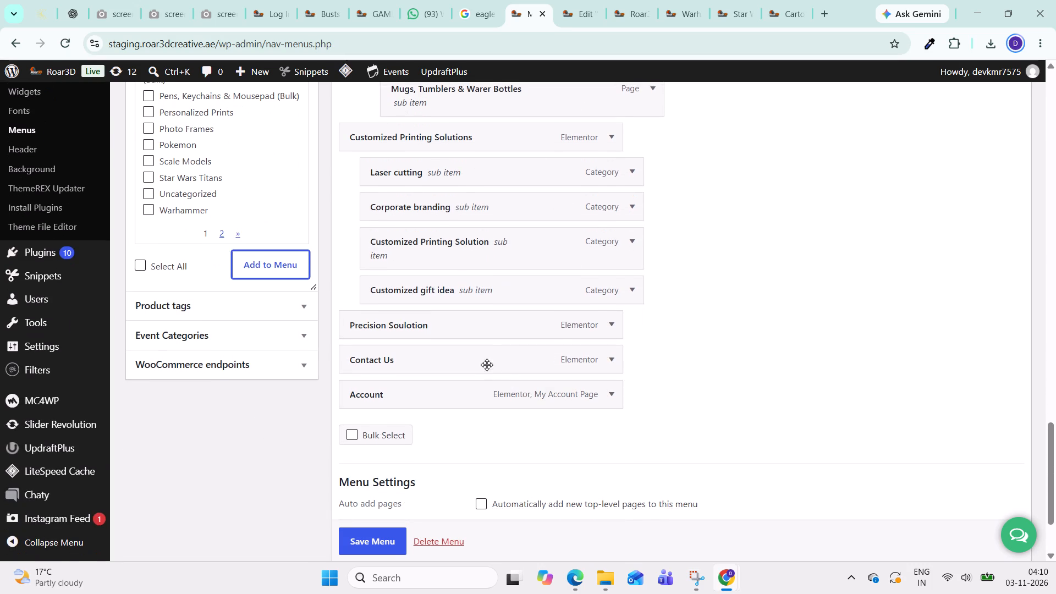
{"action": "scroll", "coordinate": [505, 380], "scroll_direction": "down", "scroll_amount": 1}
{"action": "scroll", "coordinate": [525, 368], "scroll_direction": "up", "scroll_amount": 5}
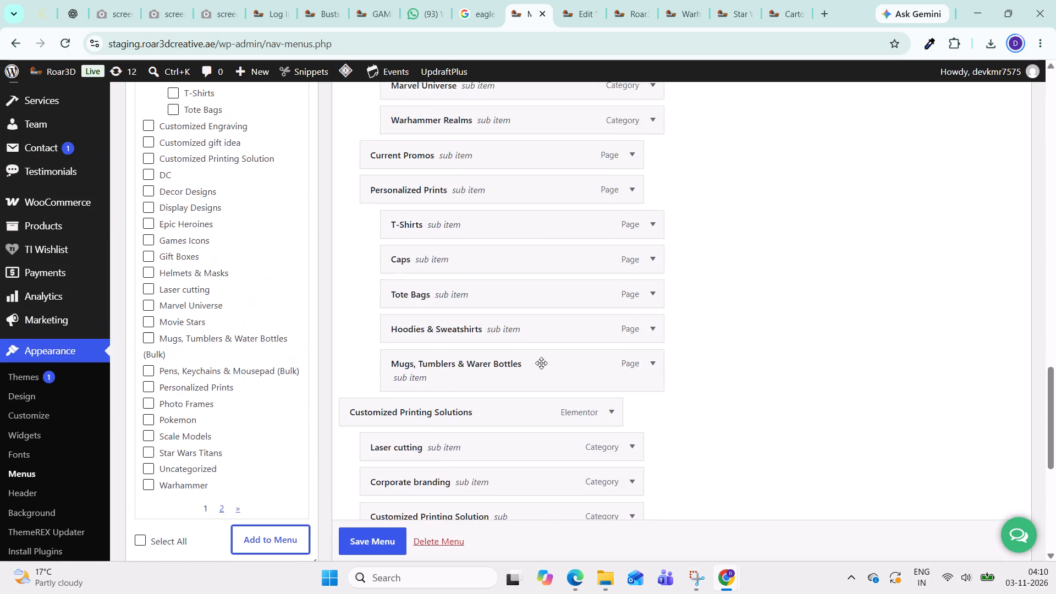
{"action": "scroll", "coordinate": [541, 363], "scroll_direction": "up", "scroll_amount": 7}
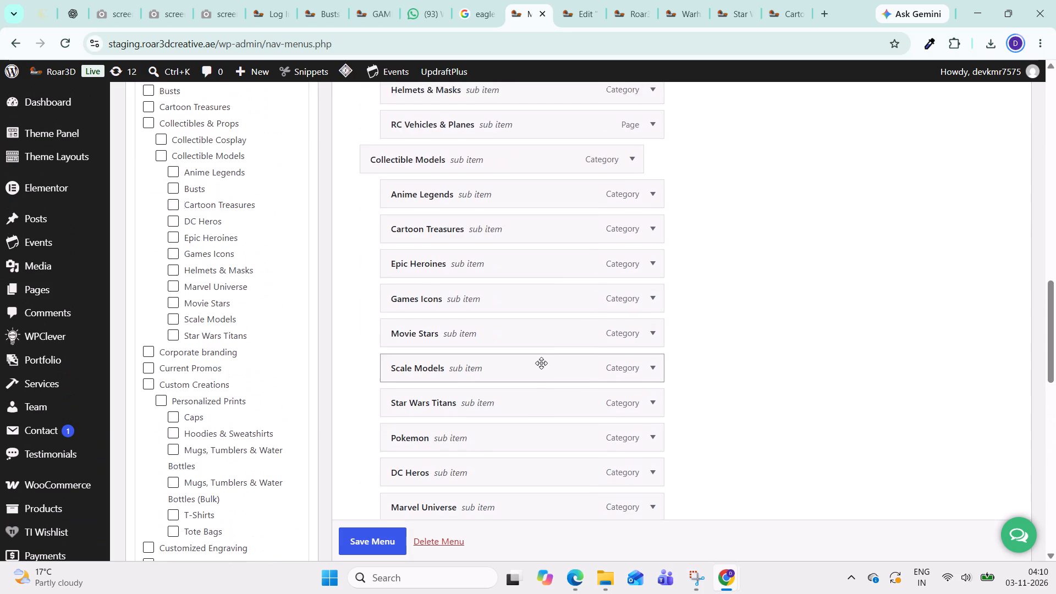
{"action": "scroll", "coordinate": [541, 363], "scroll_direction": "up", "scroll_amount": 4}
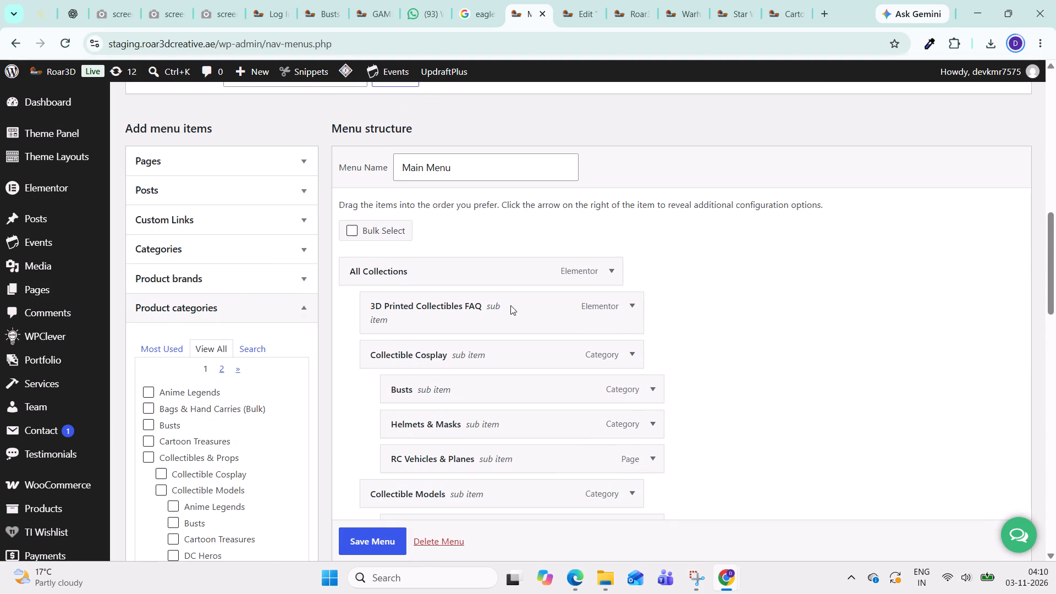
{"action": "scroll", "coordinate": [490, 446], "scroll_direction": "down", "scroll_amount": 2}
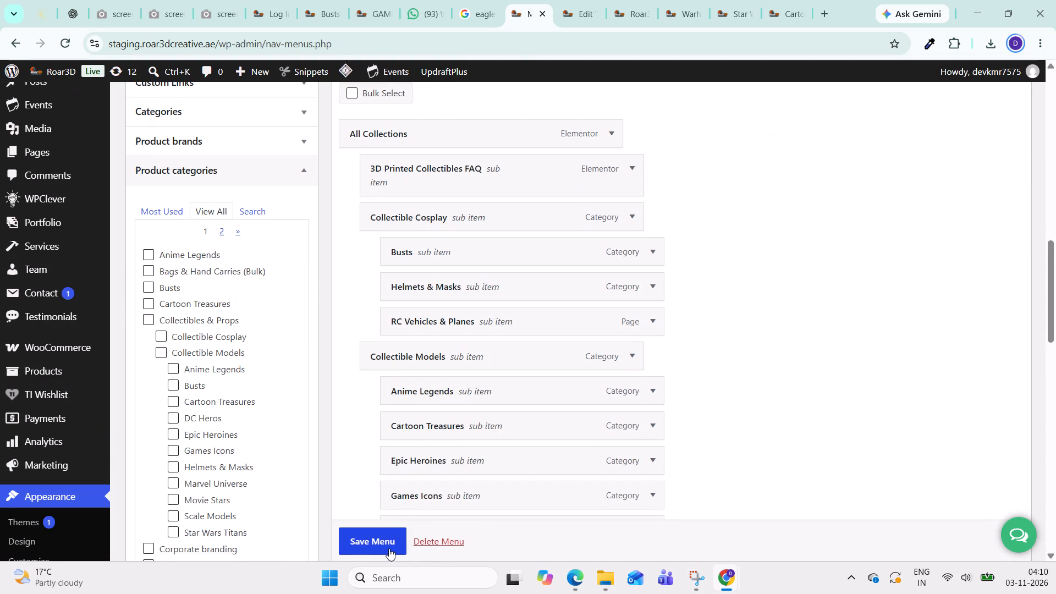
{"action": "left_click", "coordinate": [388, 548]}
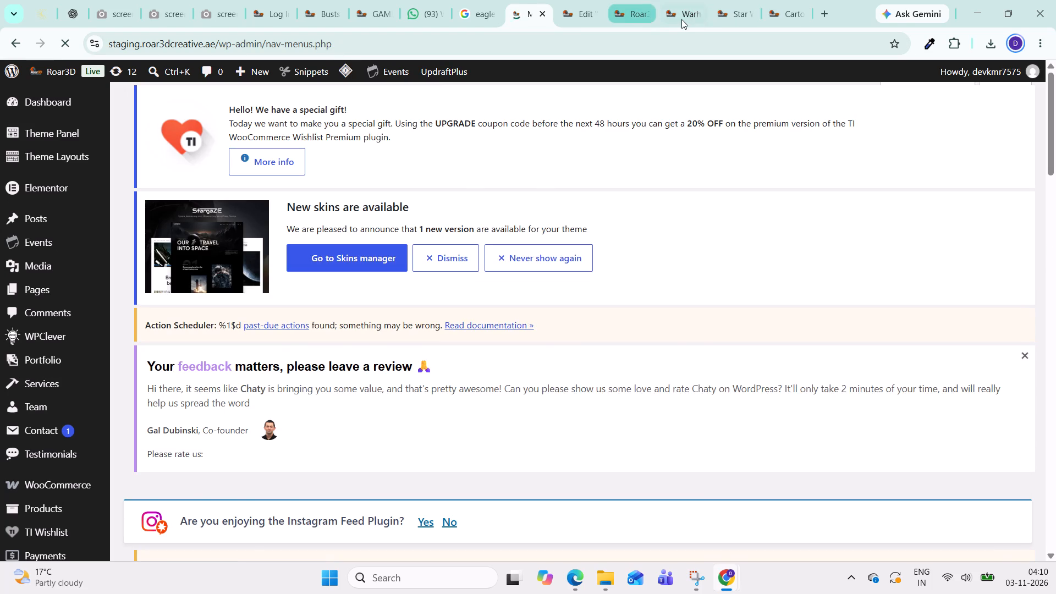
Reload the Warhammer Realms page and open Marvel Universe from All Collections > Collectible Models to check the new navigation item.
{"action": "left_click", "coordinate": [678, 16]}
{"action": "scroll", "coordinate": [534, 211], "scroll_direction": "up", "scroll_amount": 2}
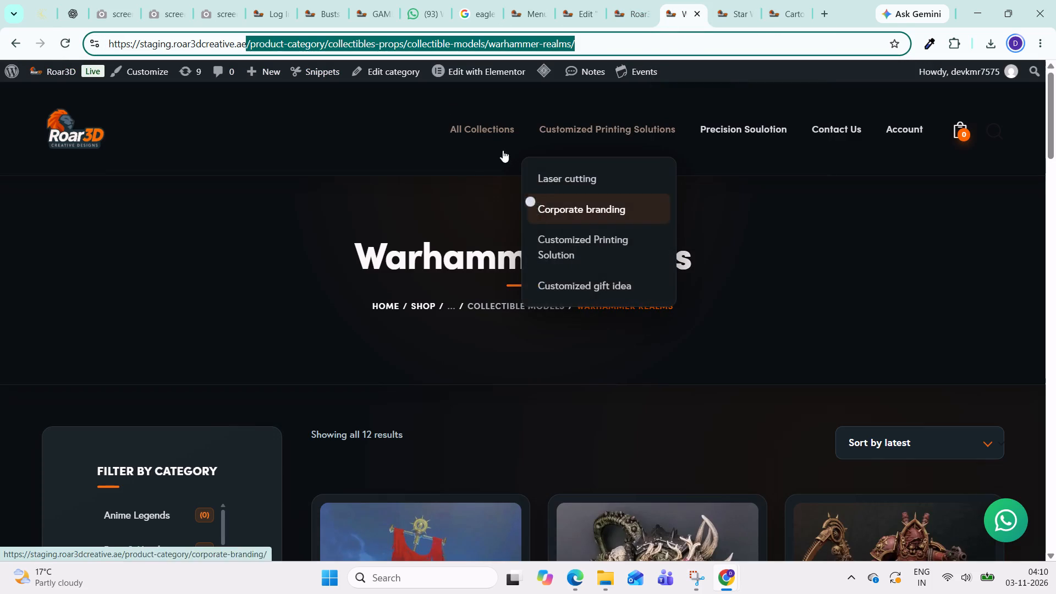
{"action": "left_click", "coordinate": [66, 42]}
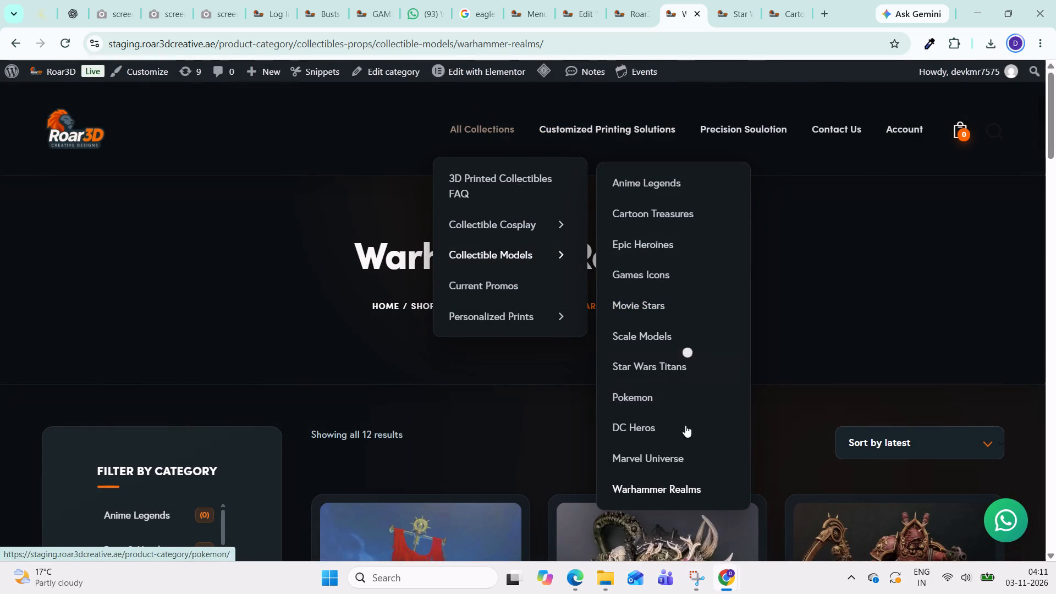
{"action": "left_click", "coordinate": [654, 459]}
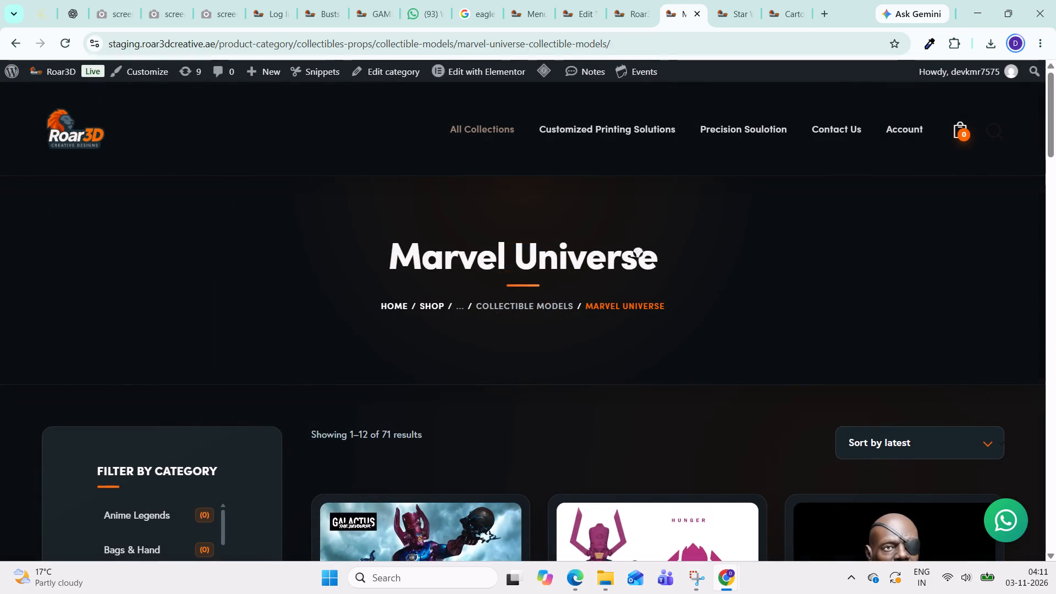
{"action": "scroll", "coordinate": [626, 238], "scroll_direction": "down", "scroll_amount": 2}
{"action": "scroll", "coordinate": [626, 238], "scroll_direction": "up", "scroll_amount": 2}
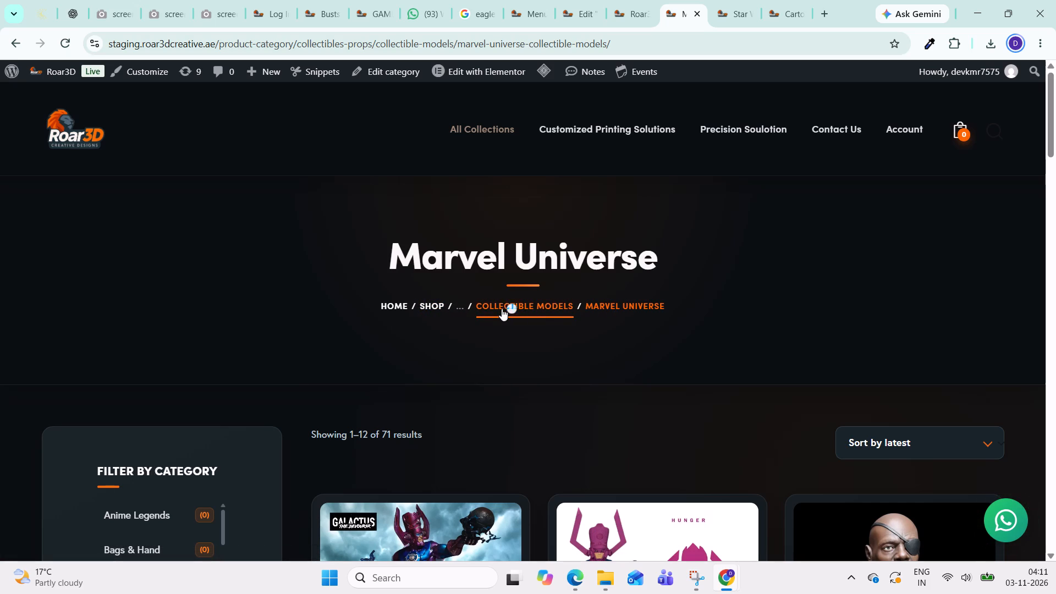
{"action": "scroll", "coordinate": [499, 309], "scroll_direction": "up", "scroll_amount": 3}
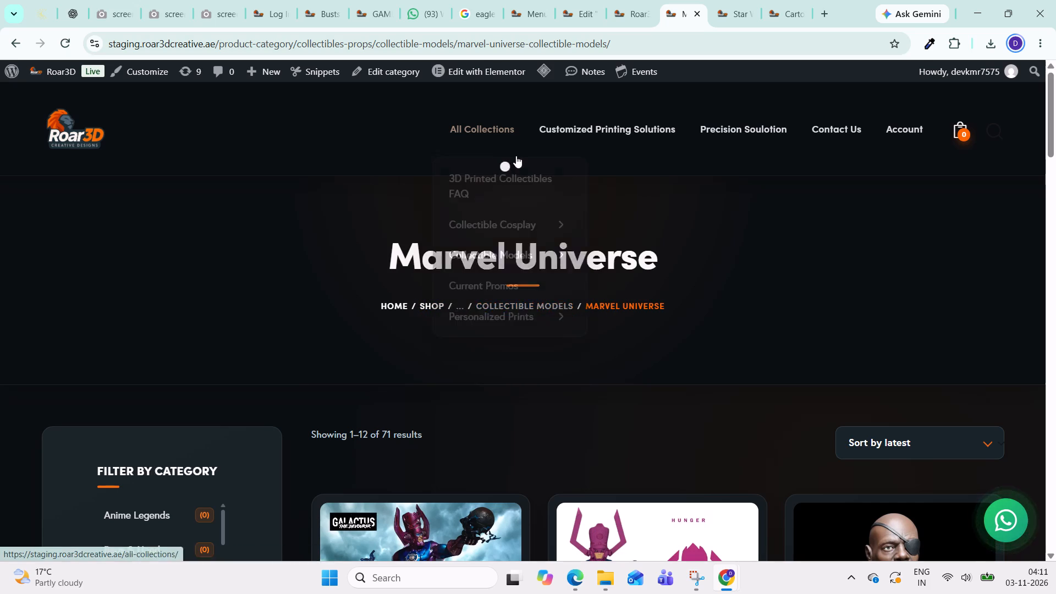
Set the homepage Marvel logo's link to the relative path /product-category/collectibles-props/collectible-models/marvel-universe-collectible-models/ and publish the page.
{"action": "left_click_drag", "start_coordinate": [634, 43], "coordinate": [285, 43]}
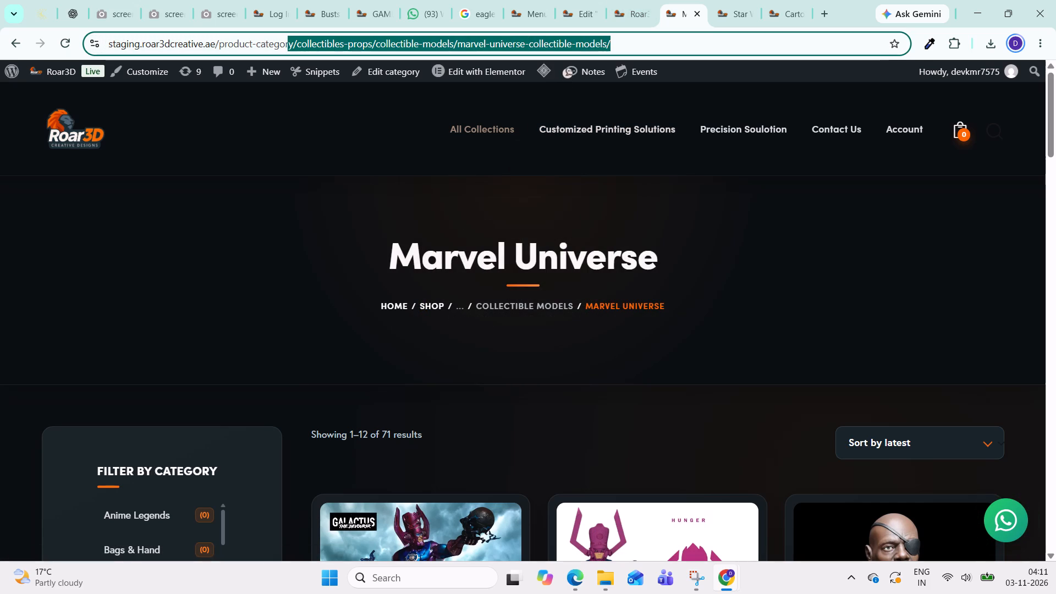
{"action": "left_click_drag", "start_coordinate": [285, 43], "coordinate": [272, 48]}
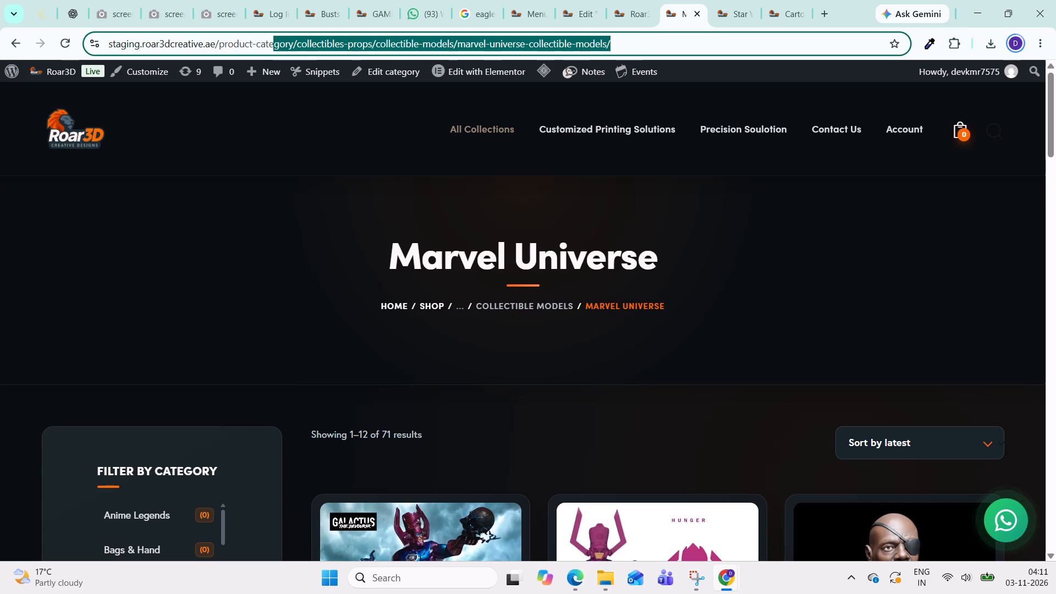
{"action": "left_click_drag", "start_coordinate": [272, 48], "coordinate": [216, 59]}
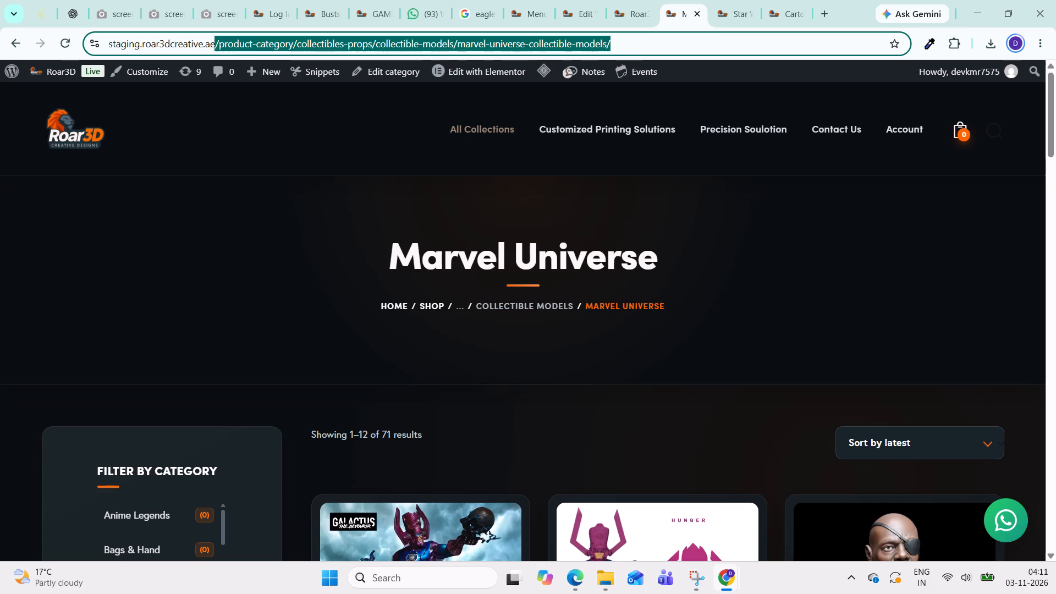
{"action": "left_click_drag", "start_coordinate": [216, 59], "coordinate": [215, 59]}
{"action": "key", "text": "ctrl+c"}
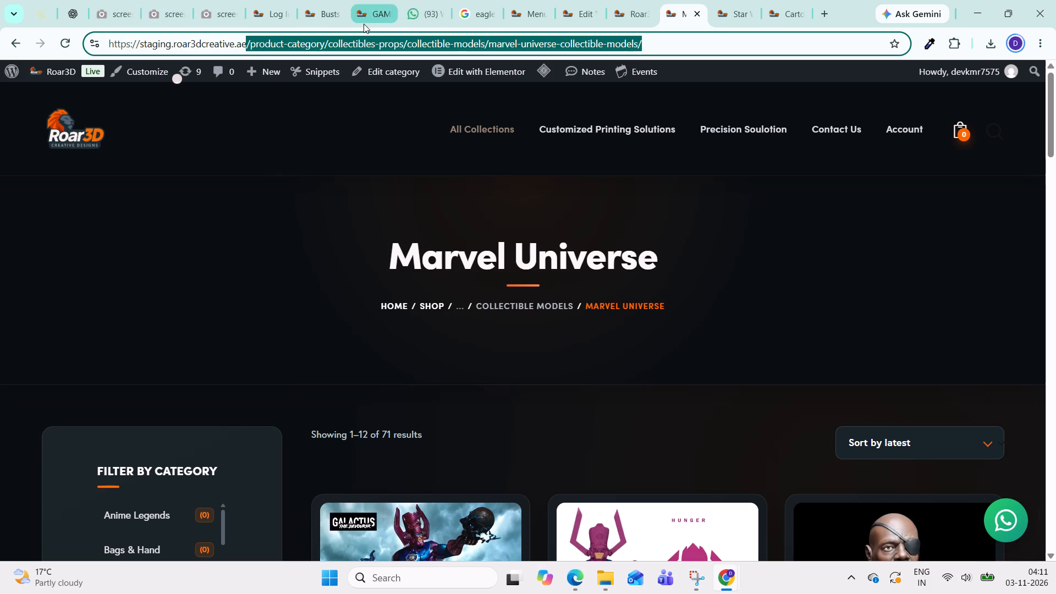
{"action": "left_click", "coordinate": [570, 20]}
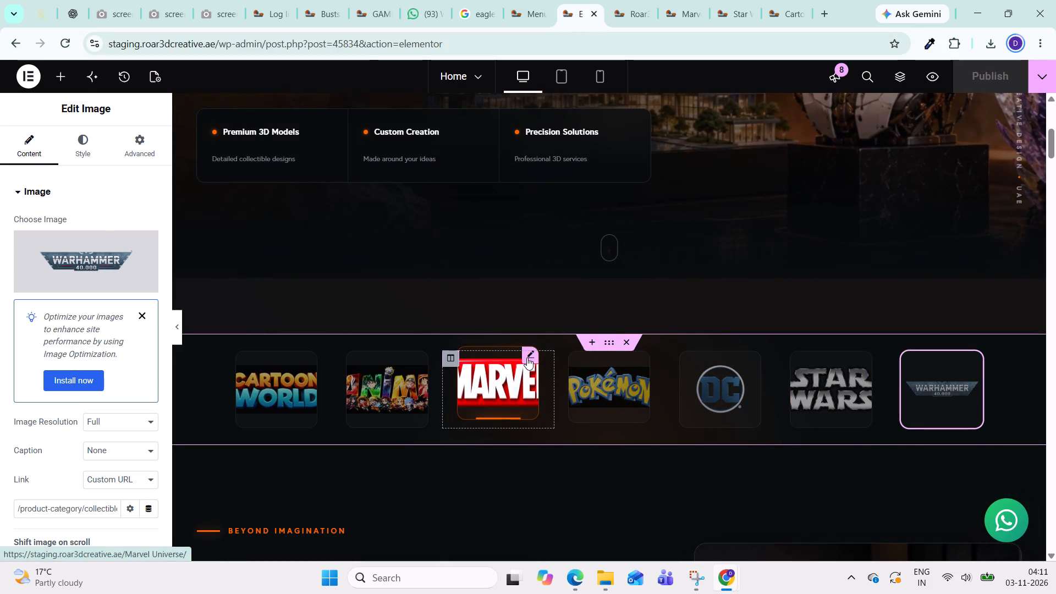
{"action": "left_click", "coordinate": [527, 357]}
{"action": "left_click", "coordinate": [85, 392]}
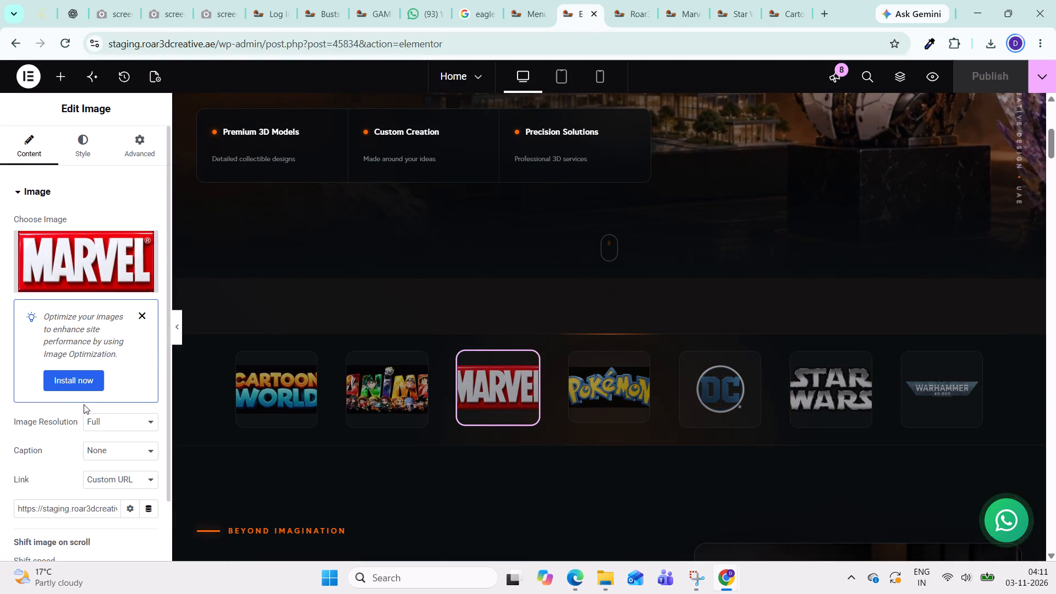
{"action": "scroll", "coordinate": [87, 403], "scroll_direction": "down", "scroll_amount": 2}
{"action": "left_click", "coordinate": [80, 373]}
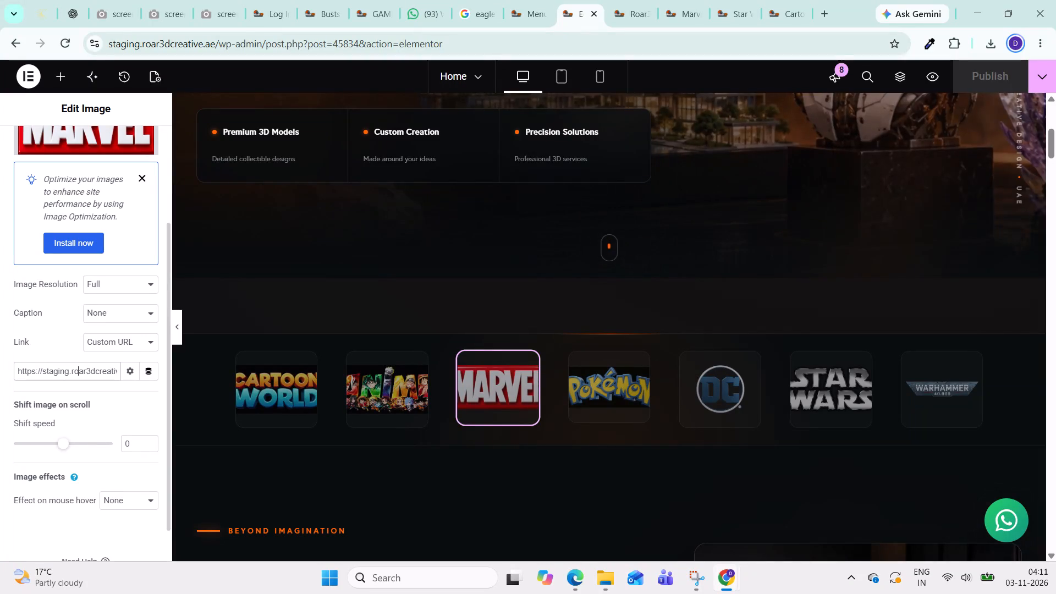
{"action": "left_click", "coordinate": [80, 373]}
{"action": "key", "text": "ctrl+a"}
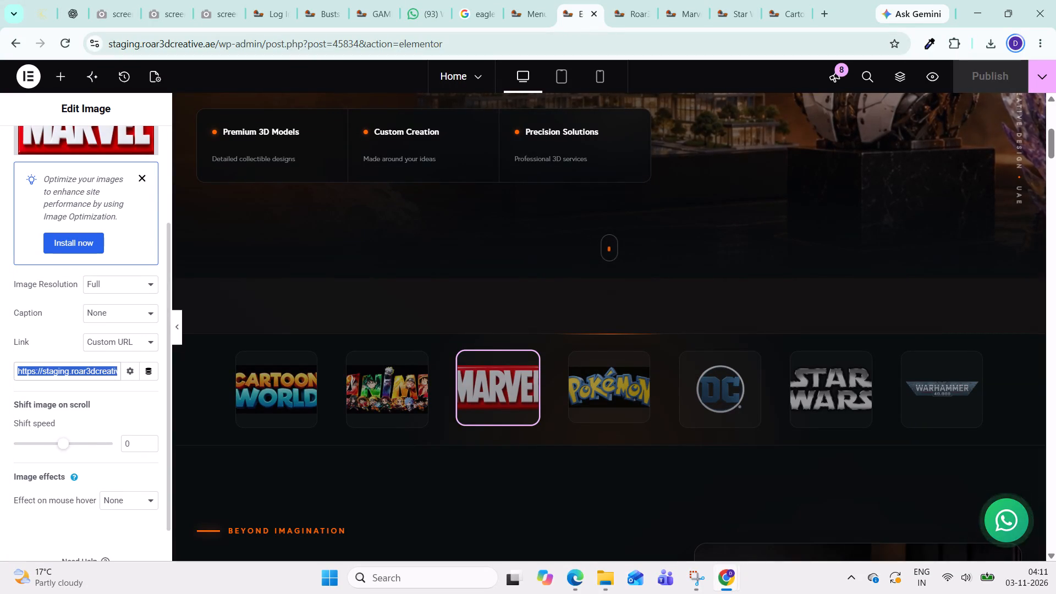
{"action": "key", "text": "ctrl+v"}
{"action": "left_click", "coordinate": [987, 79]}
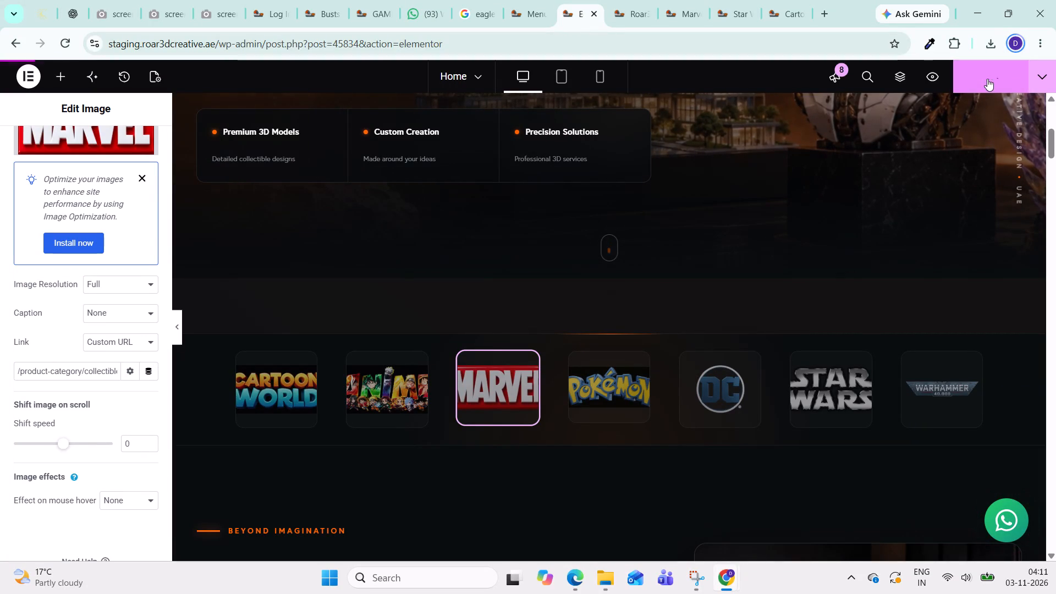
Preview the homepage and follow the DC logo's link to check its category page.
{"action": "left_click", "coordinate": [932, 77]}
{"action": "scroll", "coordinate": [783, 217], "scroll_direction": "down", "scroll_amount": 3}
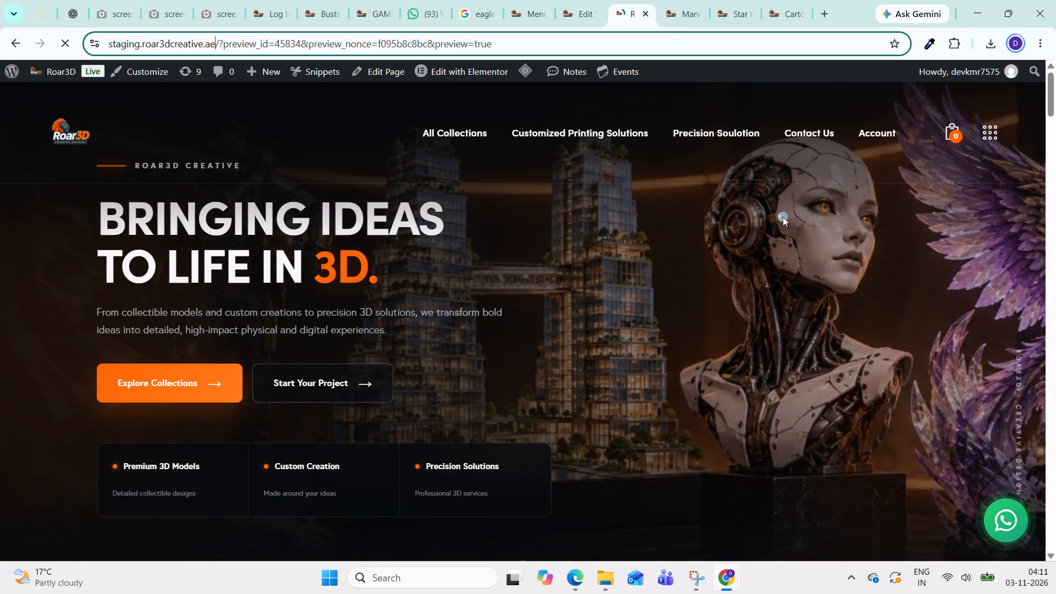
{"action": "scroll", "coordinate": [783, 217], "scroll_direction": "down", "scroll_amount": 4}
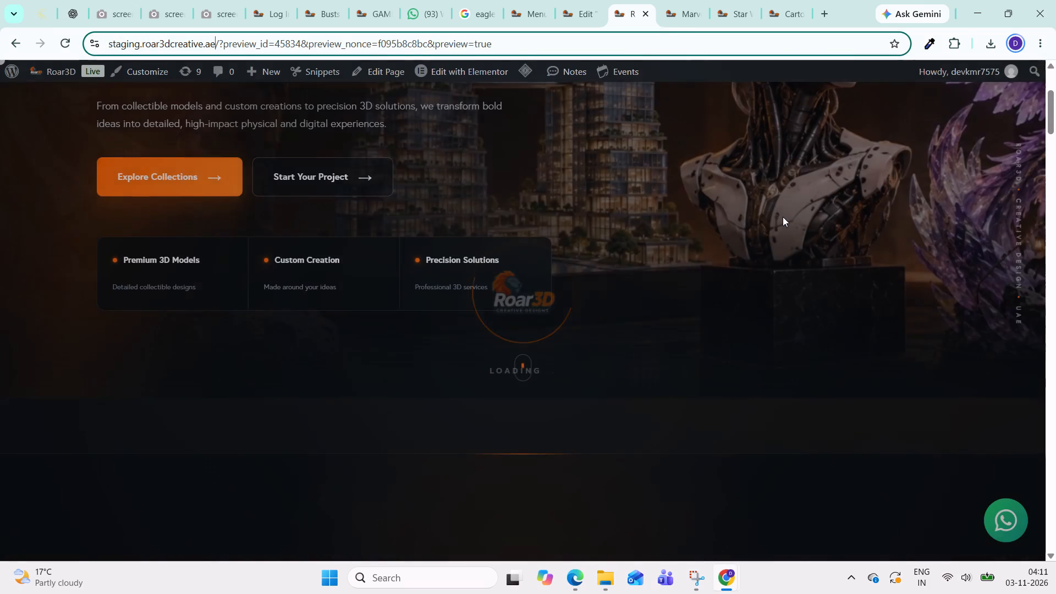
{"action": "scroll", "coordinate": [783, 217], "scroll_direction": "down", "scroll_amount": 1}
{"action": "scroll", "coordinate": [783, 217], "scroll_direction": "up", "scroll_amount": 7}
{"action": "scroll", "coordinate": [466, 291], "scroll_direction": "down", "scroll_amount": 1}
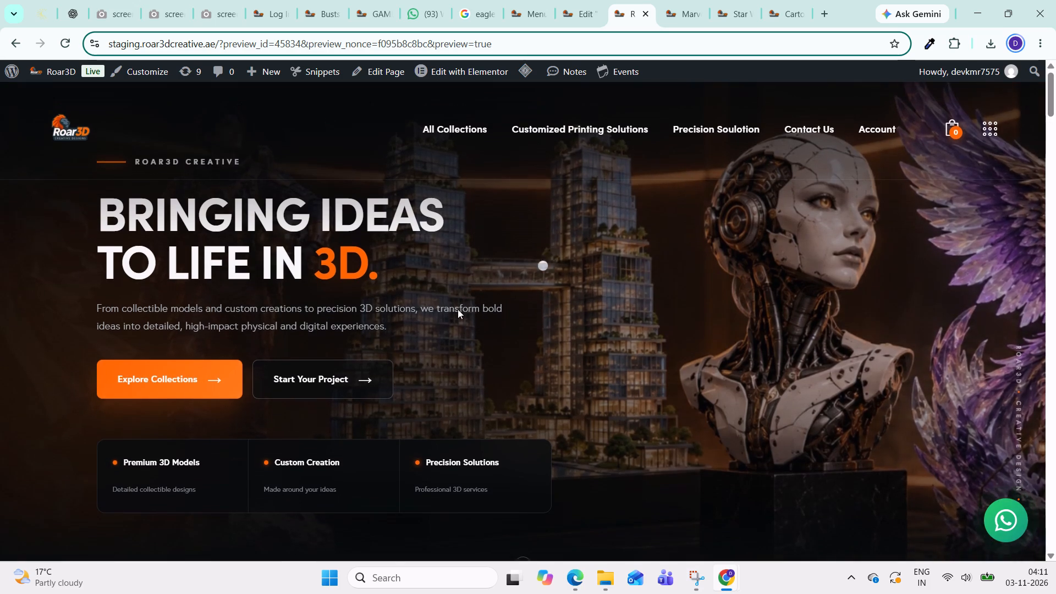
{"action": "scroll", "coordinate": [458, 309], "scroll_direction": "down", "scroll_amount": 2}
{"action": "scroll", "coordinate": [399, 343], "scroll_direction": "down", "scroll_amount": 3}
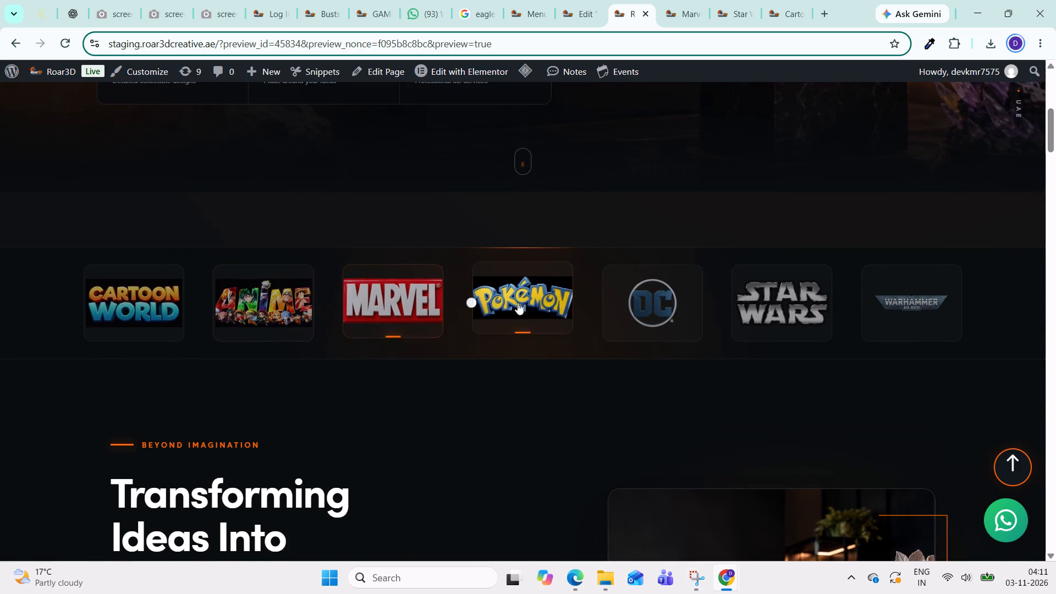
{"action": "left_click", "coordinate": [663, 302]}
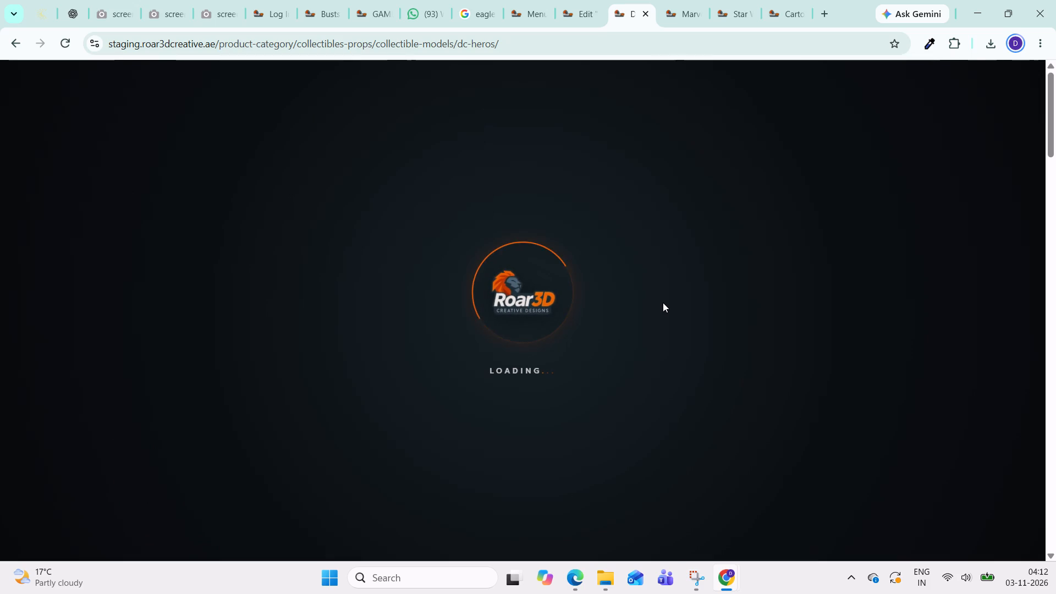
{"action": "scroll", "coordinate": [663, 302], "scroll_direction": "down", "scroll_amount": 6}
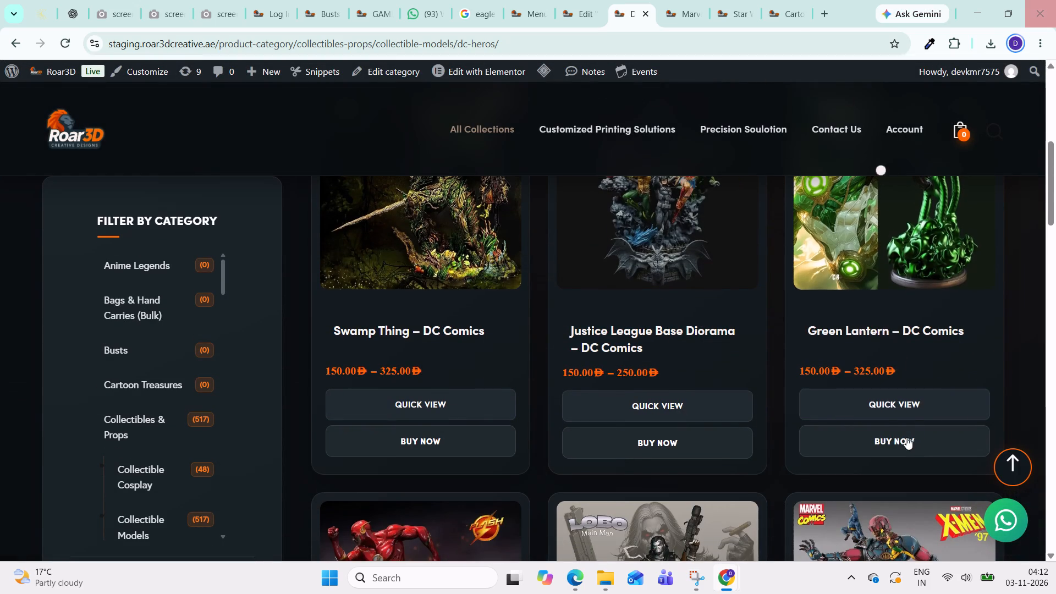
Open the quick view of Green Lantern – DC Comics, browse its gallery images, and close it.
{"action": "left_click", "coordinate": [911, 390]}
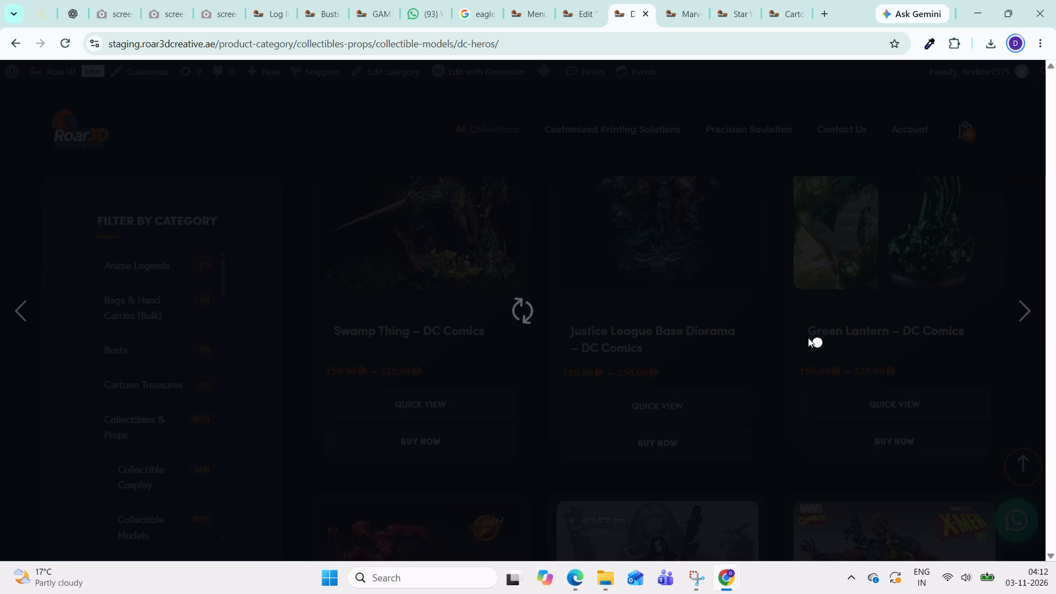
{"action": "left_click", "coordinate": [486, 318]}
{"action": "left_click", "coordinate": [471, 312]}
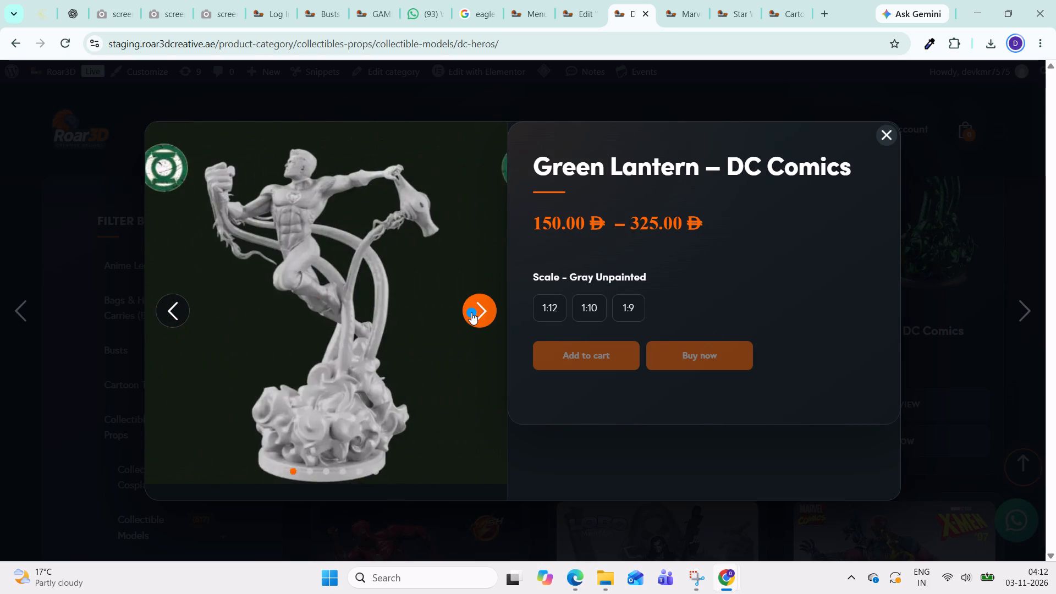
{"action": "triple_click", "coordinate": [471, 312]}
{"action": "left_click", "coordinate": [886, 137]}
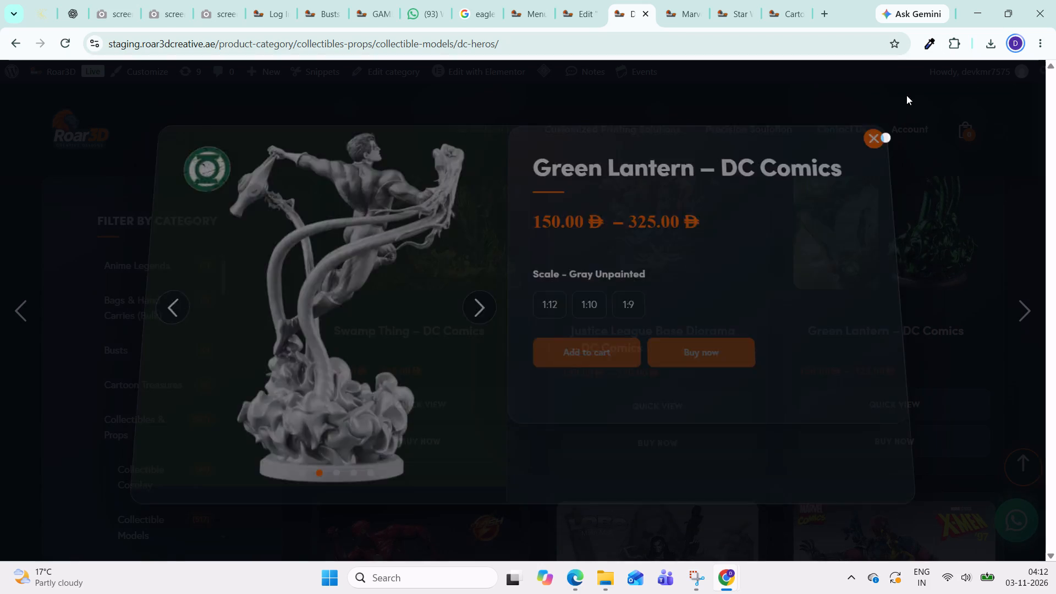
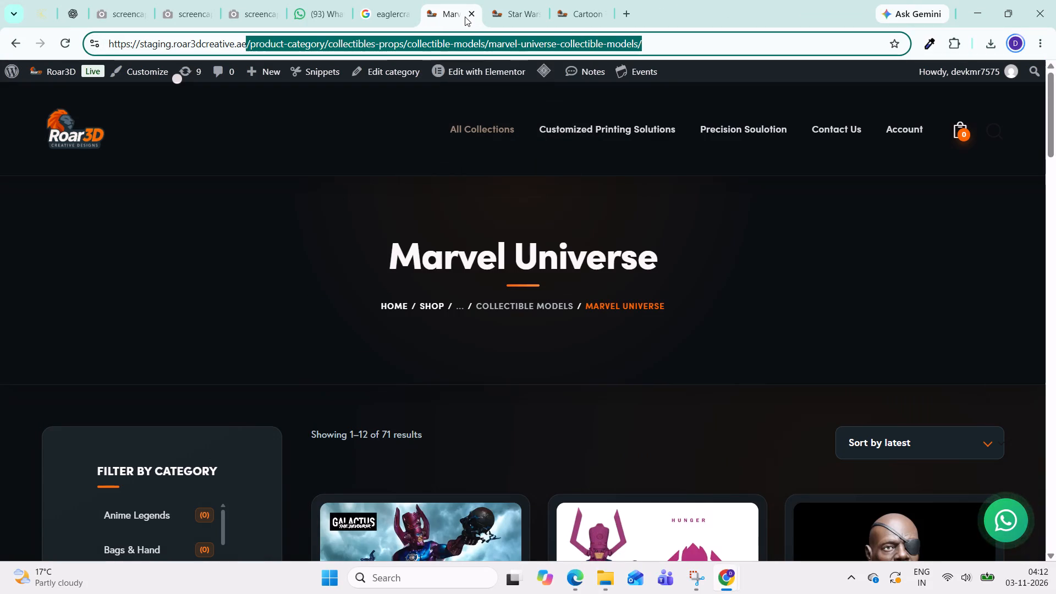
Close the Marvel Universe, Star Wars Titans and Cartoon category tabs of the staging store.
{"action": "left_click", "coordinate": [466, 15]}
{"action": "left_click", "coordinate": [469, 15]}
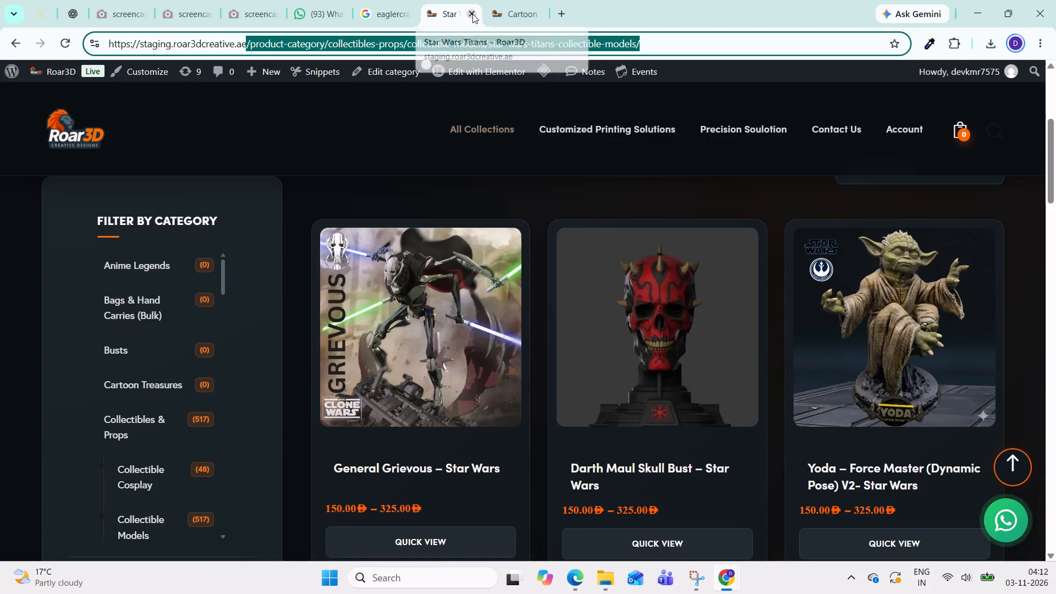
{"action": "left_click", "coordinate": [472, 14]}
{"action": "left_click", "coordinate": [472, 14]}
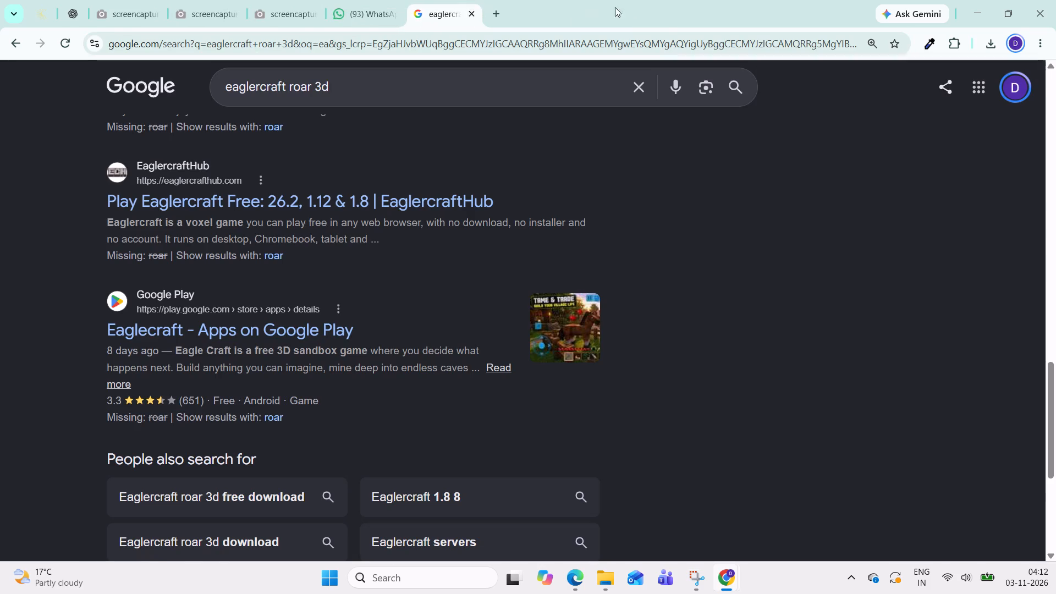
Close the browser window showing the eaglercraft search and the incognito window showing the Iron Man Mask product.
{"action": "left_click_drag", "start_coordinate": [648, 1], "coordinate": [623, 103]}
{"action": "left_click", "coordinate": [1024, 109]}
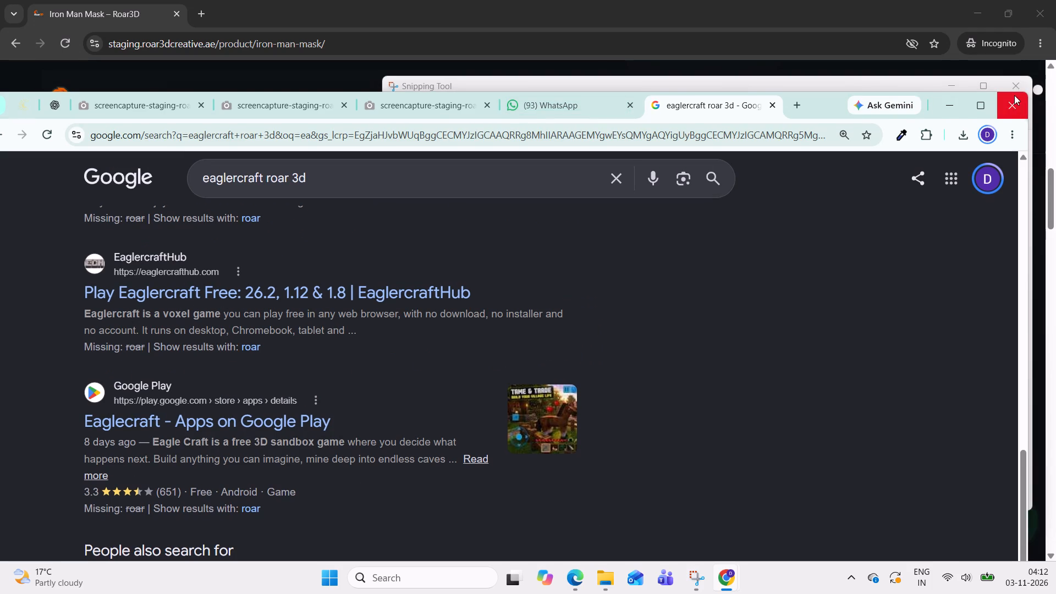
{"action": "left_click", "coordinate": [1013, 109]}
{"action": "left_click", "coordinate": [1013, 91]}
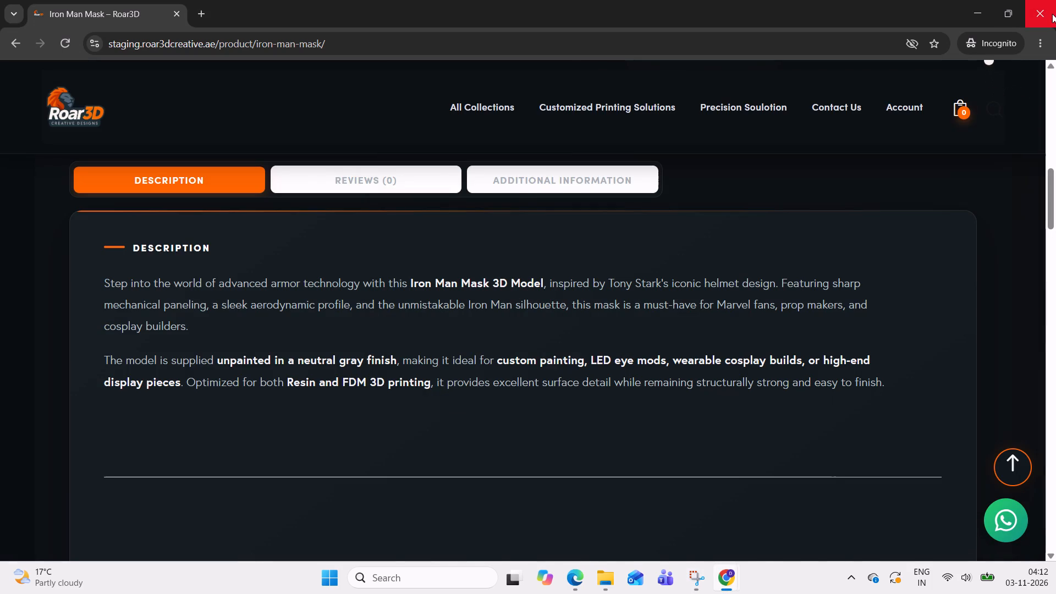
{"action": "left_click", "coordinate": [1052, 14]}
{"action": "left_click", "coordinate": [1055, 3]}
{"action": "left_click", "coordinate": [1054, 6]}
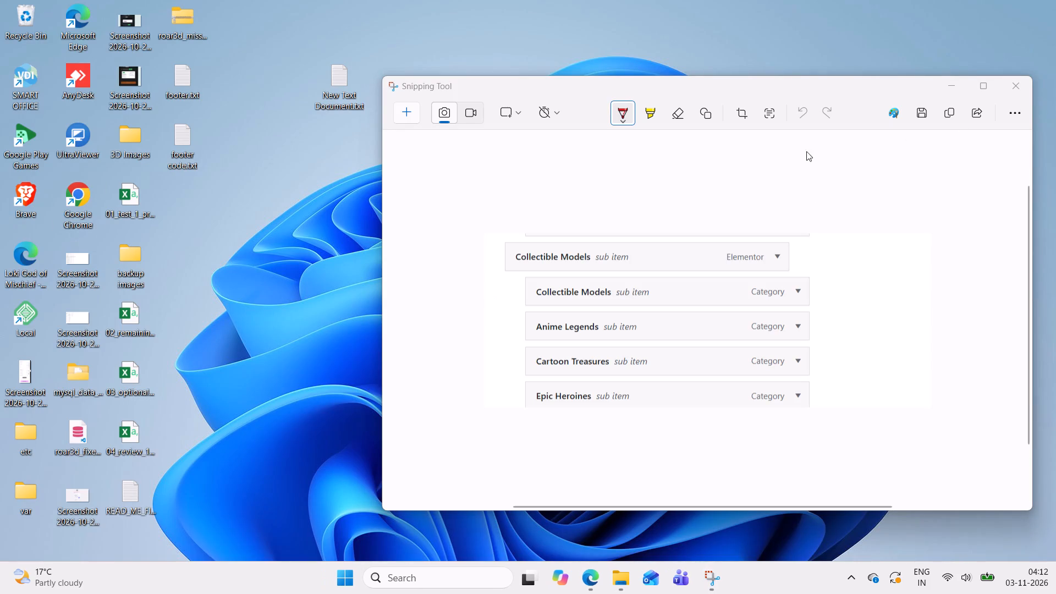
Close all open Snipping Tool windows, including the Collectible Models and Busts captures.
{"action": "left_click", "coordinate": [1019, 95]}
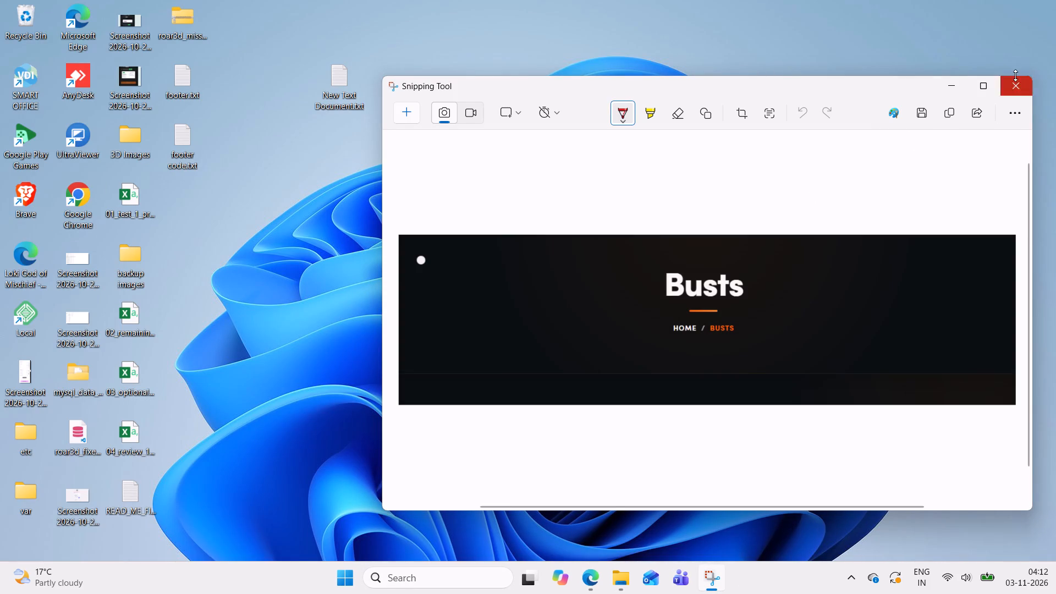
{"action": "left_click", "coordinate": [1015, 75]}
{"action": "double_click", "coordinate": [1016, 82]}
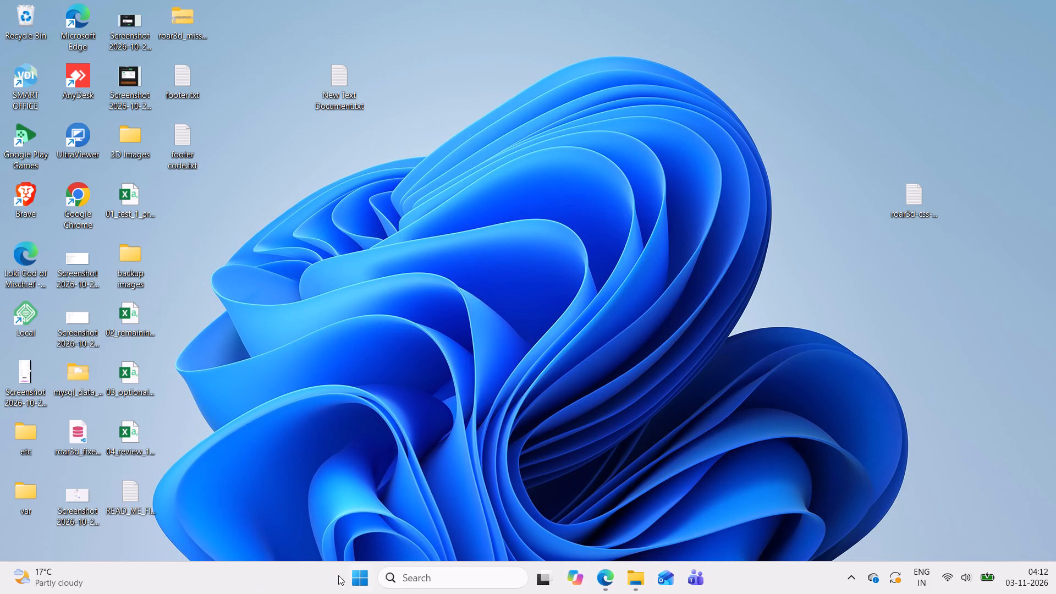
Open the computer's power options and choose a power action to end the session.
{"action": "left_click", "coordinate": [369, 575]}
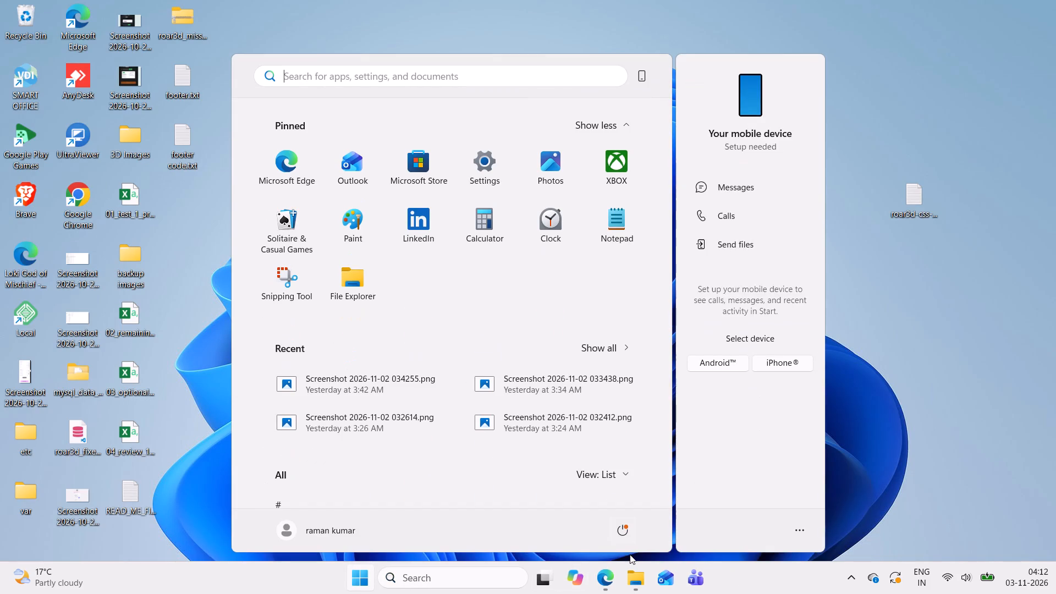
{"action": "left_click", "coordinate": [625, 533]}
{"action": "left_click", "coordinate": [603, 459]}
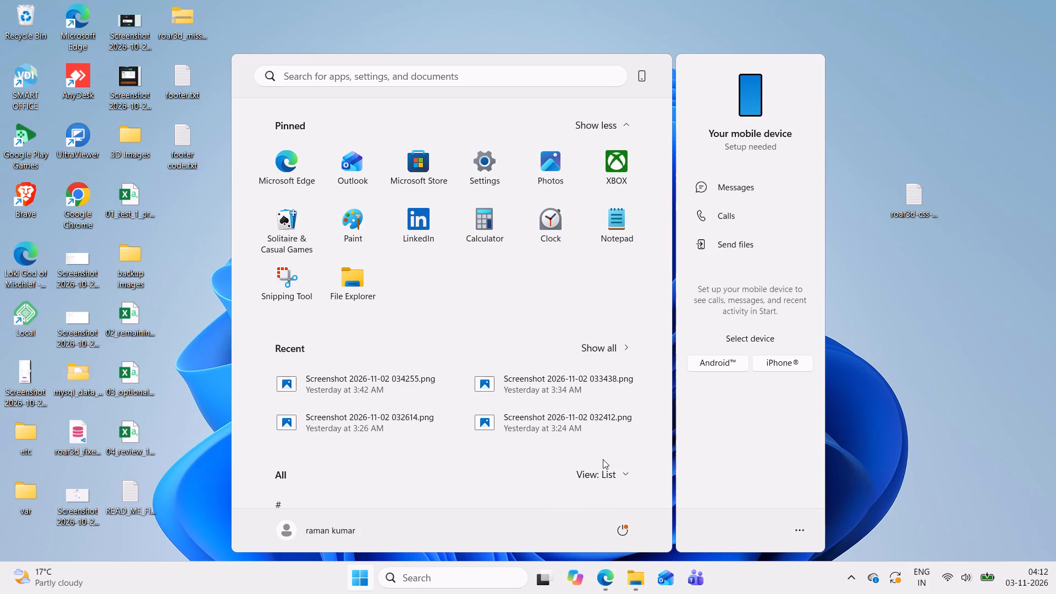